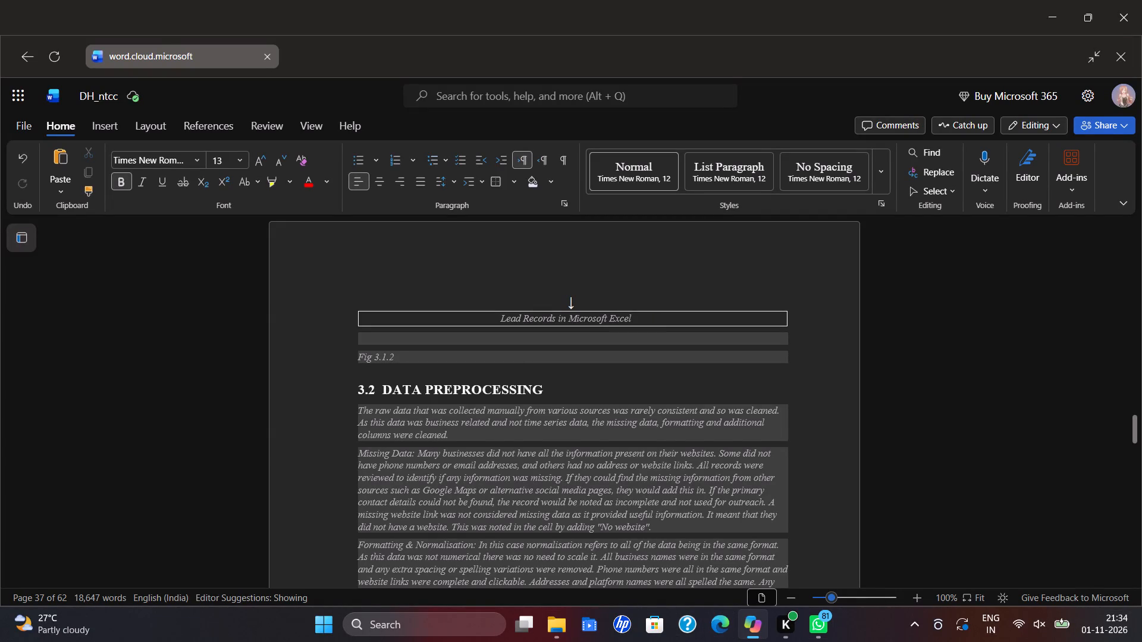
Delete the placeholder line "[ Insert Figure 3.2.1 — Architecture / Process diagram ]" at the end of section 3.3.1.
scroll(499, 414, down, 8)
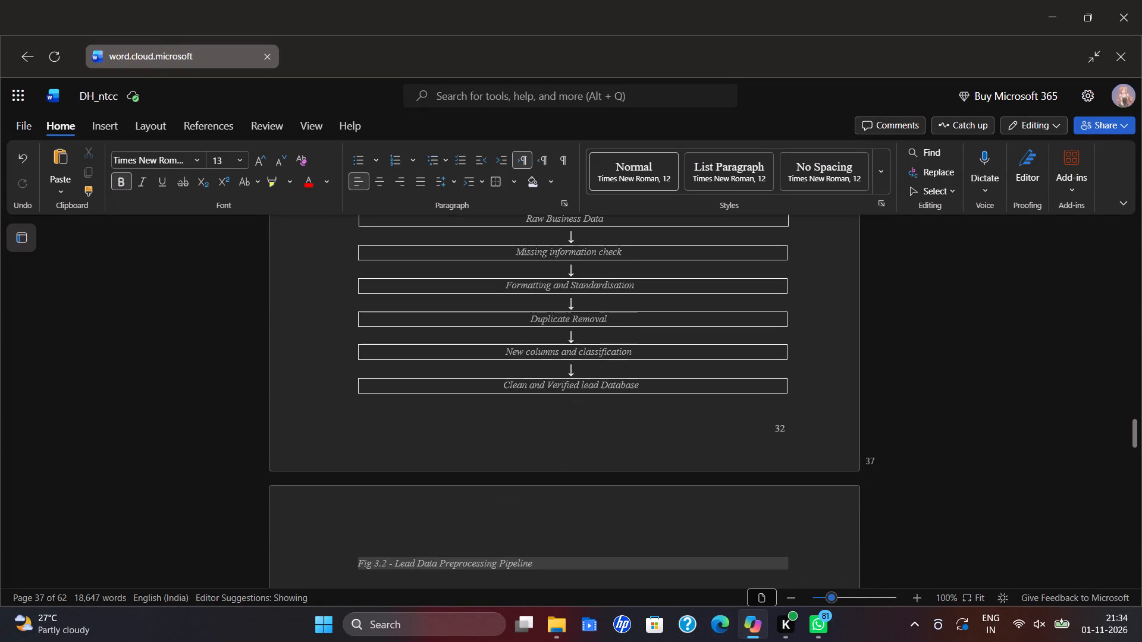
scroll(499, 418, down, 4)
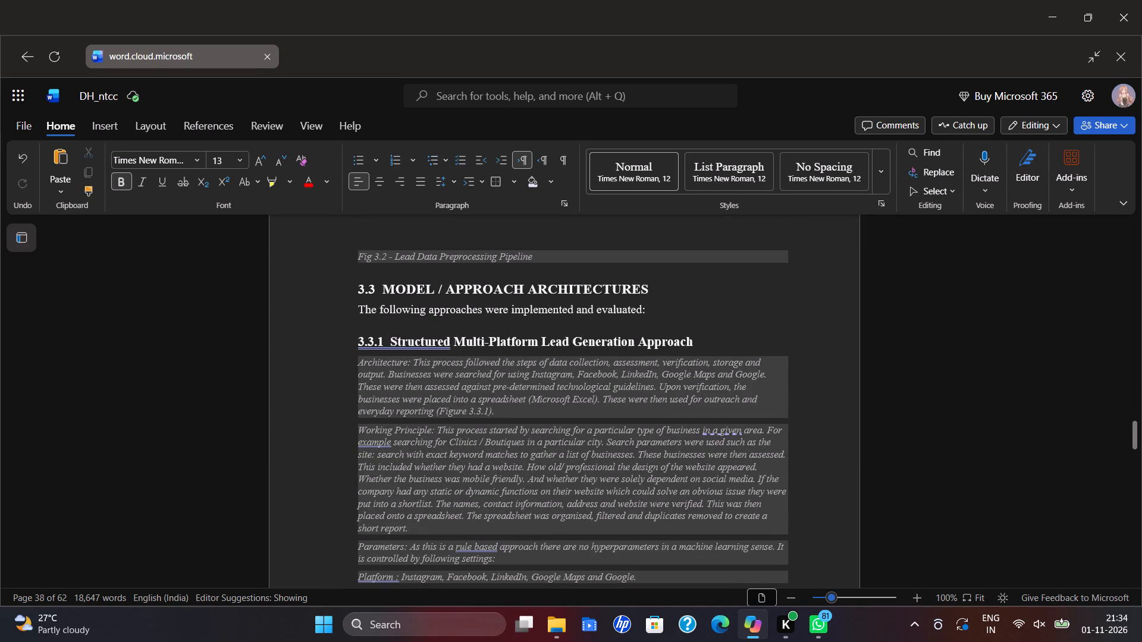
scroll(514, 363, down, 4)
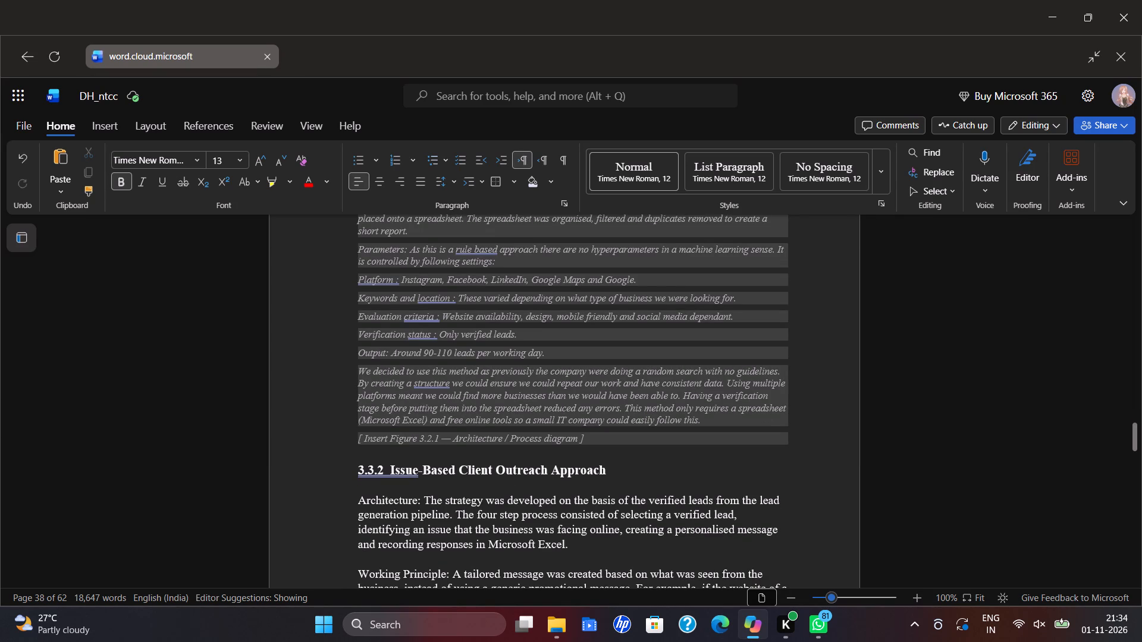
drag(357, 440, 418, 429)
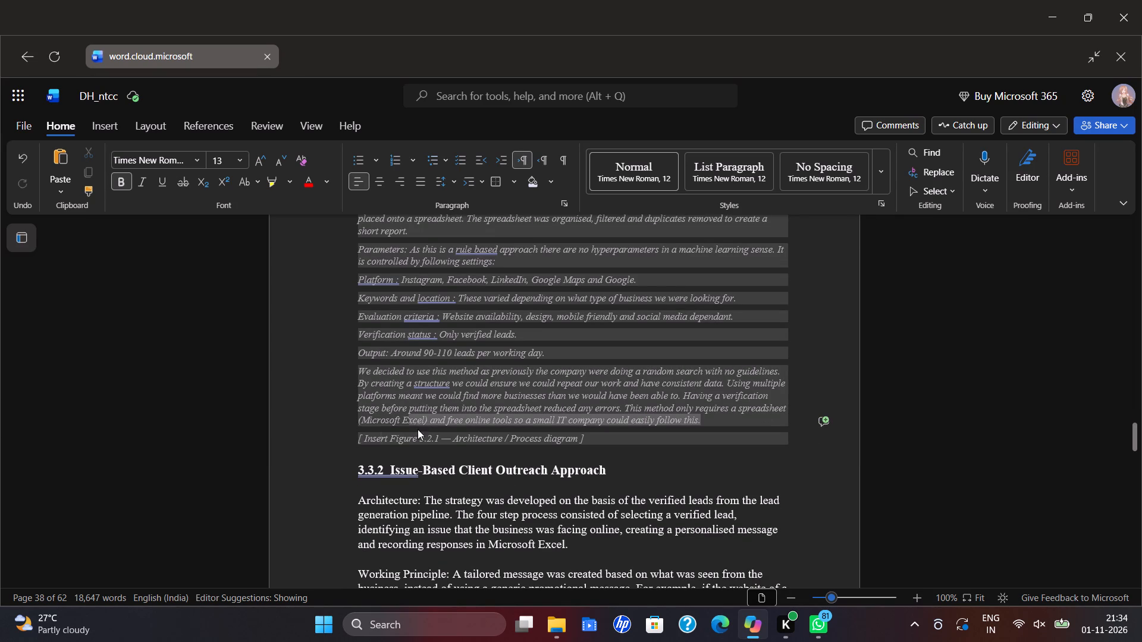
drag(418, 429, 497, 432)
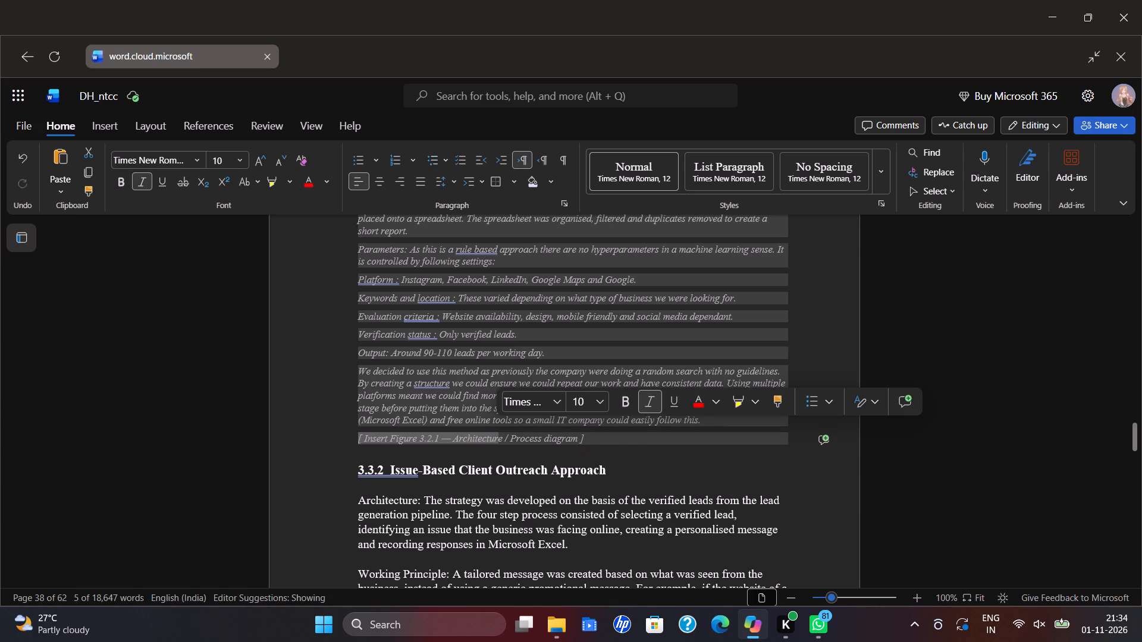
click(586, 440)
drag(586, 440, 404, 449)
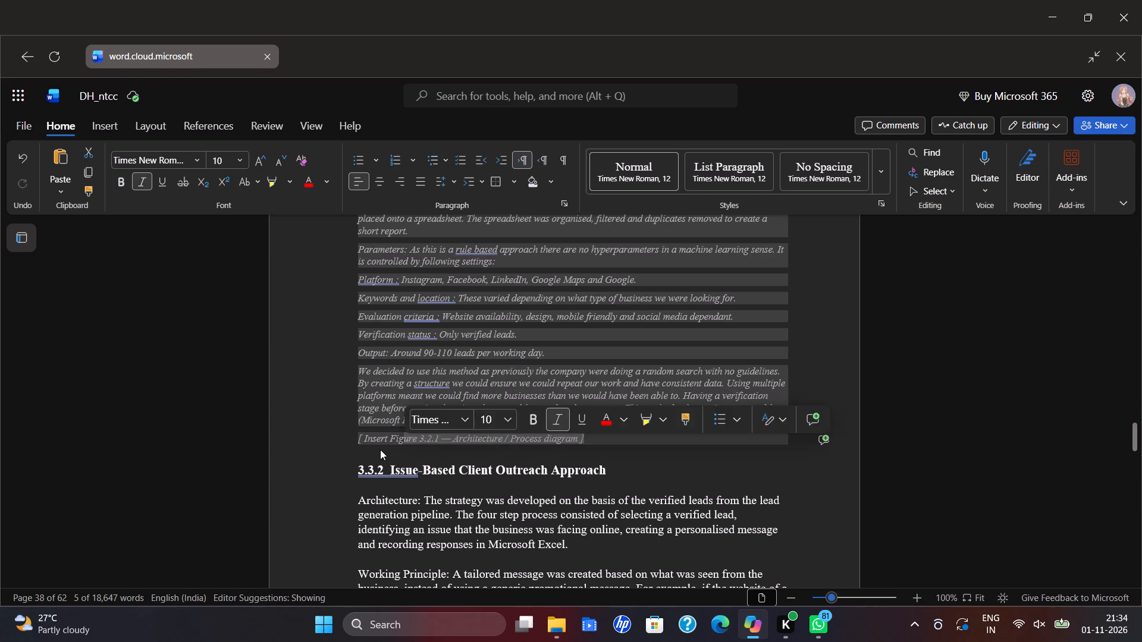
drag(374, 449, 361, 446)
click(586, 438)
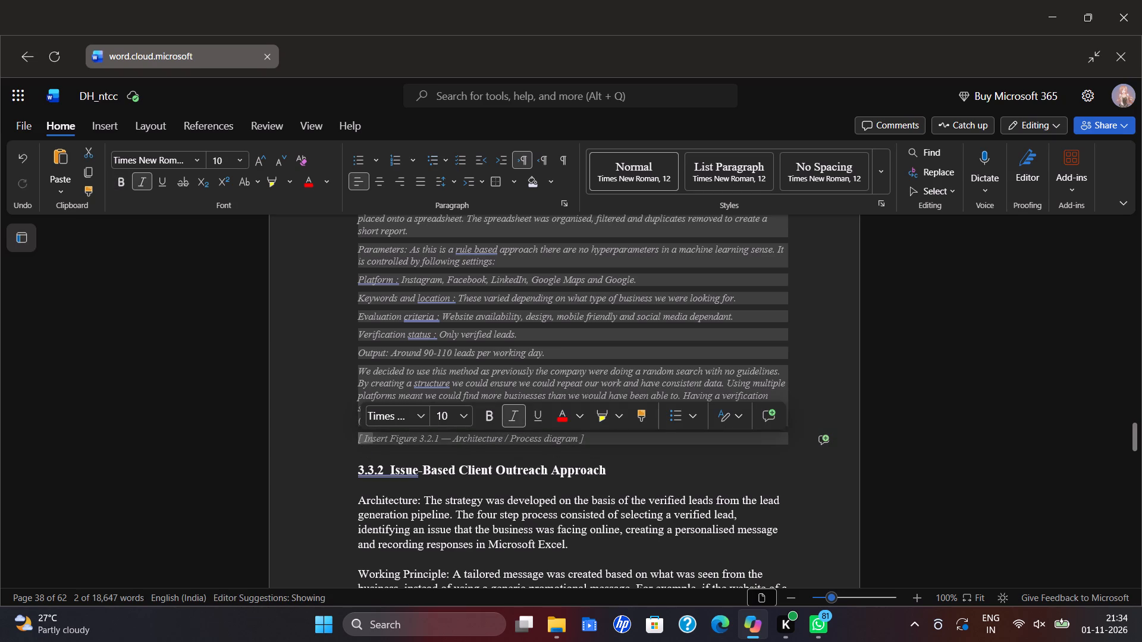
key(BackSpace)
key(BackSpace)
key(BackSpace)
key(BackSpace)
key(BackSpace)
key(BackSpace)
key(BackSpace)
key(BackSpace)
key(BackSpace)
key(BackSpace)
key(BackSpace)
key(BackSpace)
key(BackSpace)
key(BackSpace)
key(BackSpace)
key(BackSpace)
key(BackSpace)
key(BackSpace)
key(BackSpace)
key(BackSpace)
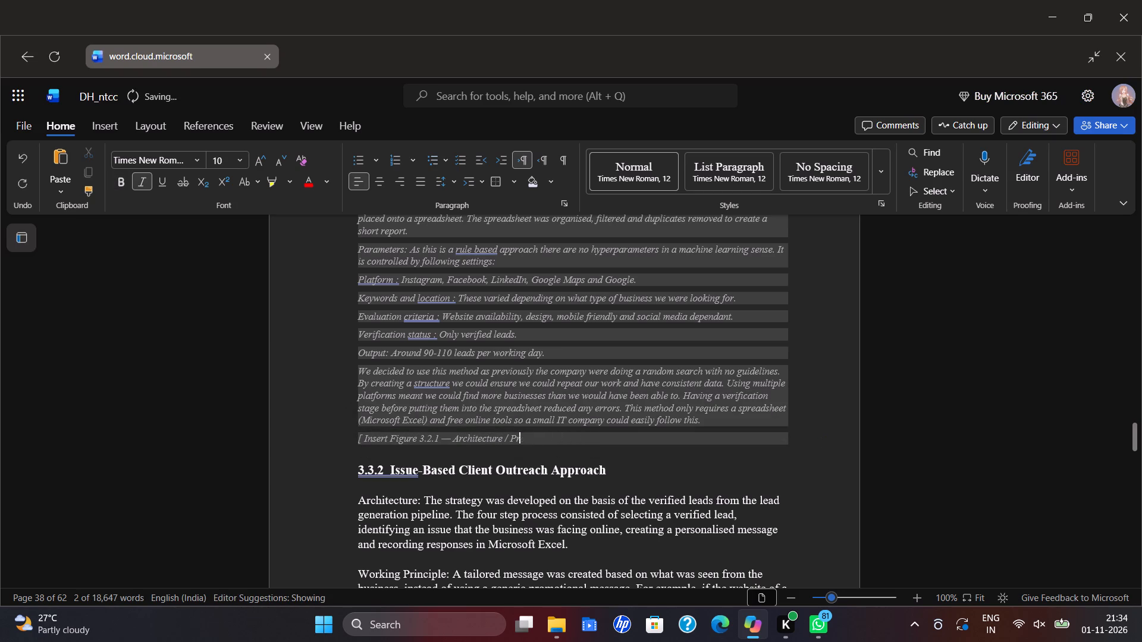
key(BackSpace)
key(BackSpace)
key(BackSpace)
key(BackSpace)
key(BackSpace)
key(BackSpace)
key(BackSpace)
key(BackSpace)
key(BackSpace)
key(BackSpace)
key(BackSpace)
key(BackSpace)
key(BackSpace)
key(BackSpace)
key(BackSpace)
key(BackSpace)
key(BackSpace)
key(BackSpace)
key(BackSpace)
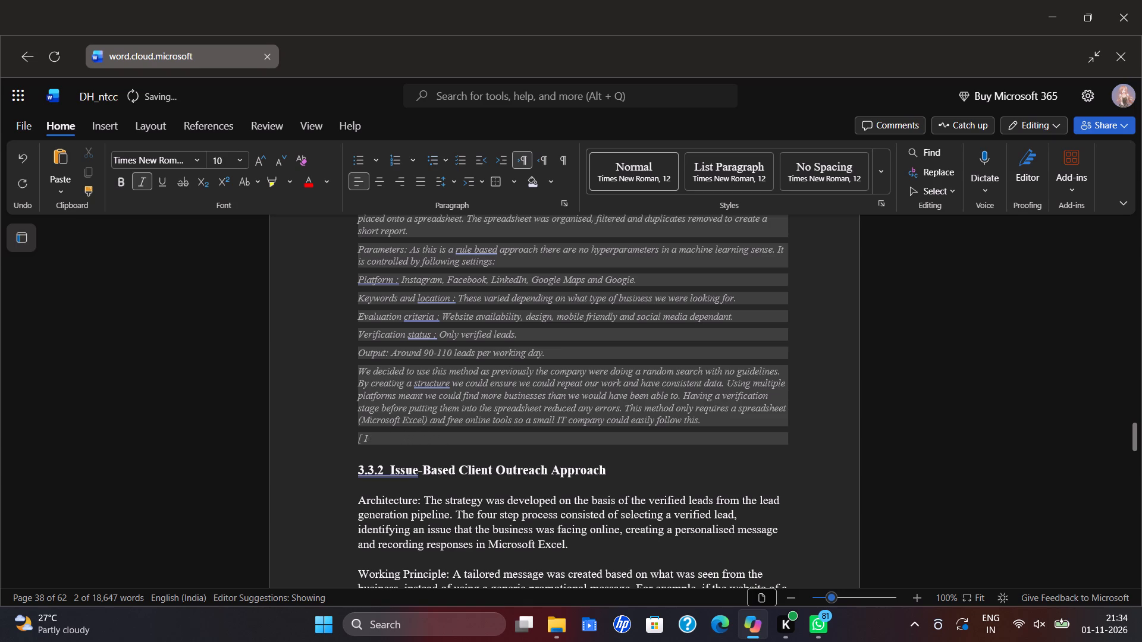
key(BackSpace)
key(BackSpace)
key(BackSpace)
Add a new line above heading 3.3.2 and insert a 1x1 table there as a flowchart box.
key(Return)
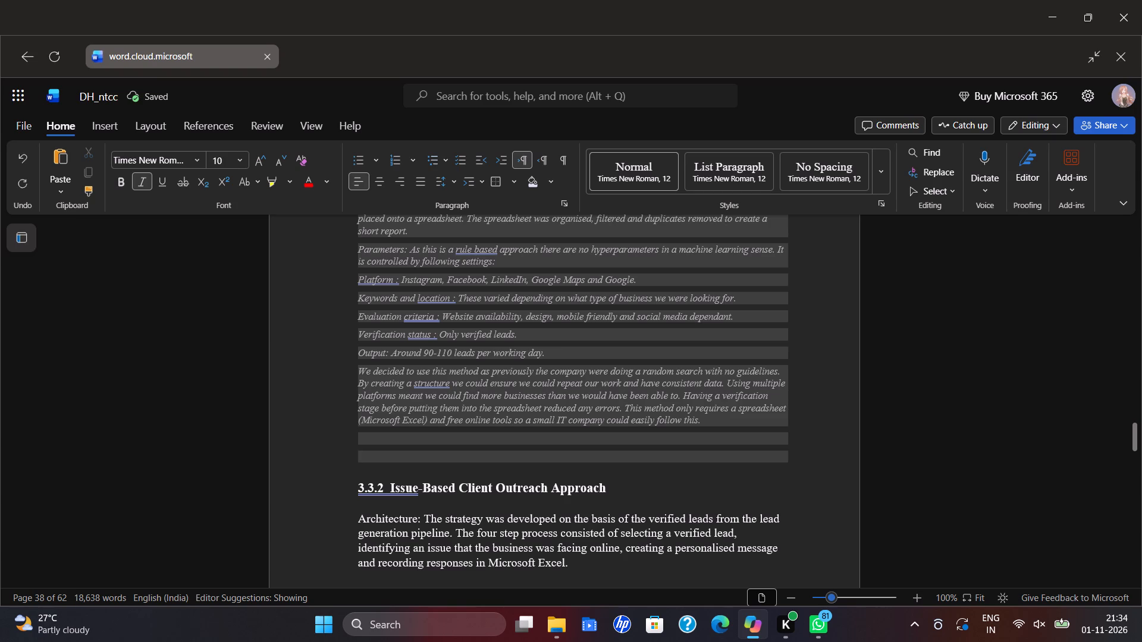
click(108, 122)
click(75, 156)
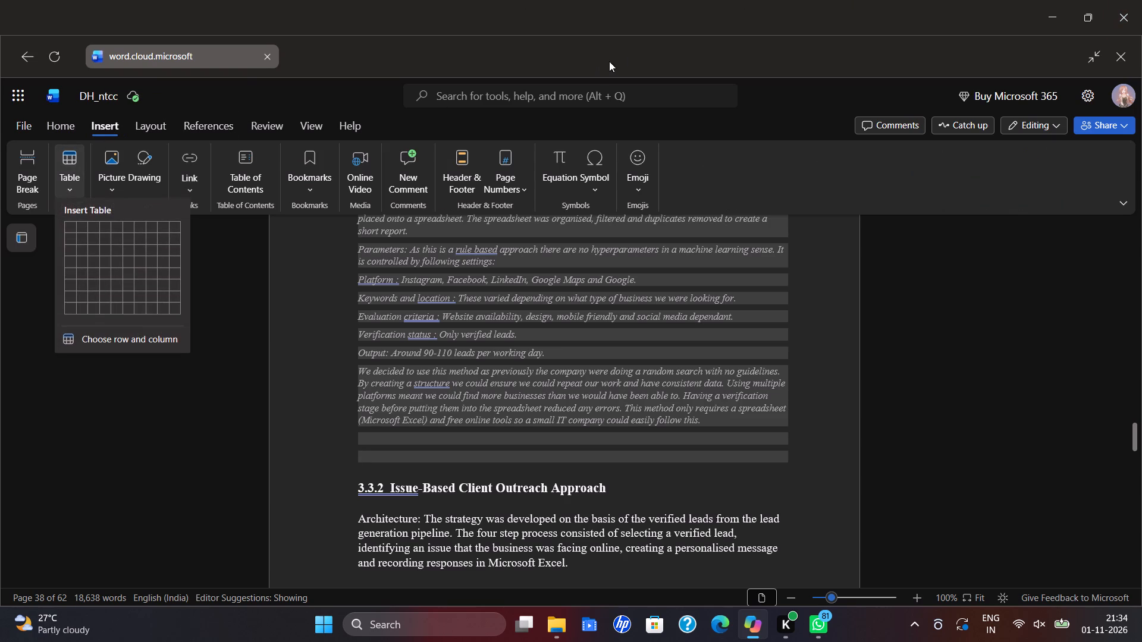
click(72, 226)
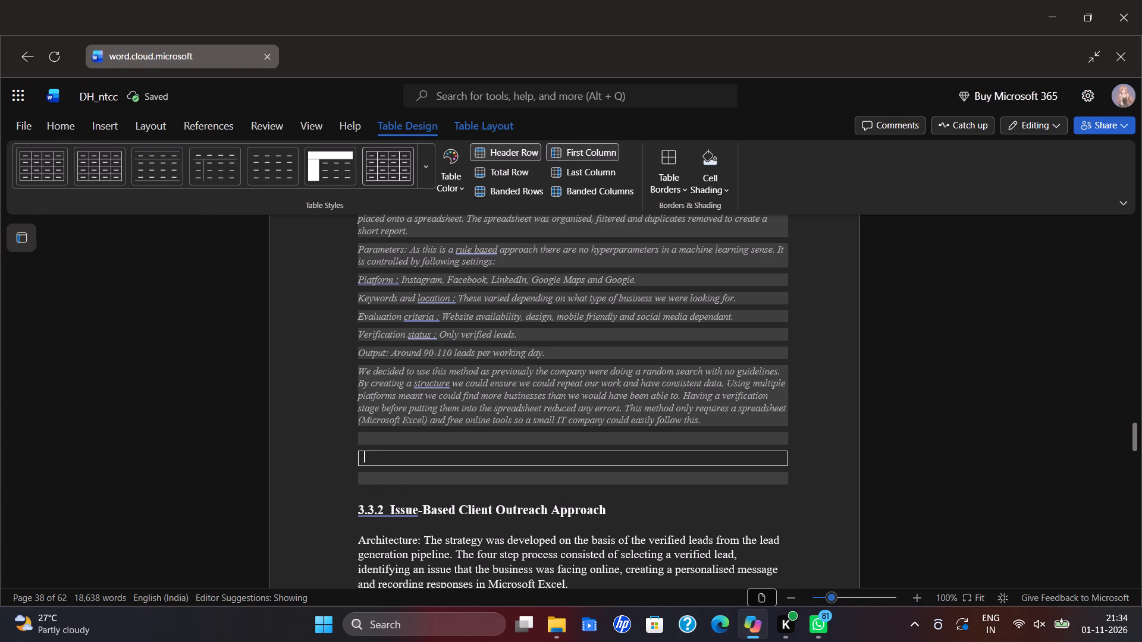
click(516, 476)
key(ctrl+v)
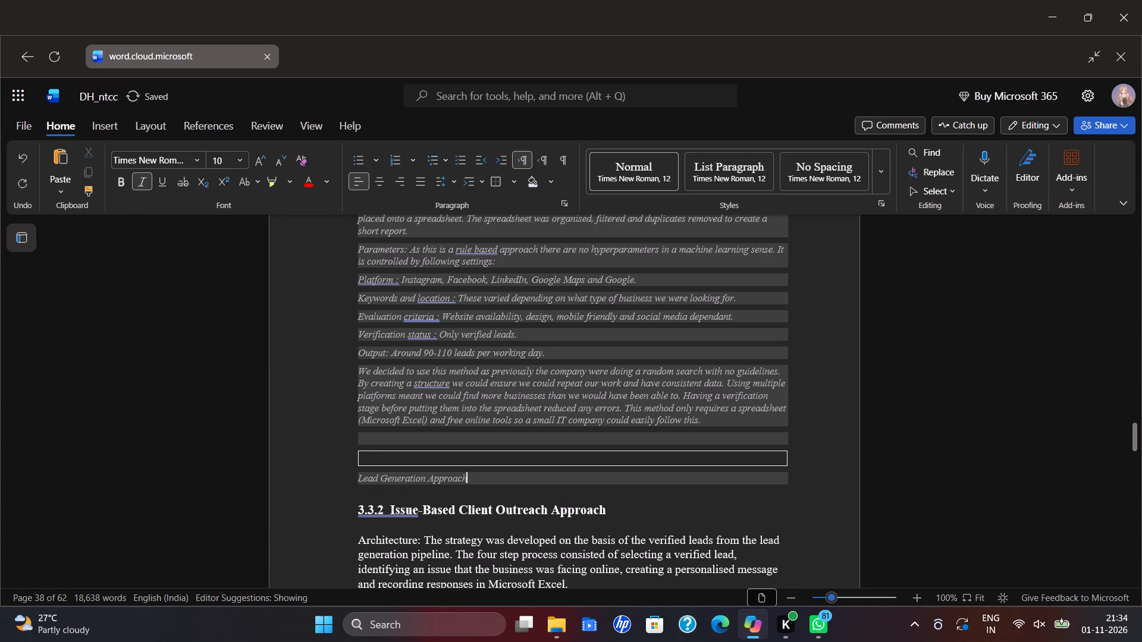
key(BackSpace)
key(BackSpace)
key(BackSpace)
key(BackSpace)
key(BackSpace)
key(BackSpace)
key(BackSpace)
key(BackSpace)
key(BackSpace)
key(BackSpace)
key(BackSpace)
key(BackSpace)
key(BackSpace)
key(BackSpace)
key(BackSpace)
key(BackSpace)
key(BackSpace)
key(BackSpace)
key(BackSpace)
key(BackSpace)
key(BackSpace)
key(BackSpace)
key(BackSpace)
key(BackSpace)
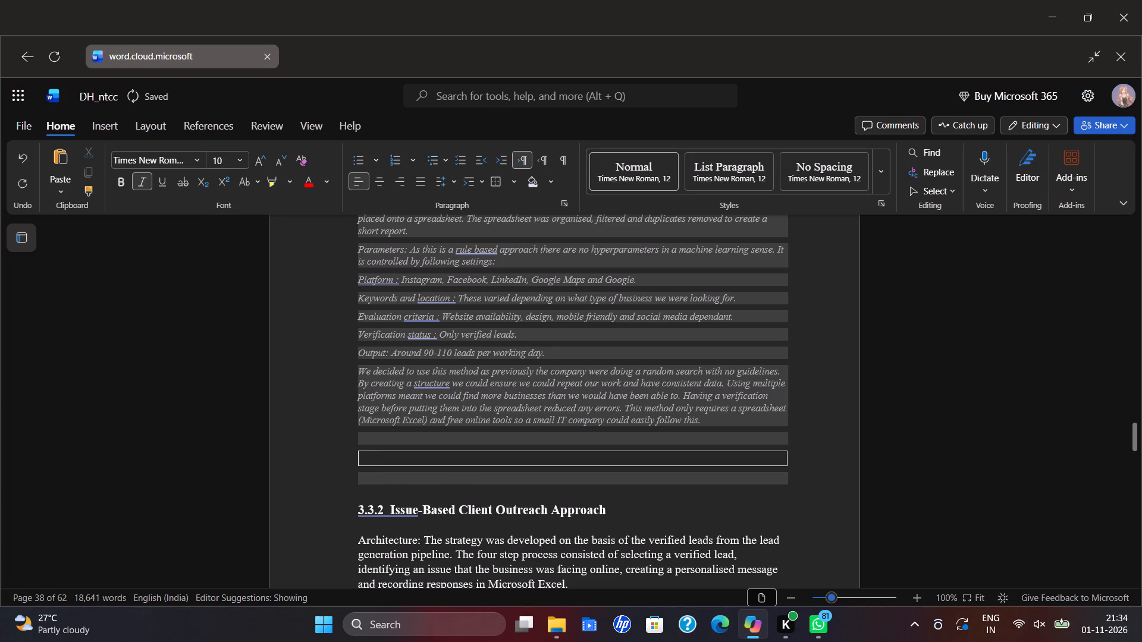
Copy the down arrow below "Missing information check" in the preprocessing flowchart and paste it beneath the new empty box in section 3.3.1.
scroll(388, 438, up, 12)
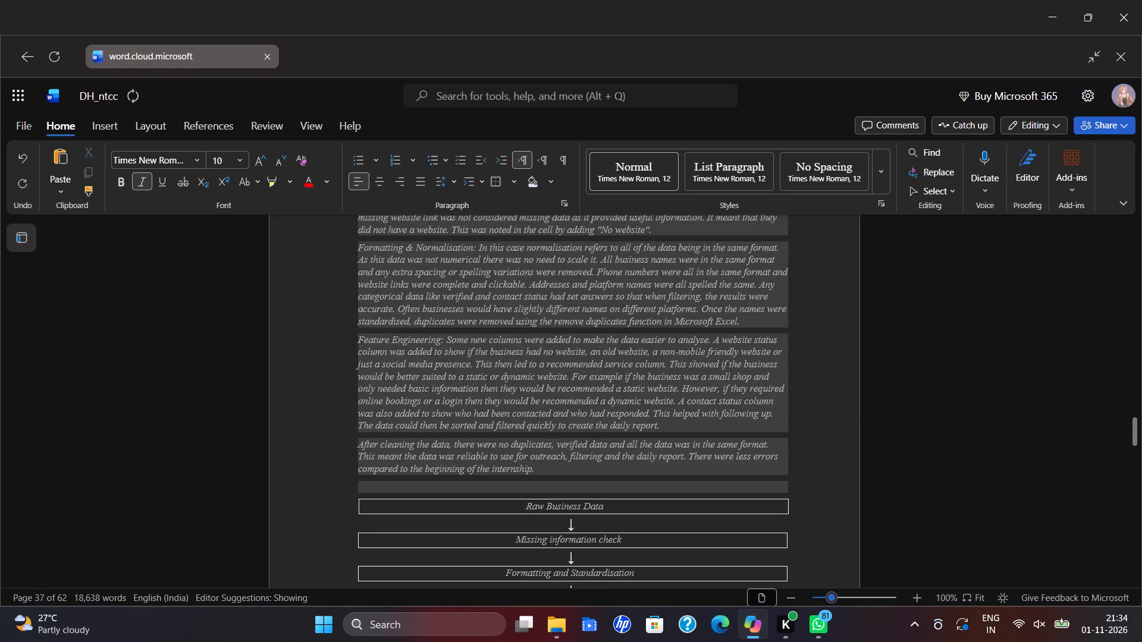
scroll(466, 454, down, 3)
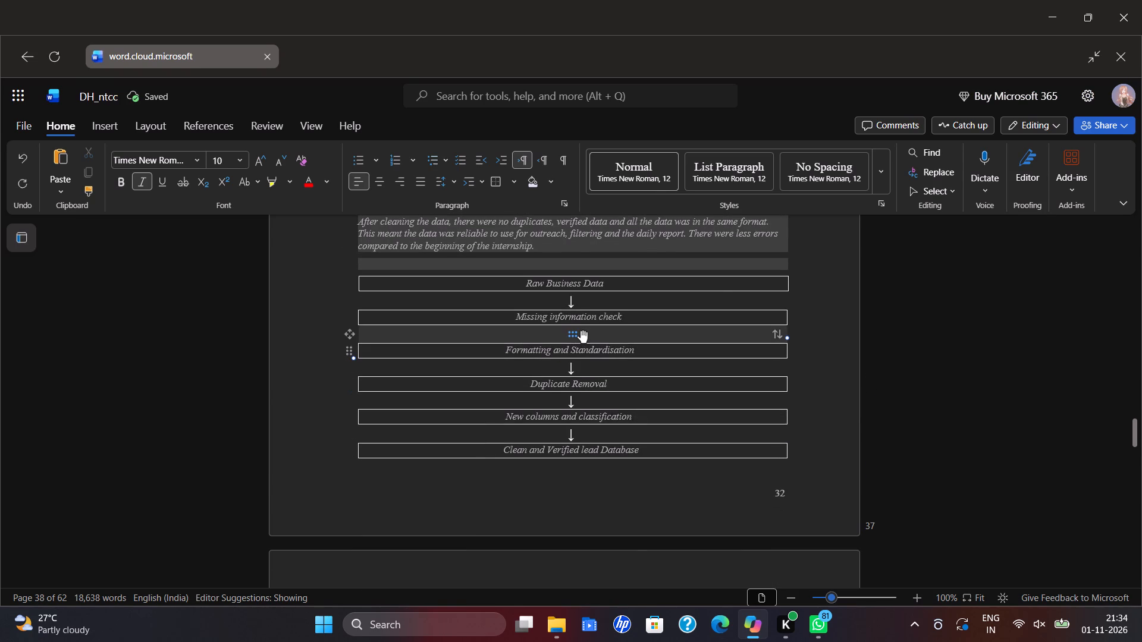
click(584, 337)
click(669, 505)
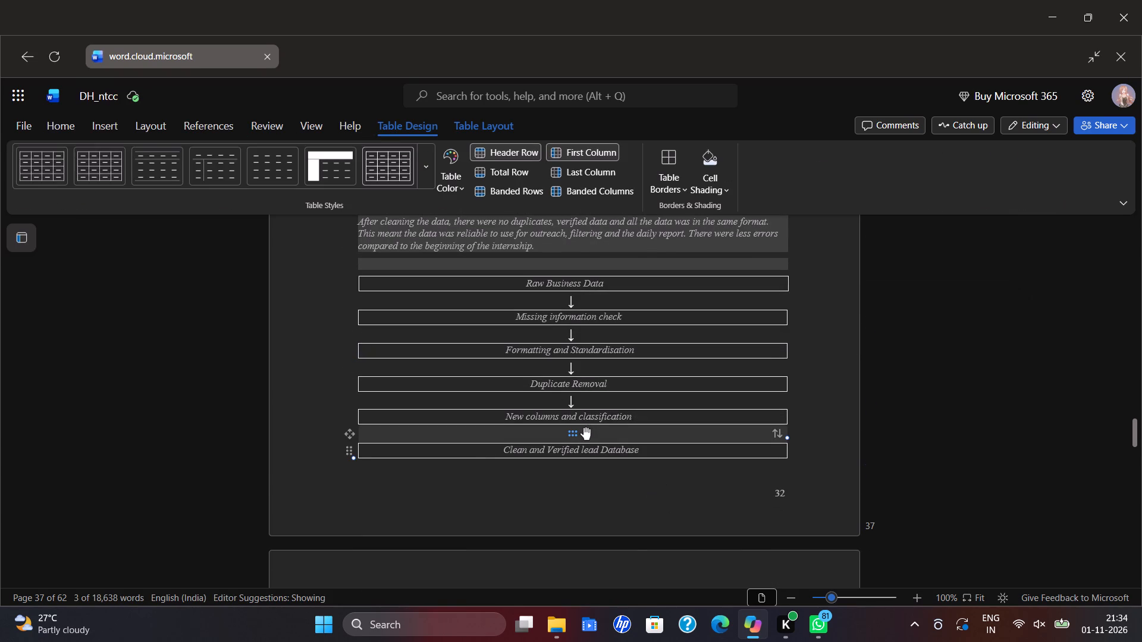
double_click(587, 434)
click(576, 489)
scroll(567, 480, down, 3)
scroll(582, 440, up, 3)
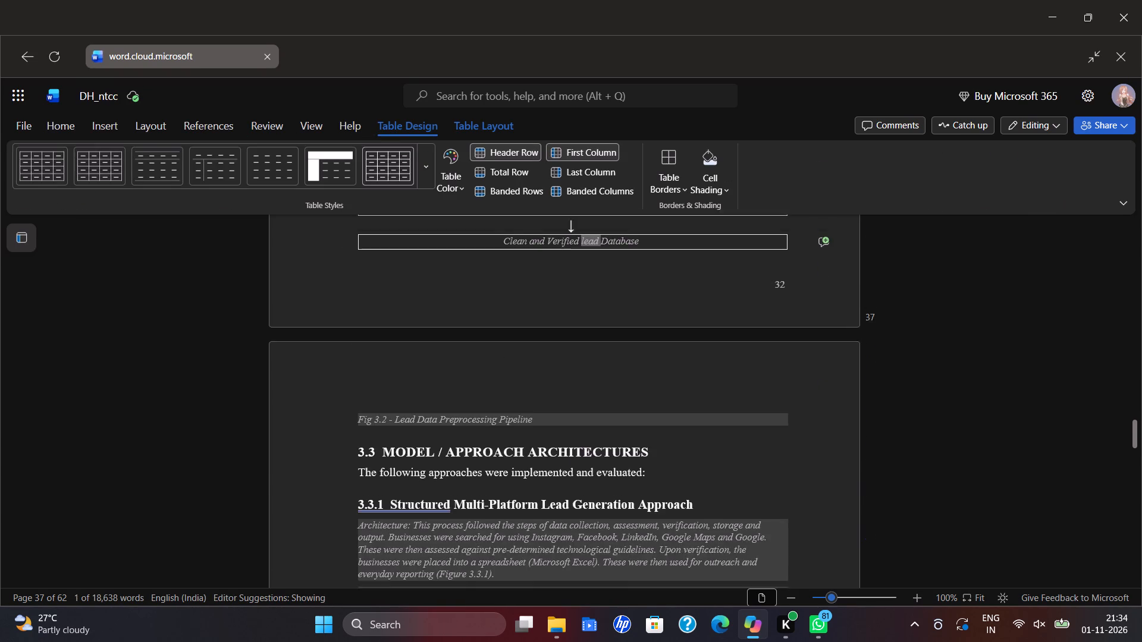
double_click(592, 297)
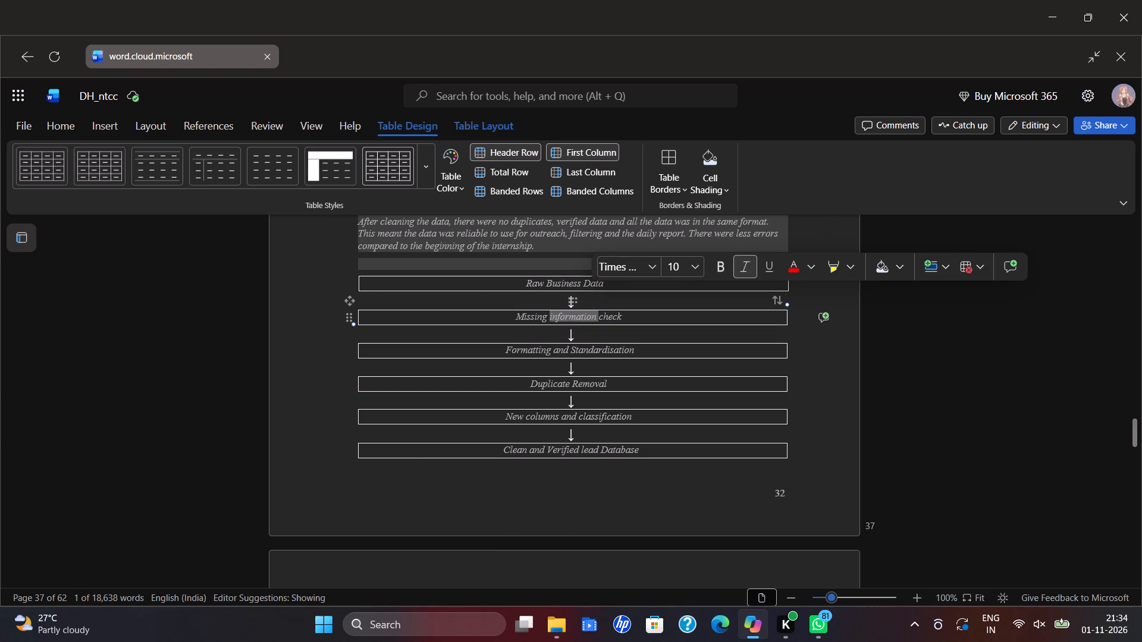
triple_click(582, 335)
click(582, 336)
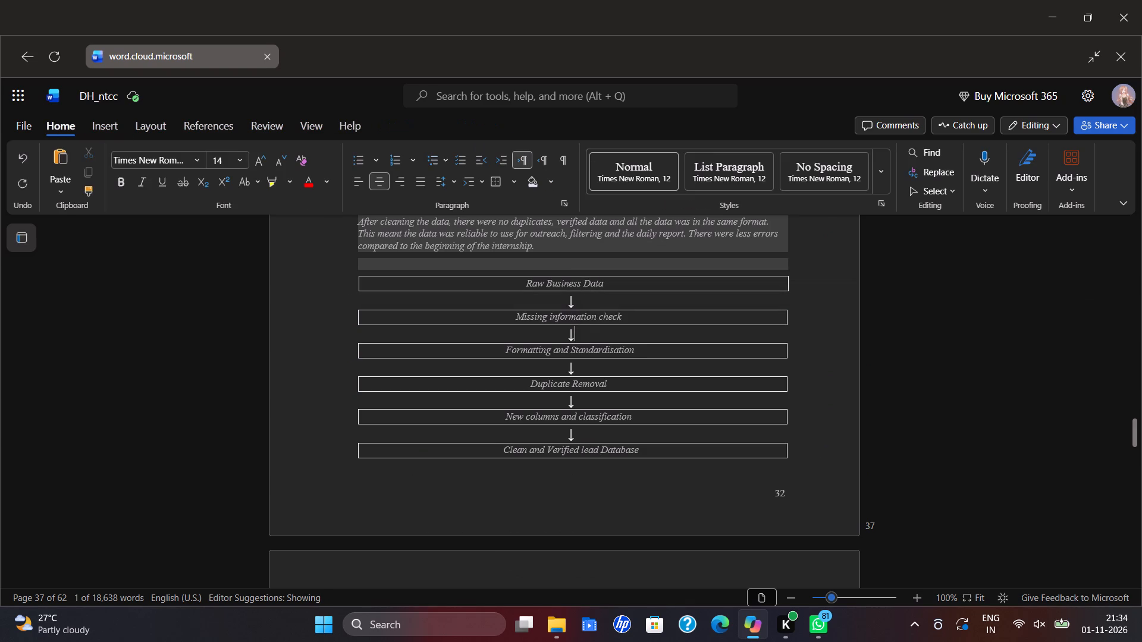
double_click(582, 336)
double_click(582, 336)
double_click(582, 336)
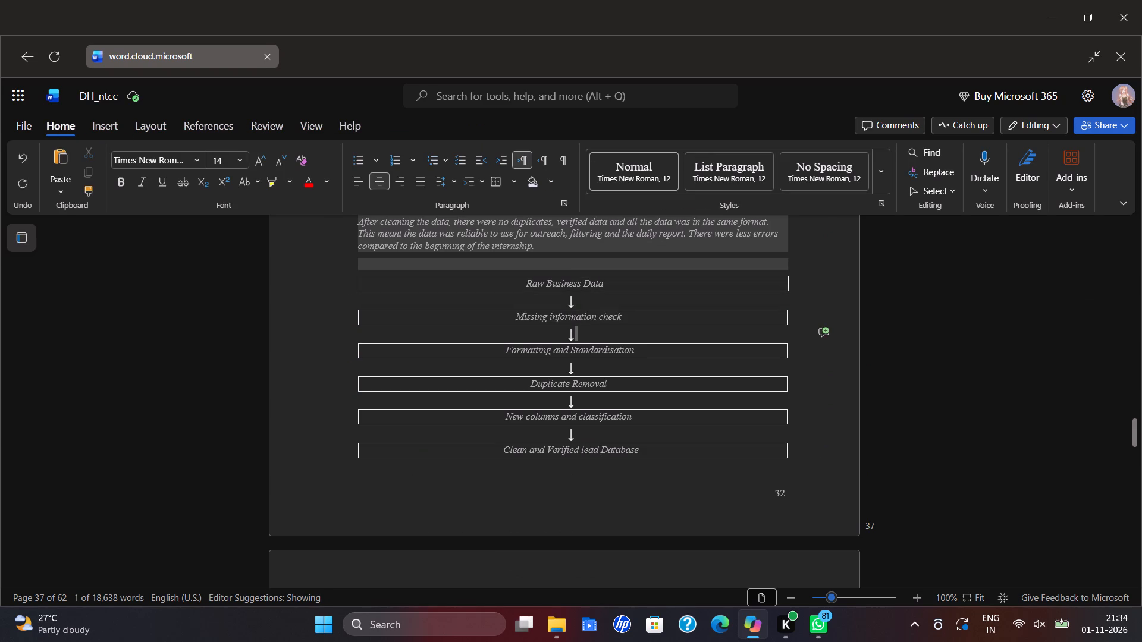
key(ctrl+a)
double_click(582, 336)
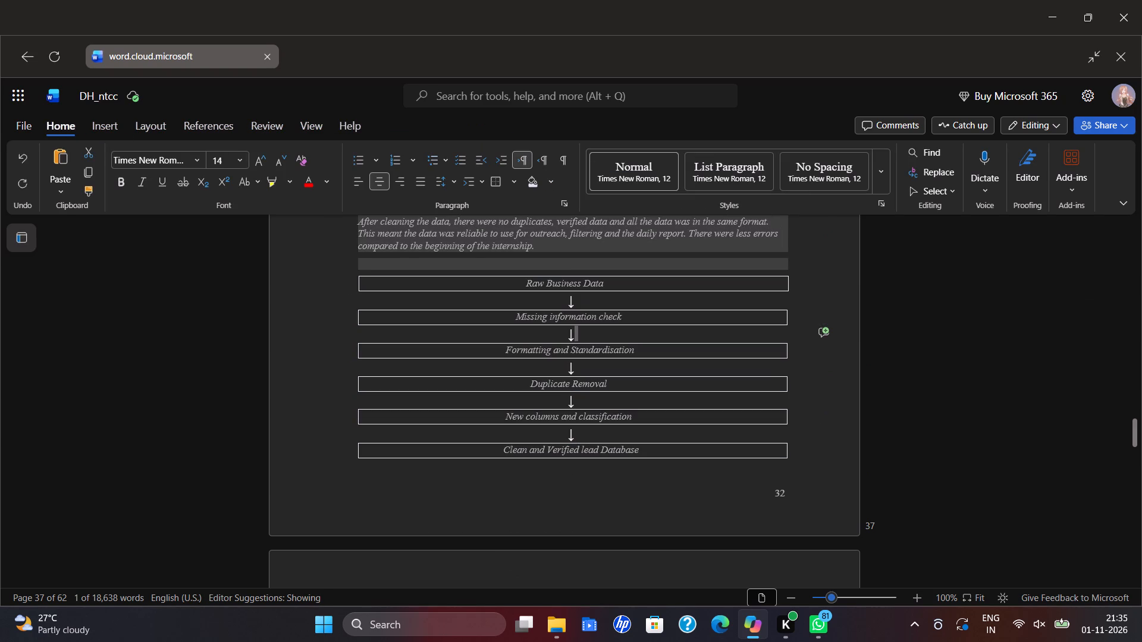
double_click(582, 336)
double_click(582, 336)
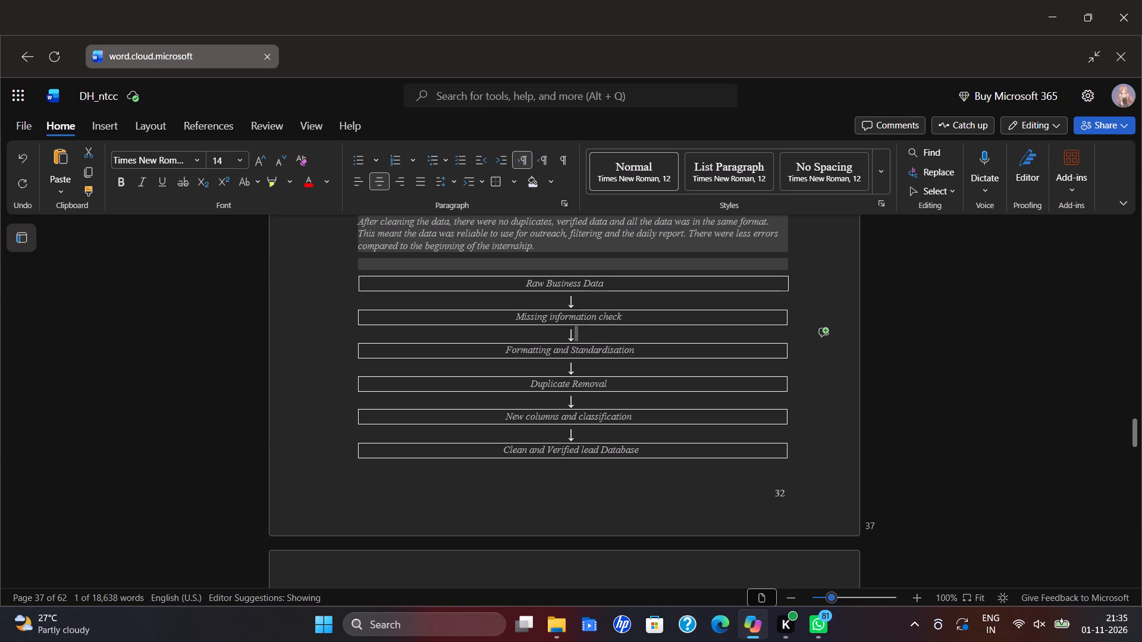
drag(575, 336, 566, 338)
right_click(567, 336)
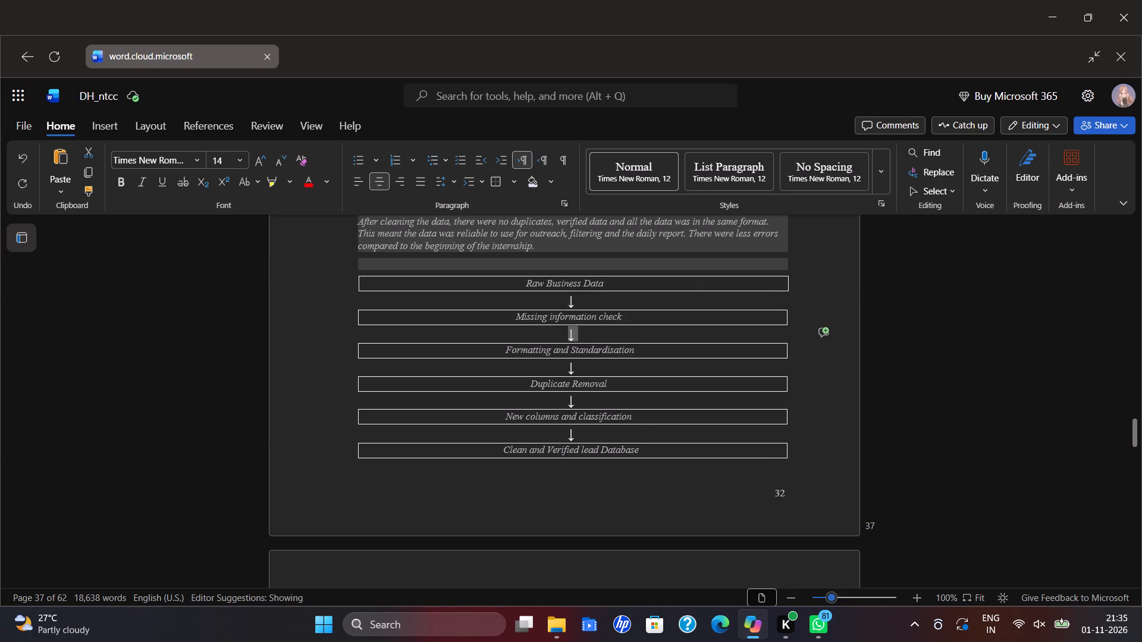
click(608, 326)
scroll(589, 438, down, 4)
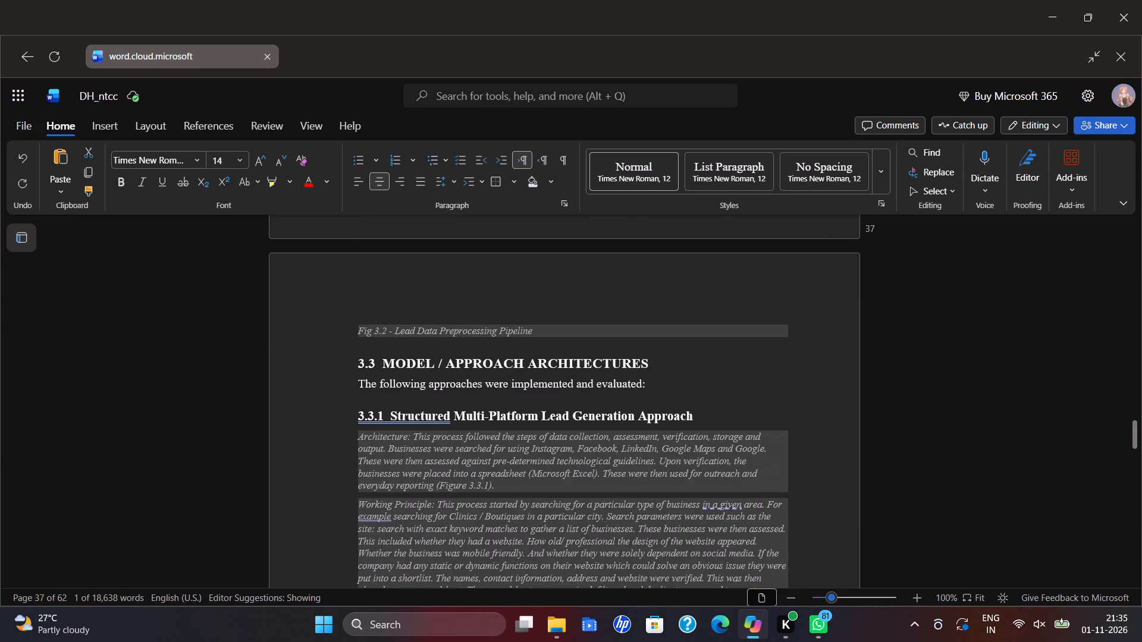
scroll(514, 350, down, 5)
scroll(563, 347, down, 4)
scroll(573, 353, up, 4)
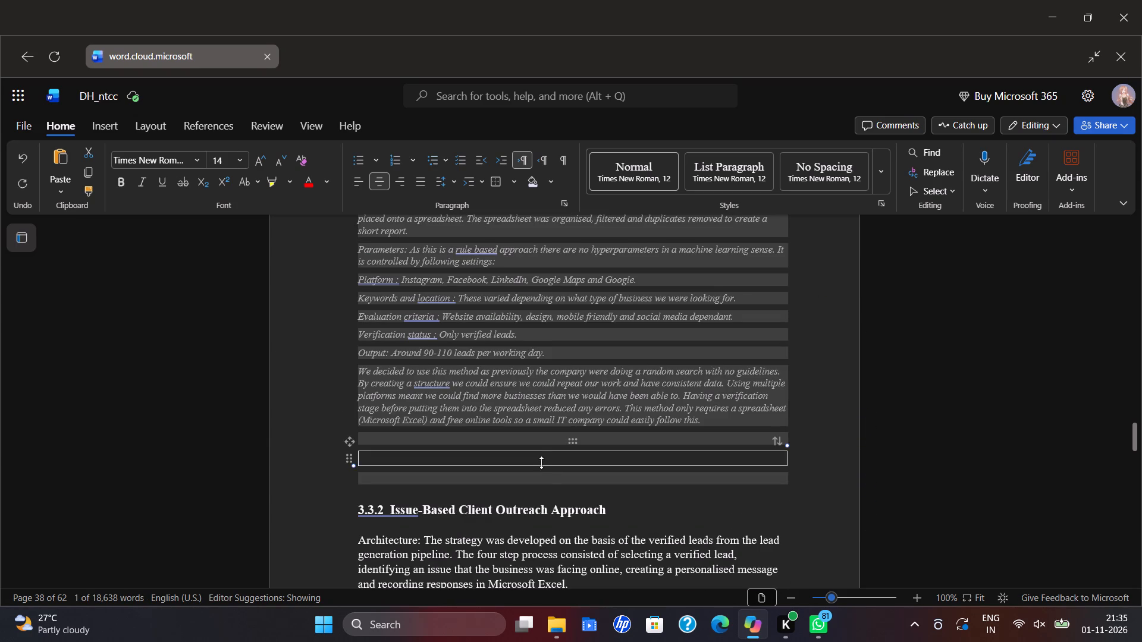
click(546, 470)
click(542, 477)
key(ctrl+v)
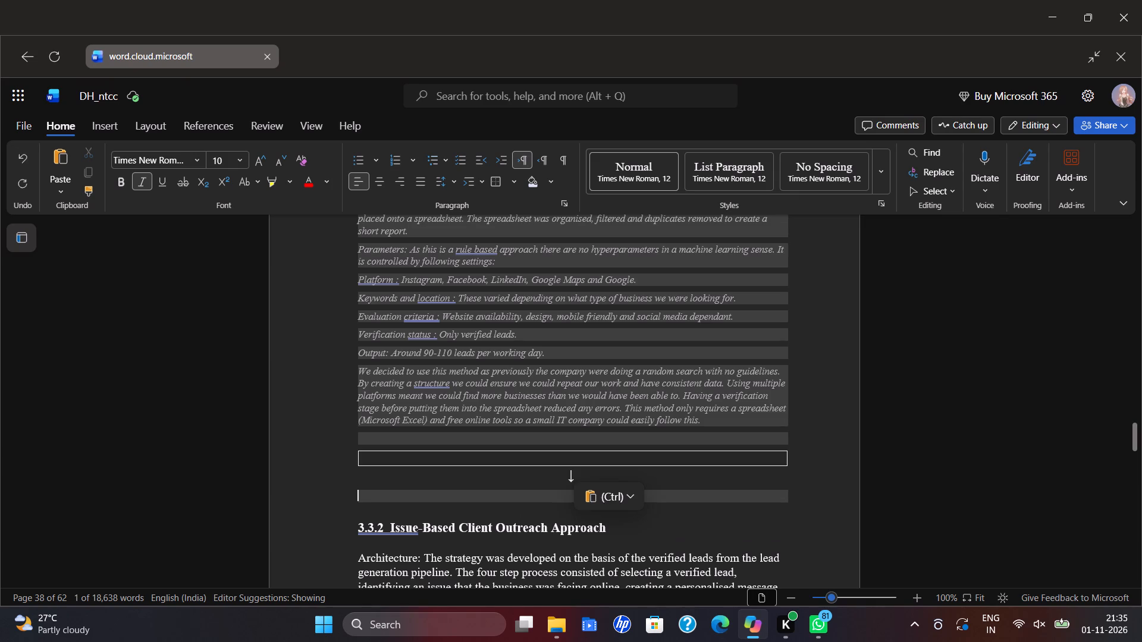
Label the empty flowchart box at the end of section 3.3.1 "Business Category and Location".
click(528, 461)
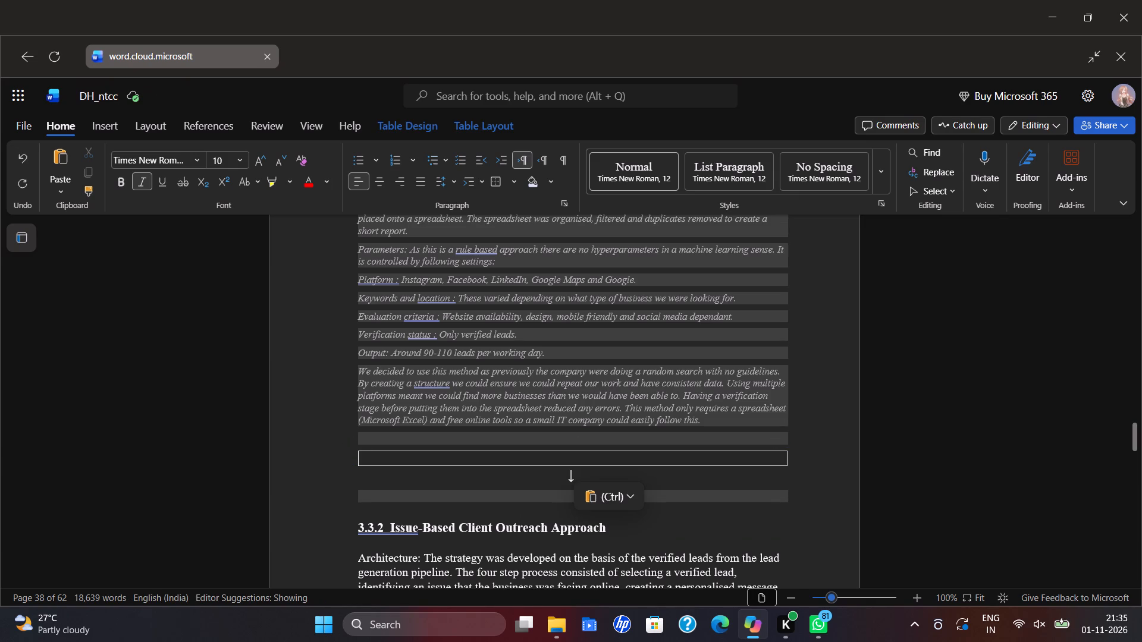
text(Busi)
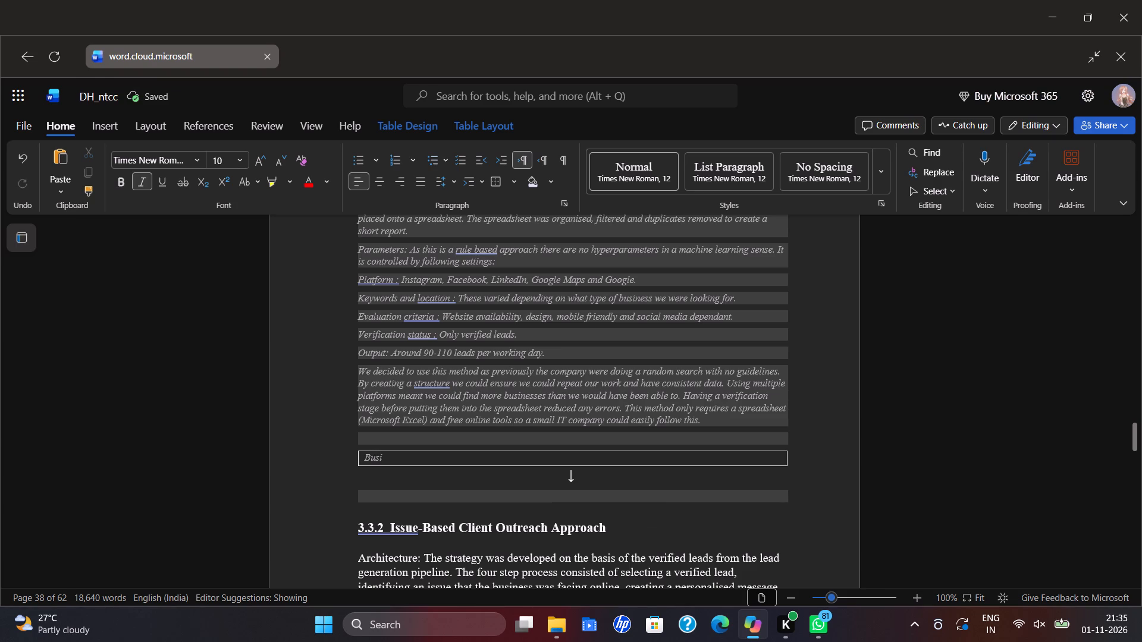
text(ness)
key(space)
text(Car)
key(BackSpace)
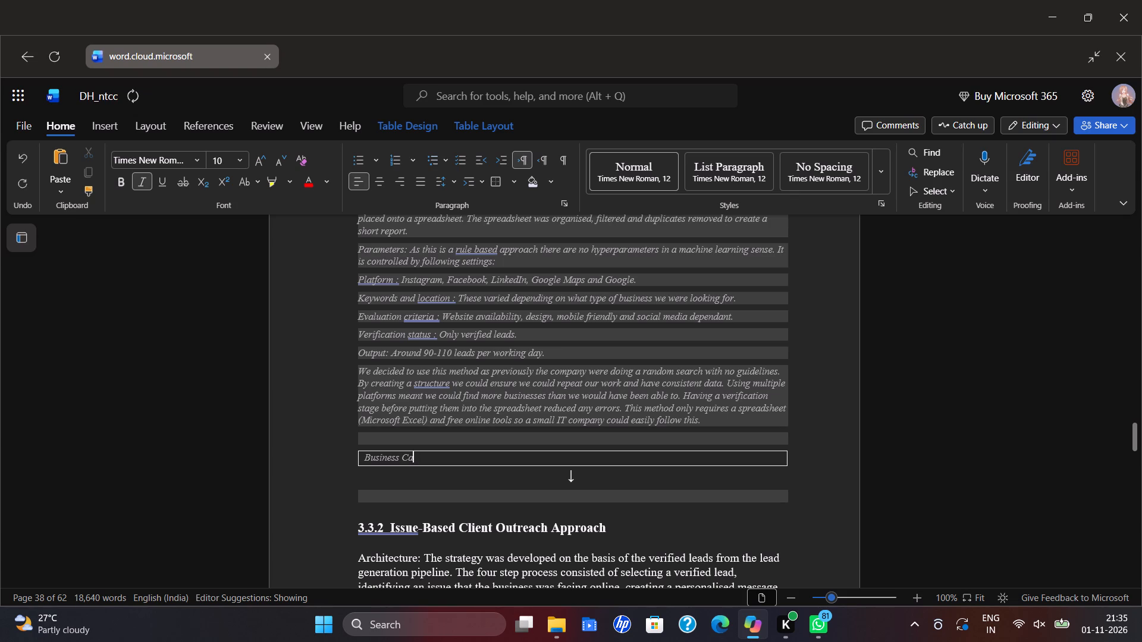
text(te)
text(gory)
key(space)
text(and)
key(space)
text(Loca)
text(tion)
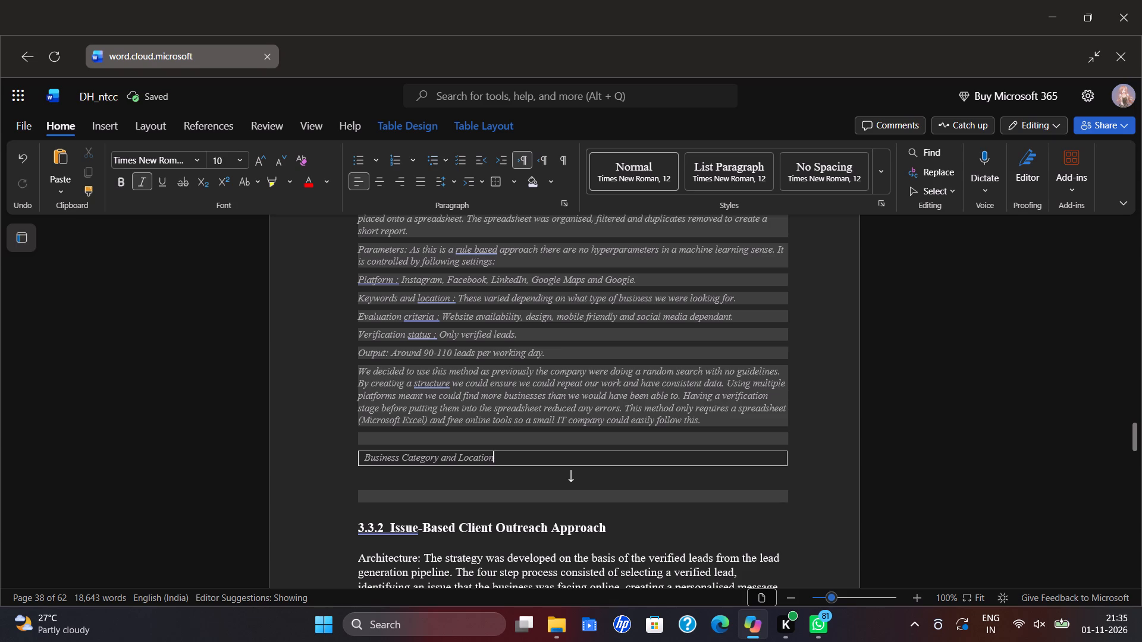
Insert a 1x1 table as a box beneath the first down arrow and label it "Online Platform Search".
click(542, 504)
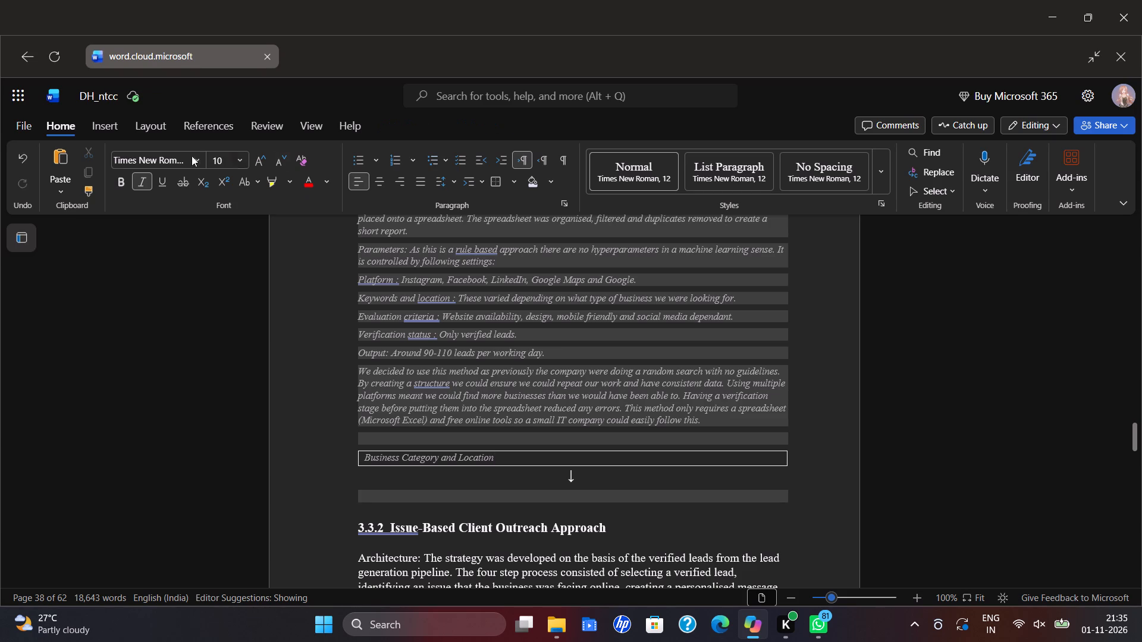
click(109, 116)
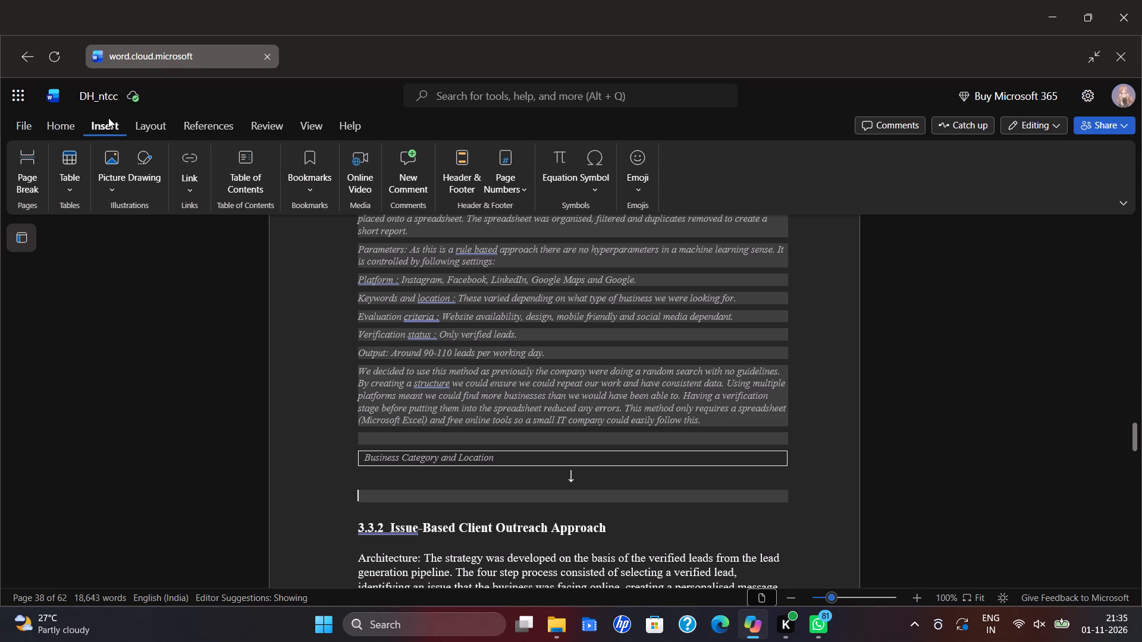
click(62, 155)
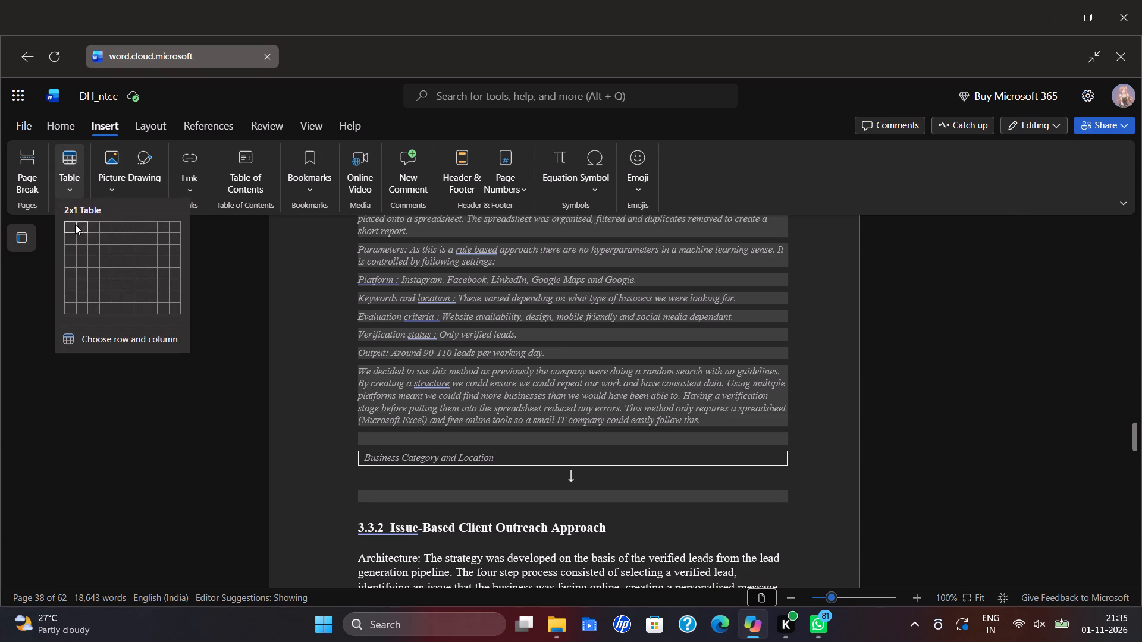
click(71, 225)
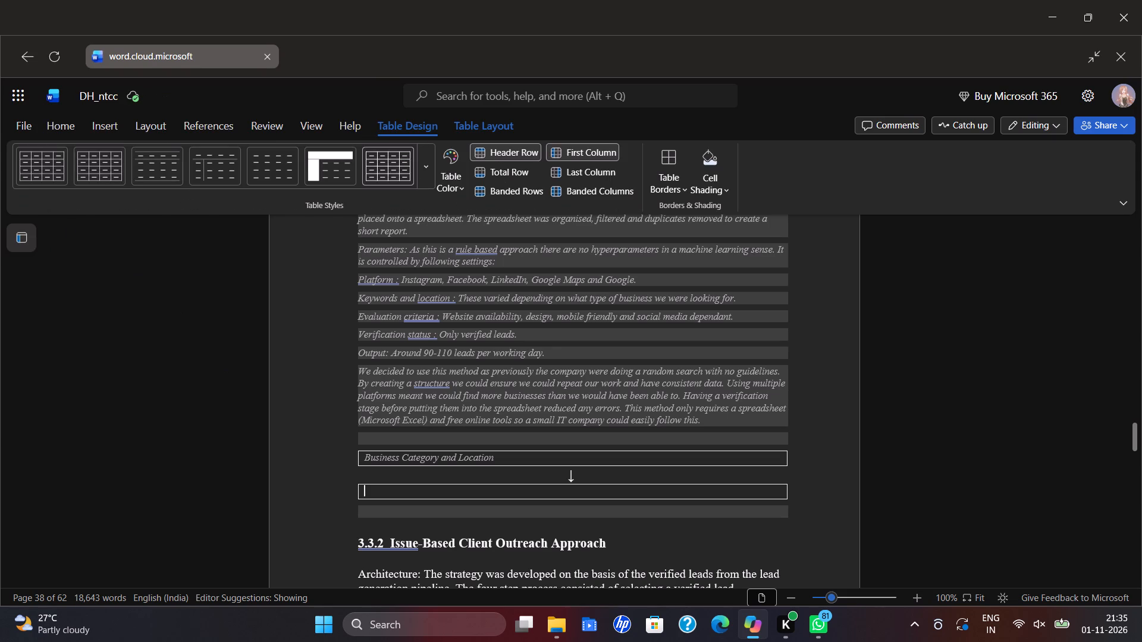
key(shift+o)
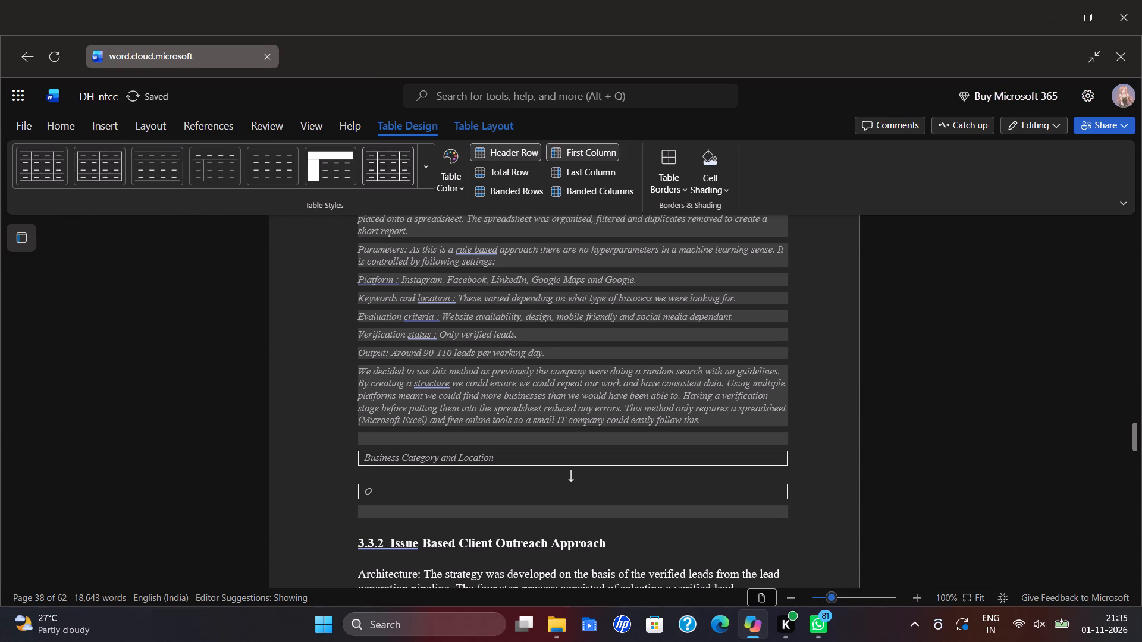
text(nline F)
key(BackSpace)
key(shift+p)
text(latf)
key(r)
key(BackSpace)
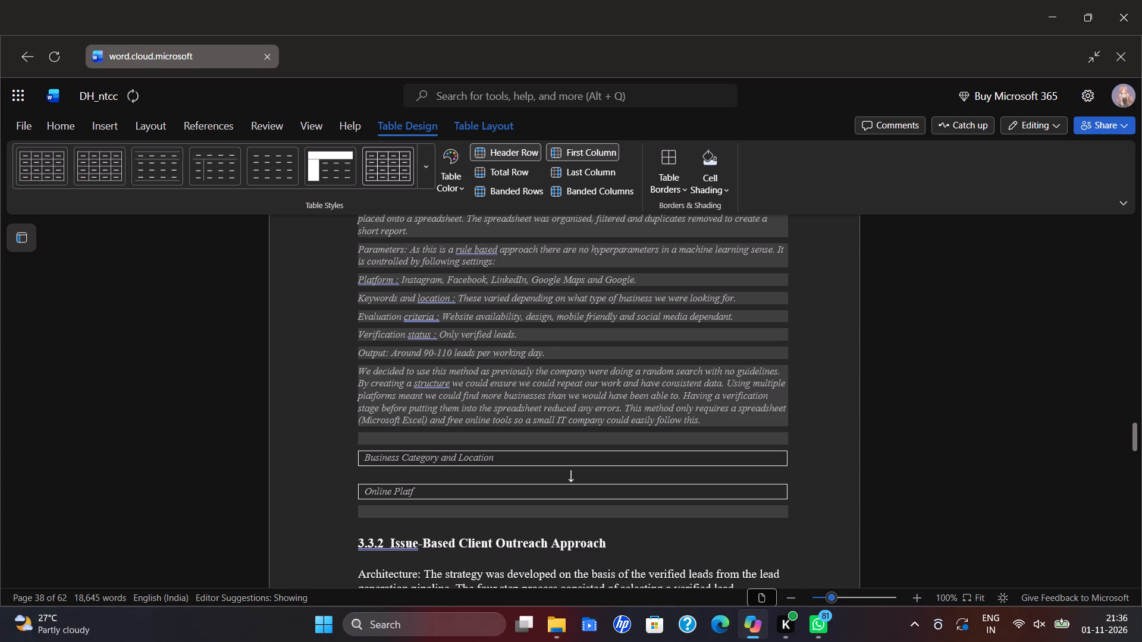
text(orm Seat)
key(BackSpace)
text(rch)
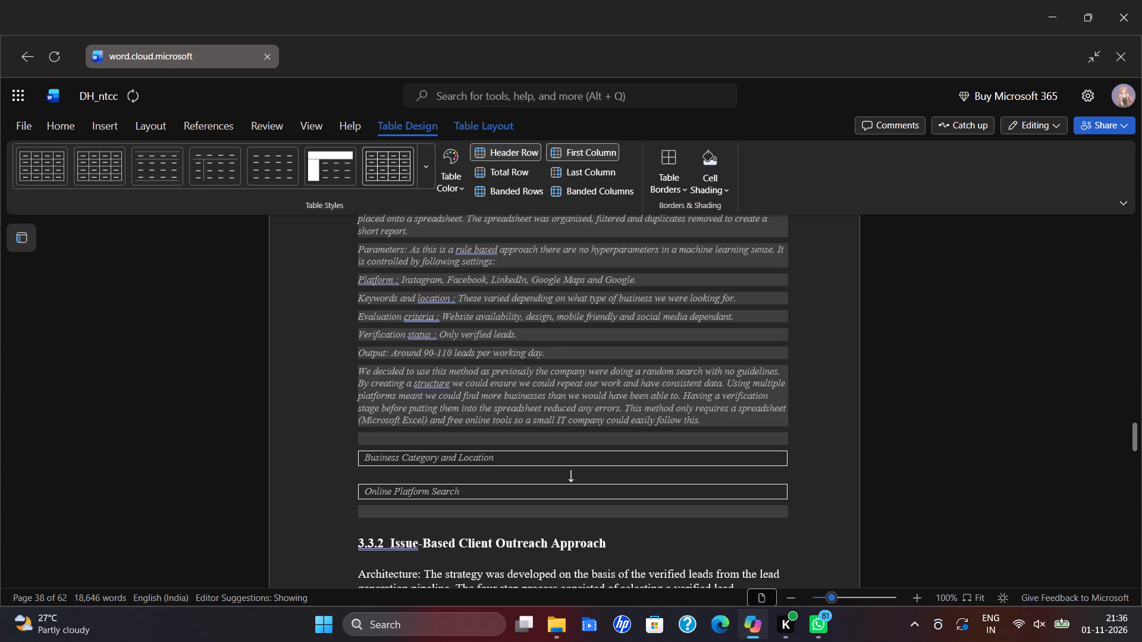
Paste the copied down arrow beneath the "Online Platform Search" box.
click(415, 506)
key(ctrl+v)
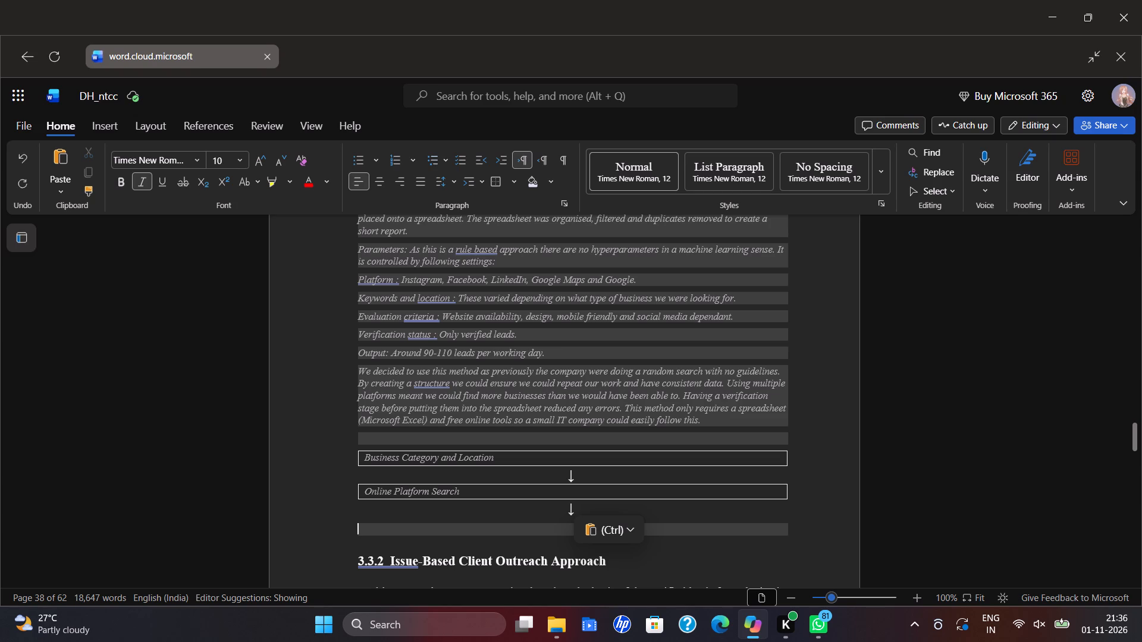
Insert a 1x1 table as a box beneath the second down arrow and label it "Business Identification".
click(96, 130)
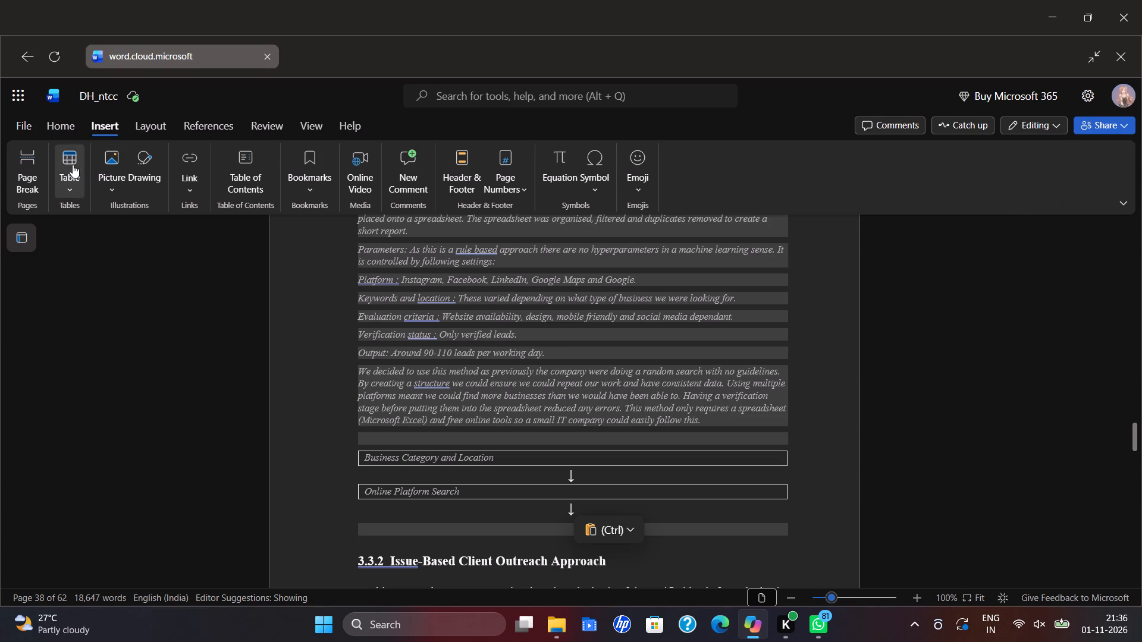
click(73, 165)
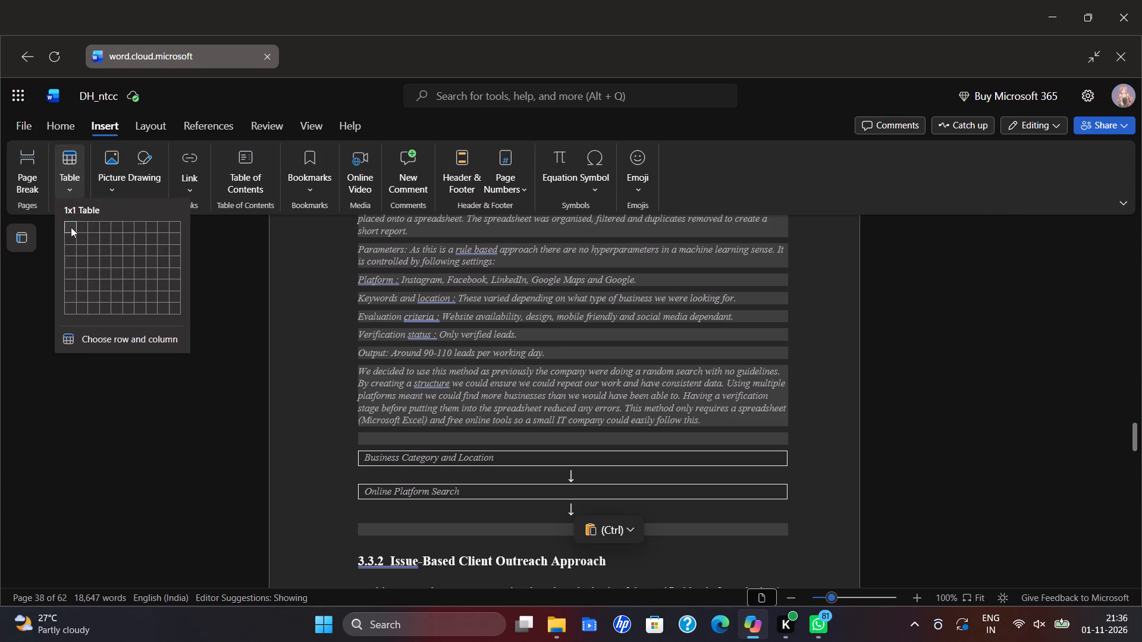
click(71, 226)
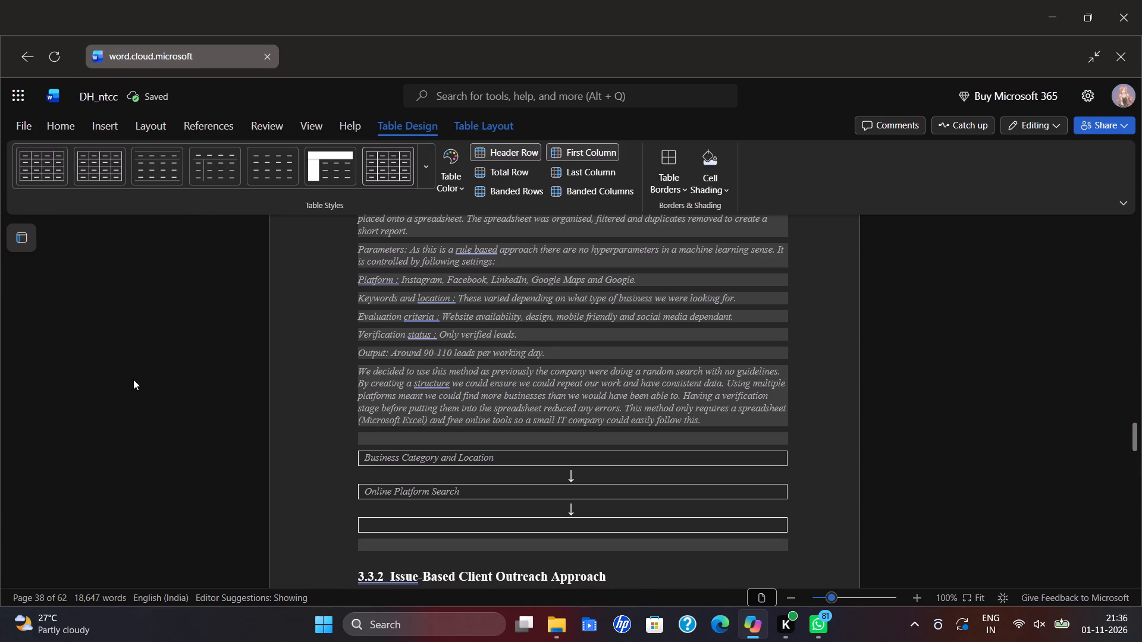
text(Business)
key(space)
key(shift+i)
text(den)
text(tifi)
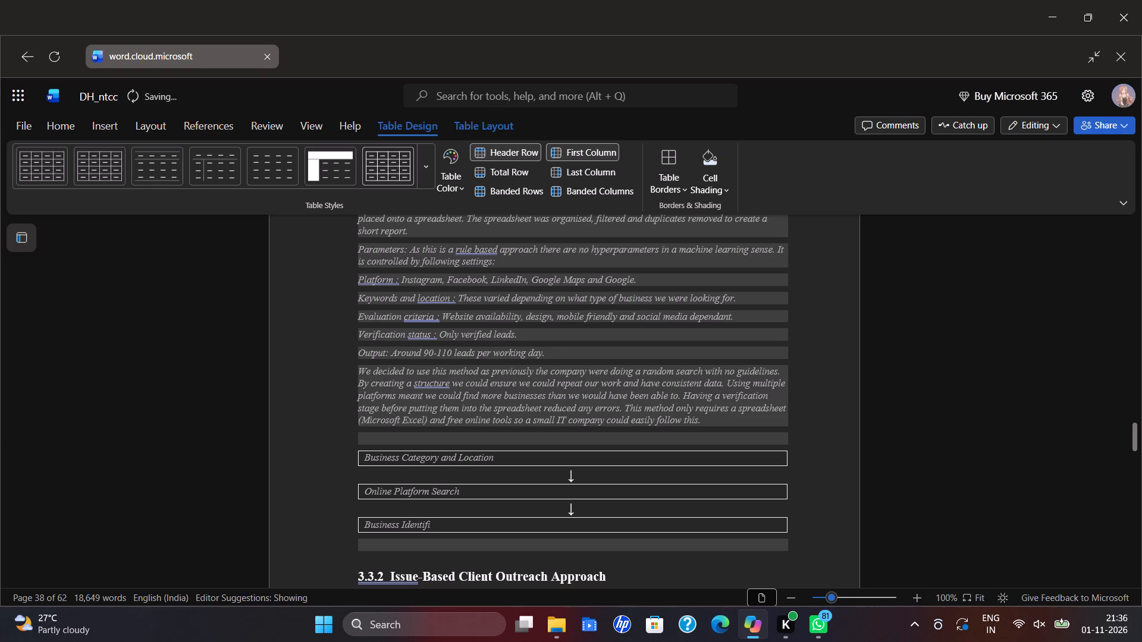
text(ca)
text(tion)
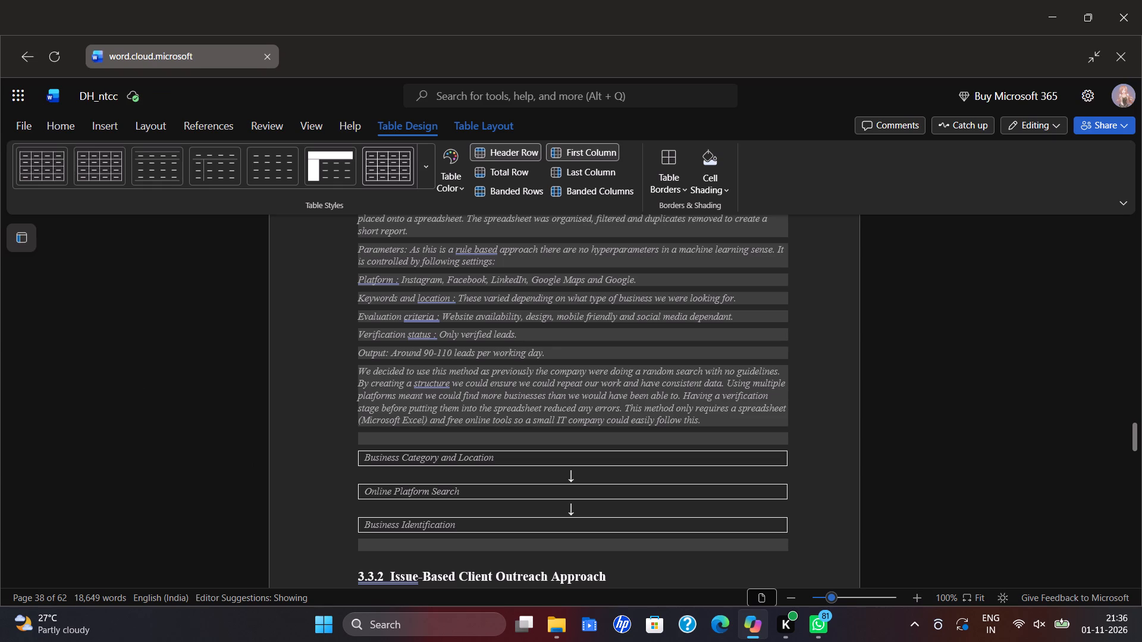
Paste the copied down arrow beneath the "Business Identification" box.
click(399, 540)
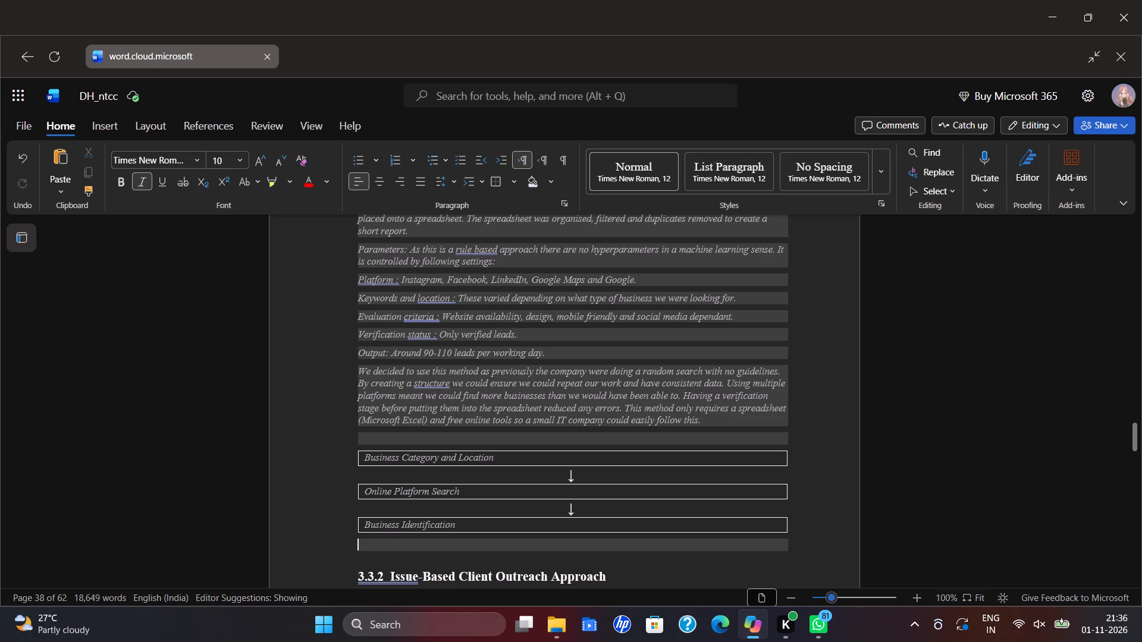
key(ctrl+v)
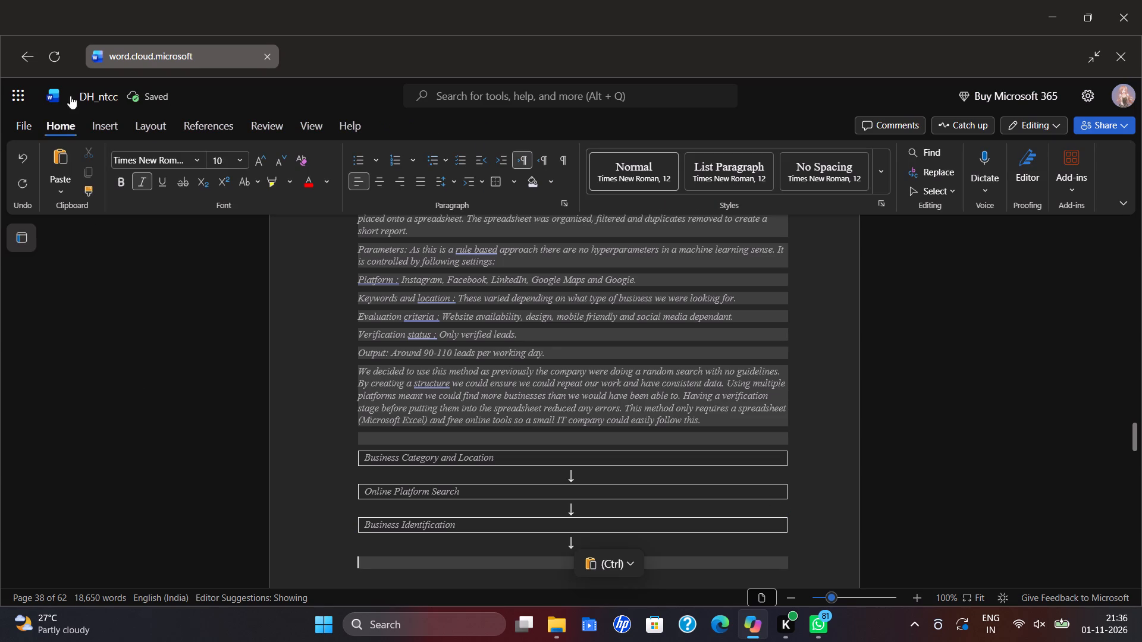
Insert a 1x1 table as the fourth flowchart box, beneath the down arrow under "Business Identification".
click(96, 137)
click(99, 120)
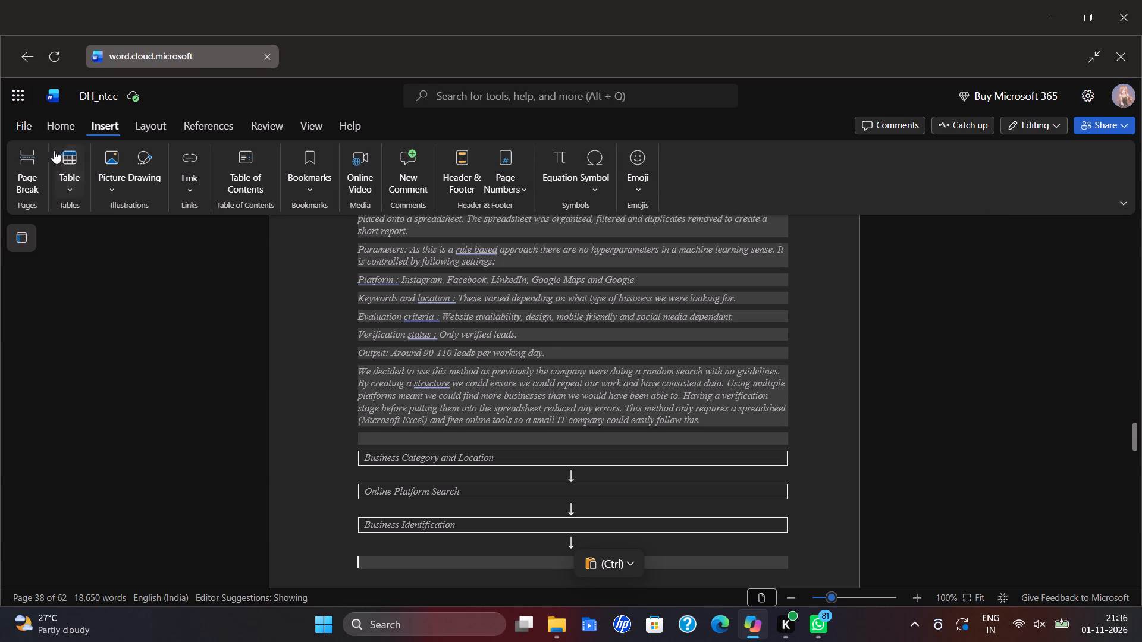
click(77, 154)
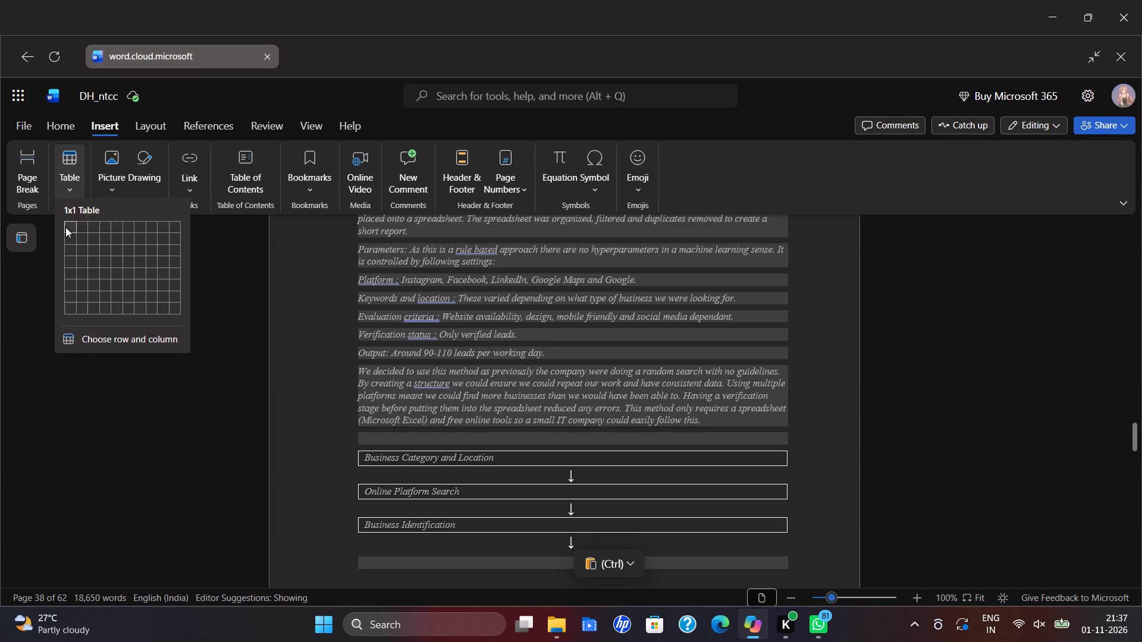
click(70, 227)
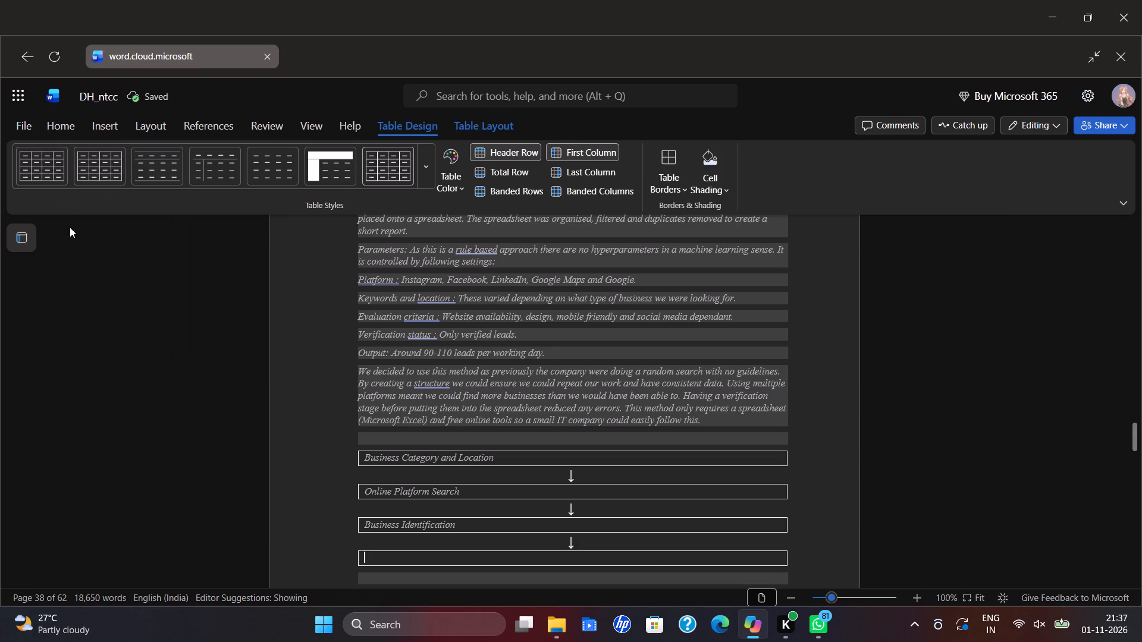
Label the fourth flowchart box "Website and Online Presence Check".
text(We)
text(bsite)
key(space)
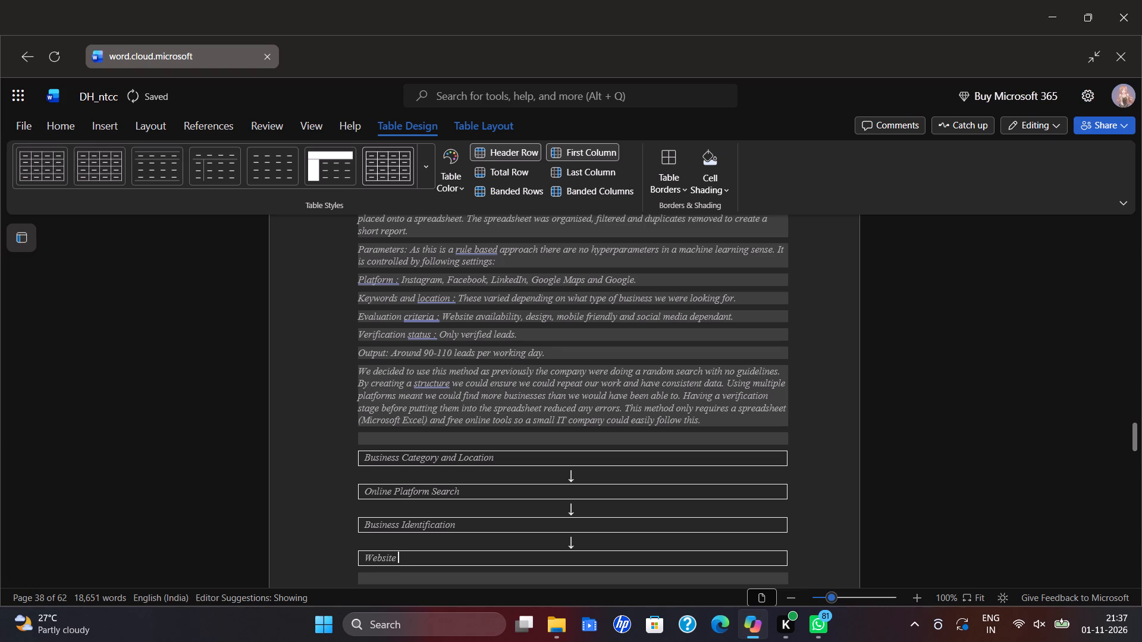
text(and)
key(space)
text(Onlin)
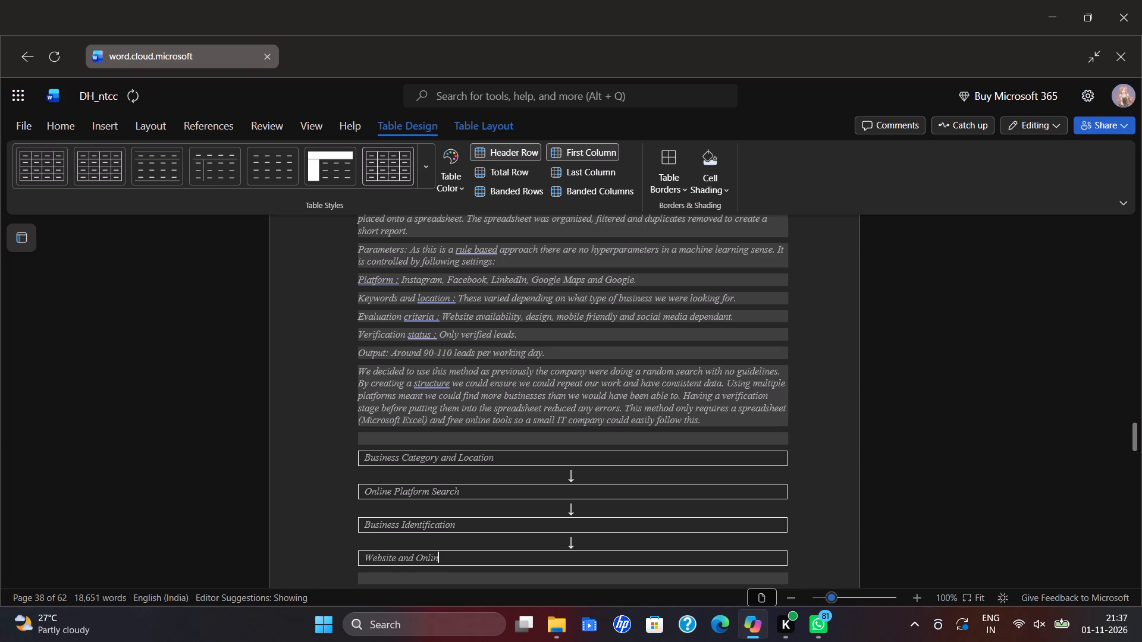
text(e)
key(space)
key(p)
key(BackSpace)
key(p)
key(BackSpace)
key(p)
key(BackSpace)
key(shift+p)
text(res)
text(ense)
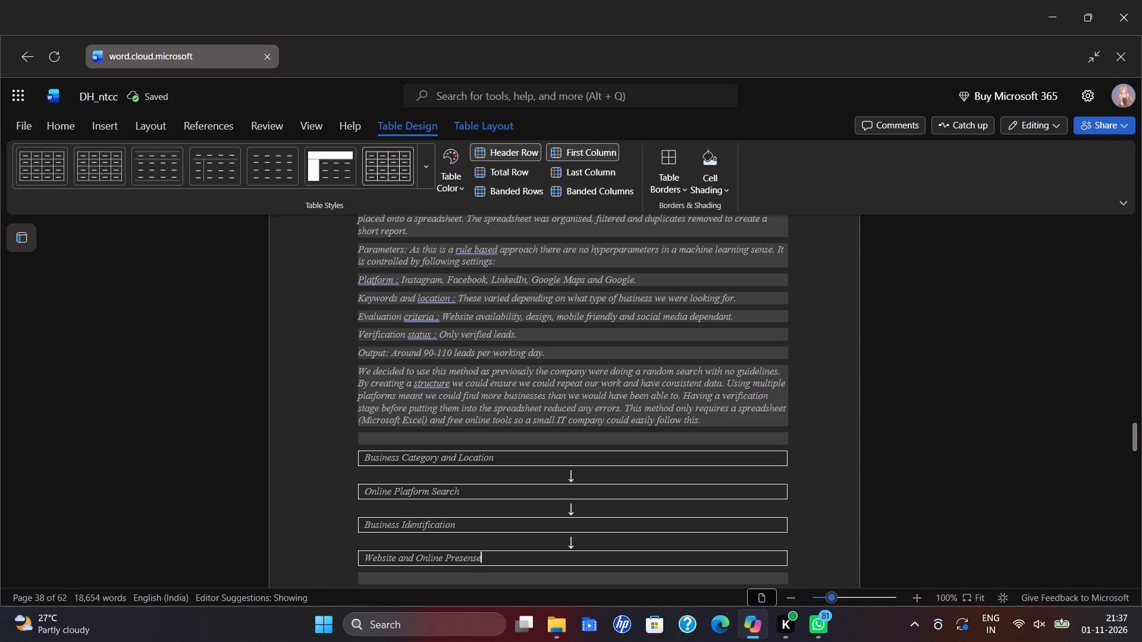
key(BackSpace)
key(BackSpace)
text(ce)
key(space)
text(Che)
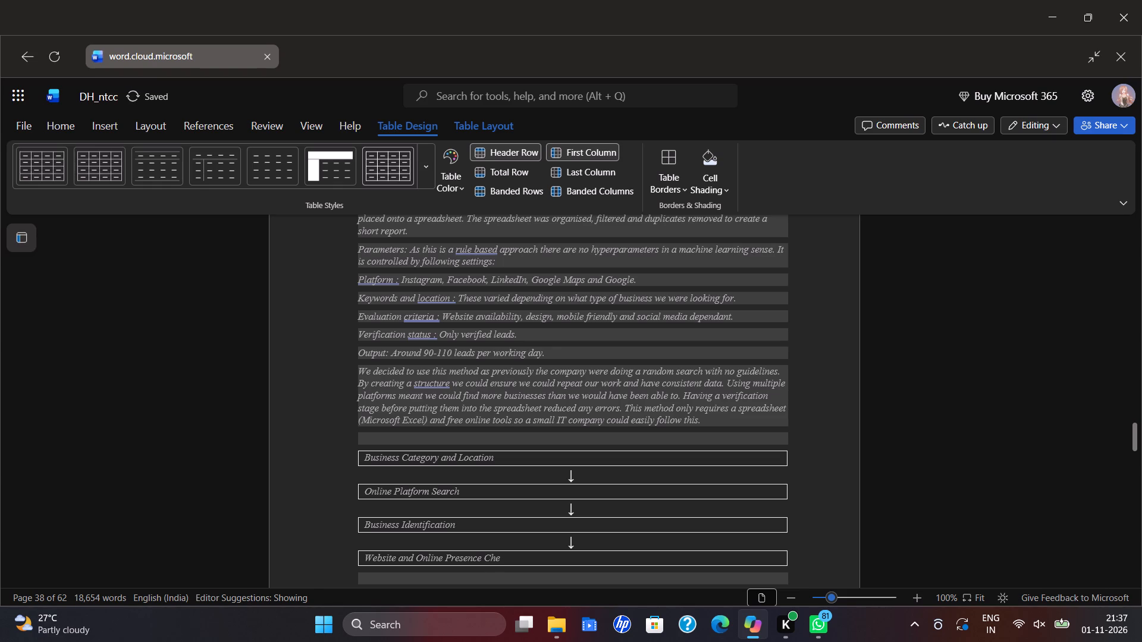
text(ck)
Paste the copied down arrow beneath the "Website and Online Presence Check" box.
click(450, 578)
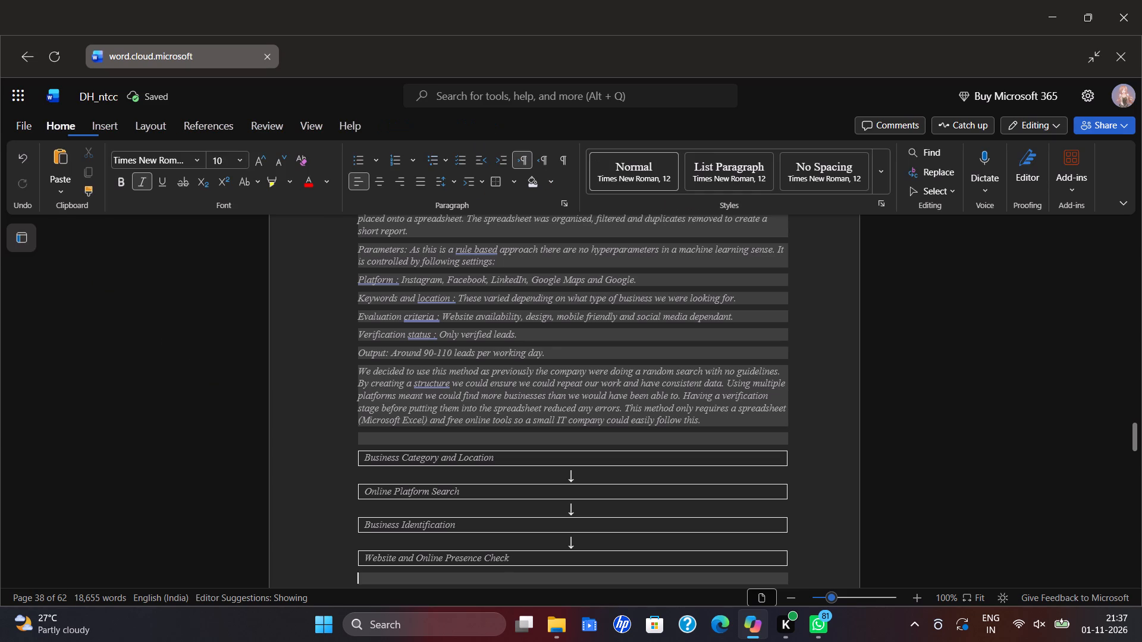
key(ctrl+v)
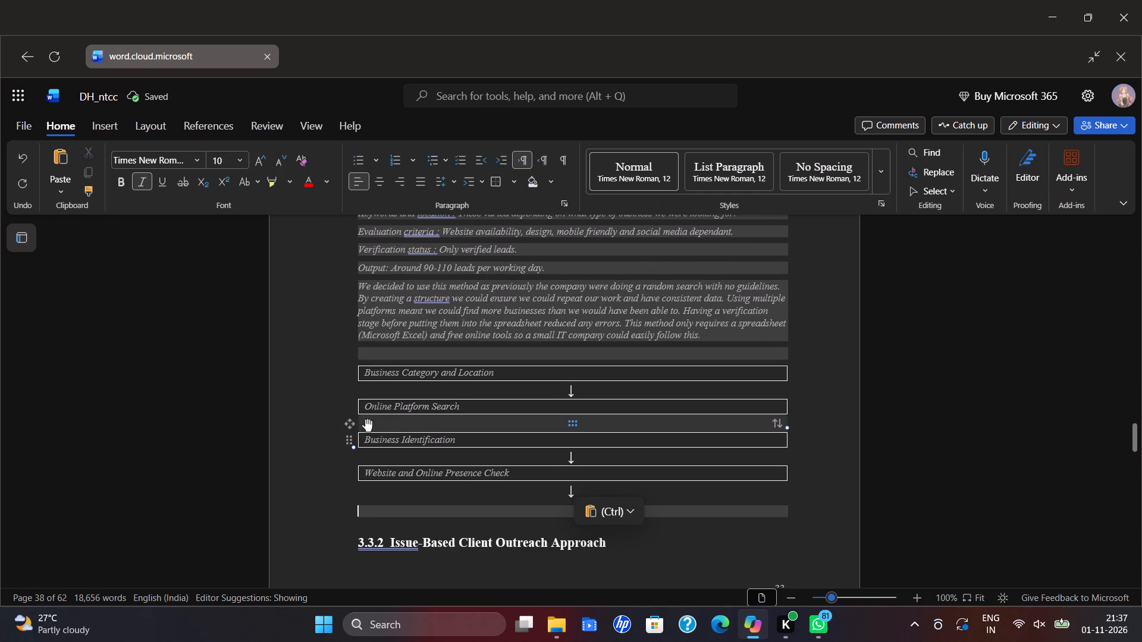
Insert a 1x1 table as the fifth box beneath the last down arrow and label it "Lead Details Collection".
click(109, 125)
double_click(71, 158)
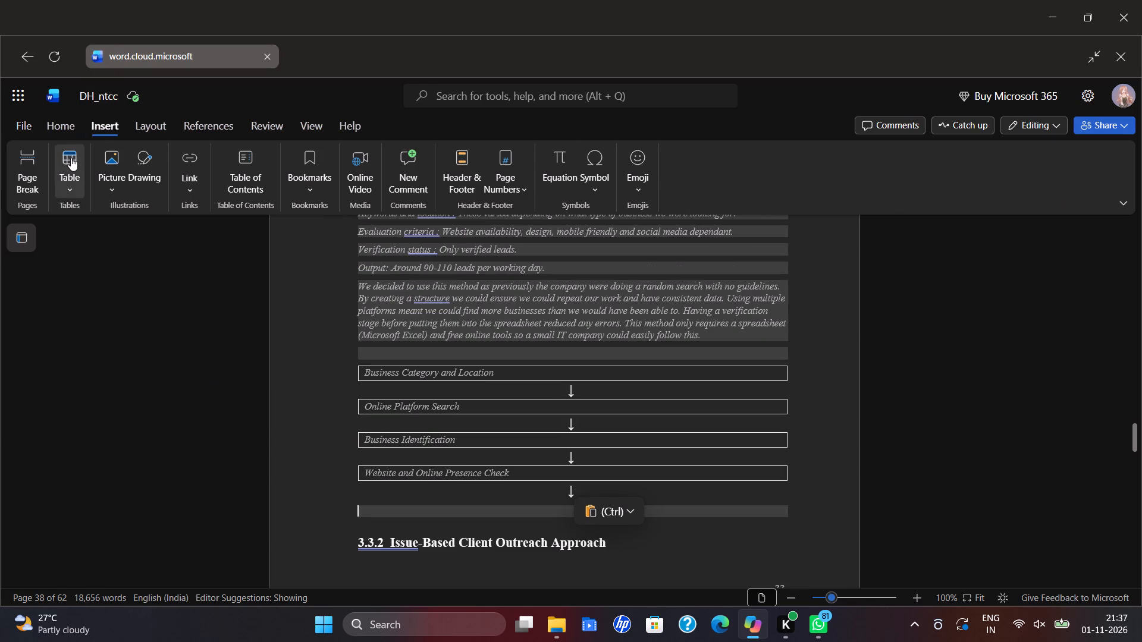
click(63, 151)
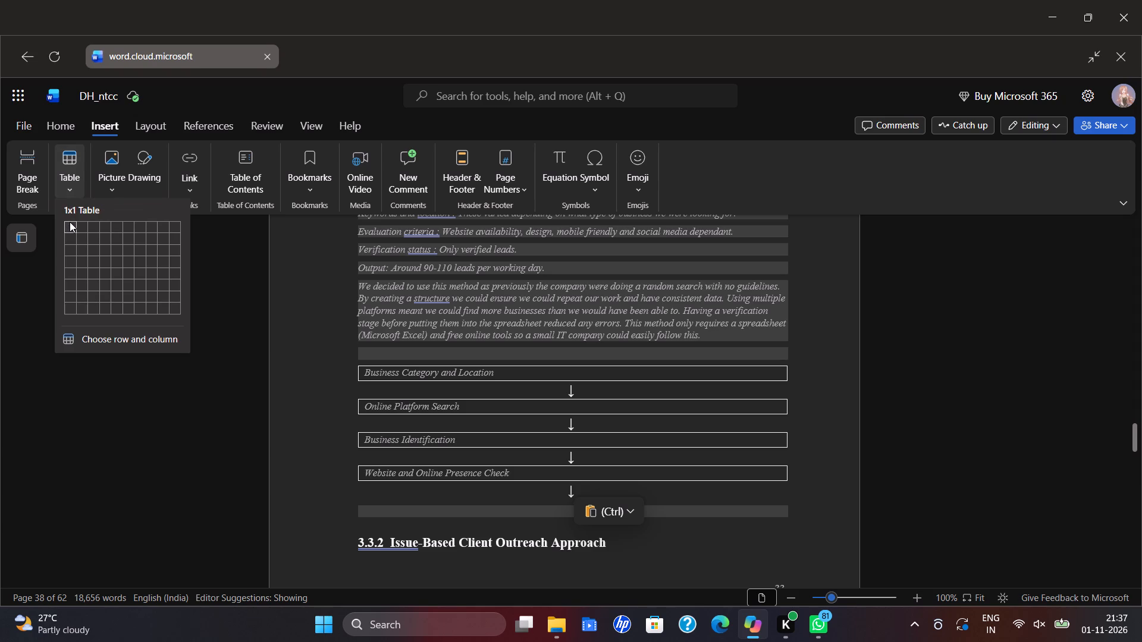
click(70, 222)
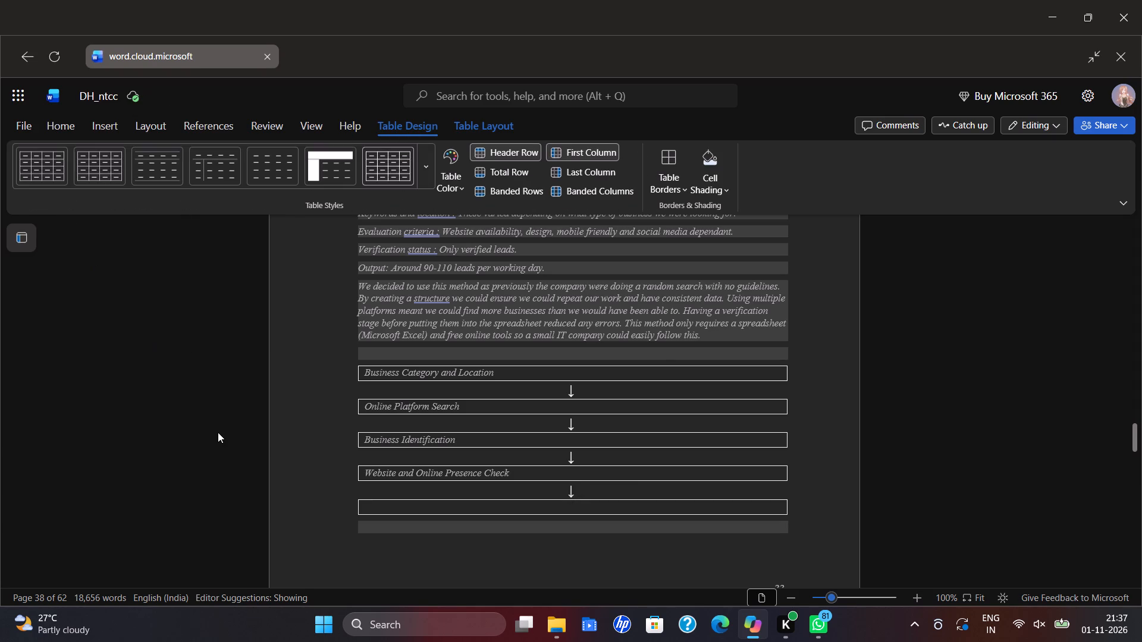
key(l)
key(BackSpace)
key(shift+l)
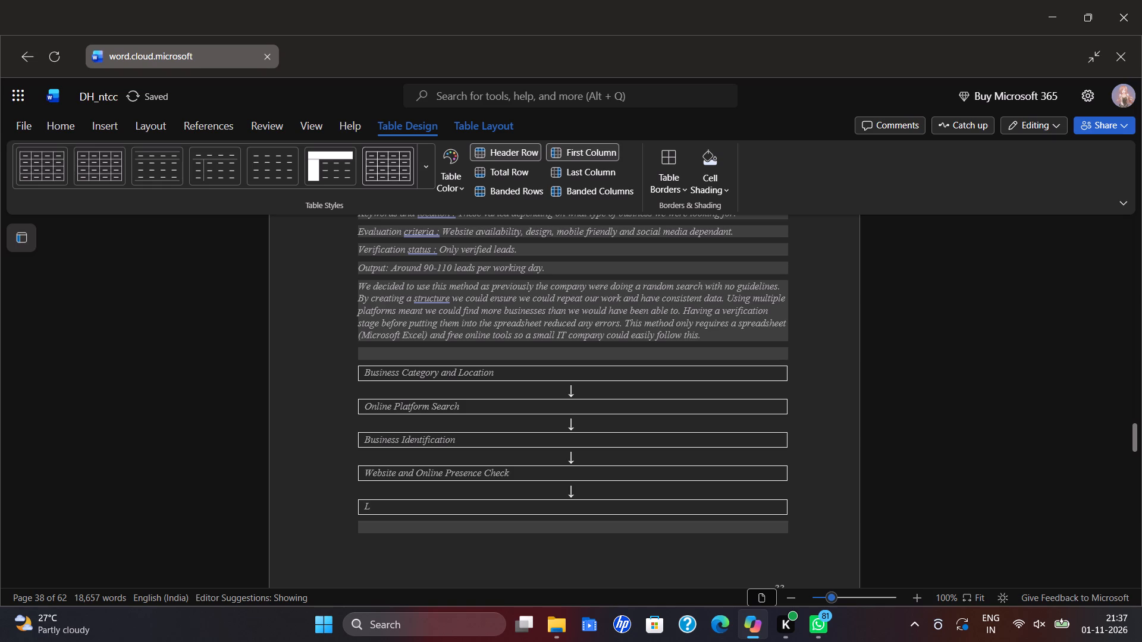
text(ead)
key(space)
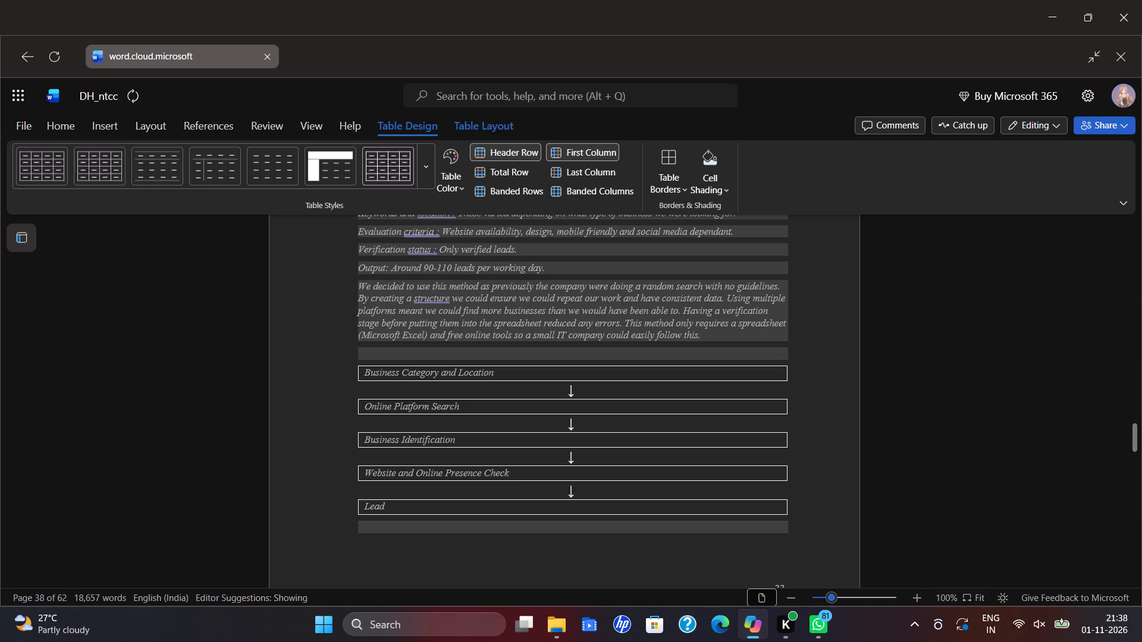
text(Details)
key(space)
text(Collection)
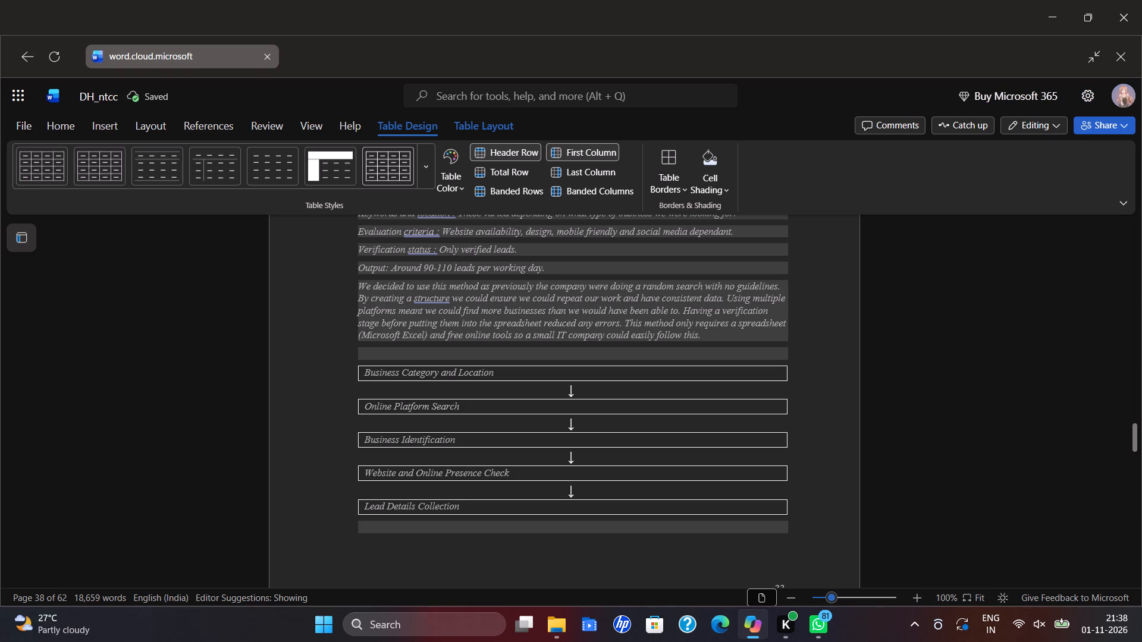
Paste the copied down arrow beneath the "Lead Details Collection" box.
click(371, 533)
key(ctrl+v)
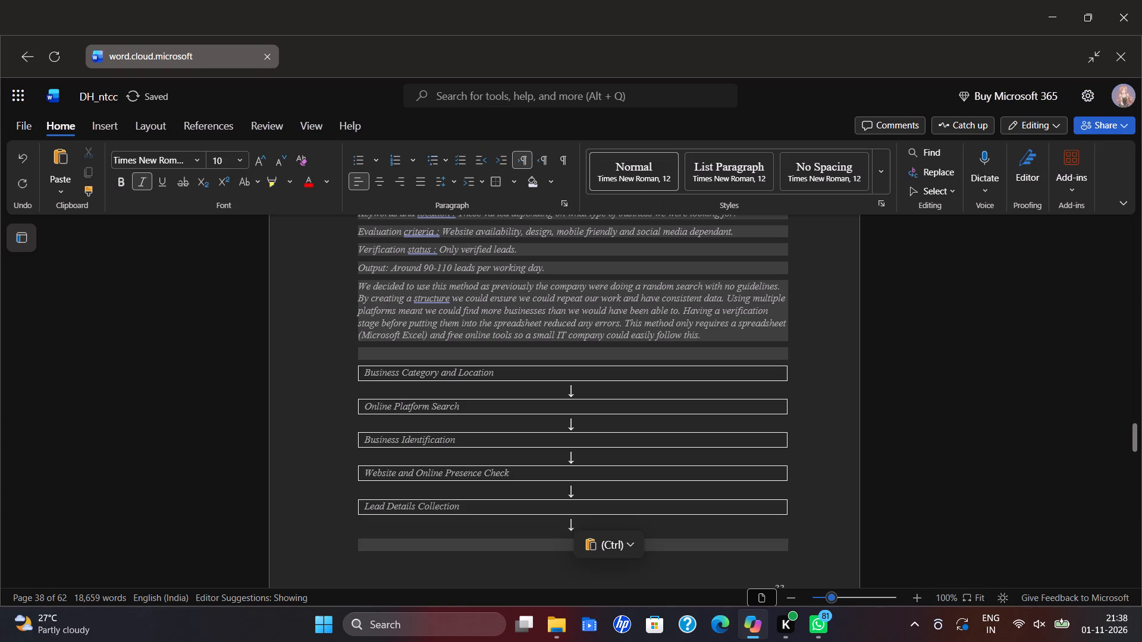
Insert a 1x1 table as the sixth box beneath the last down arrow and label it "Excel Recording".
click(116, 133)
click(74, 156)
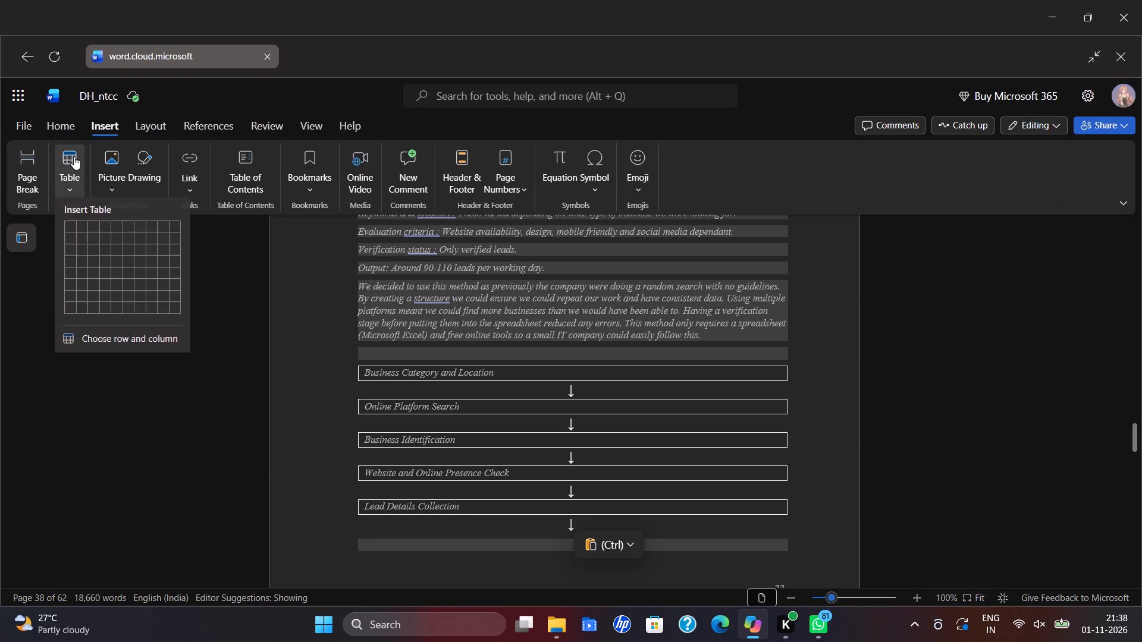
click(74, 230)
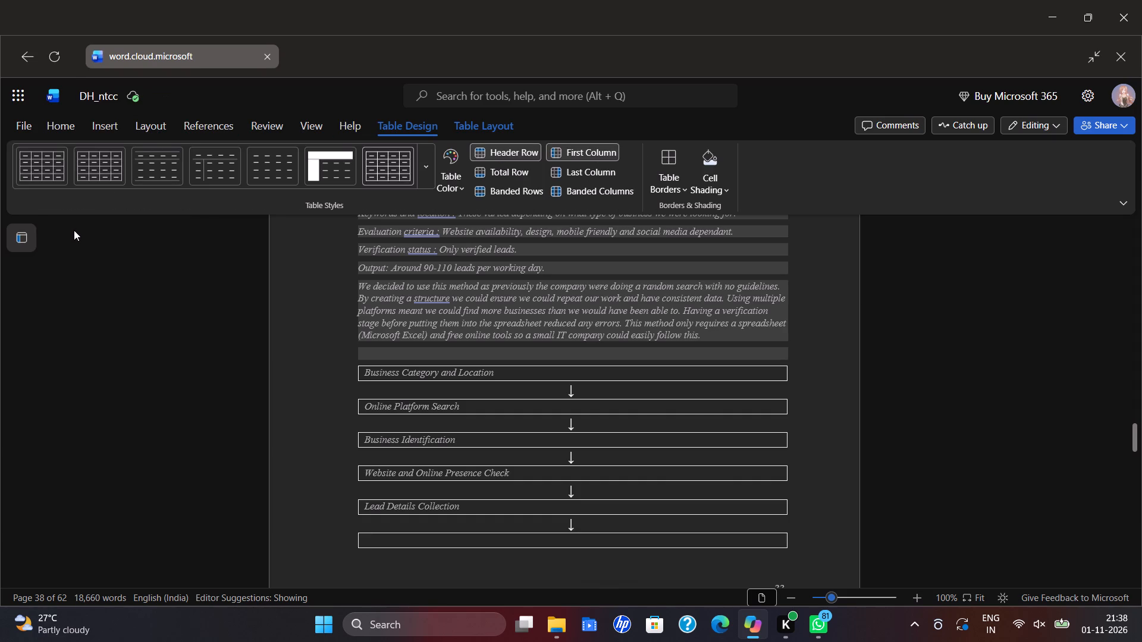
text(Excel)
key(space)
text(Rec)
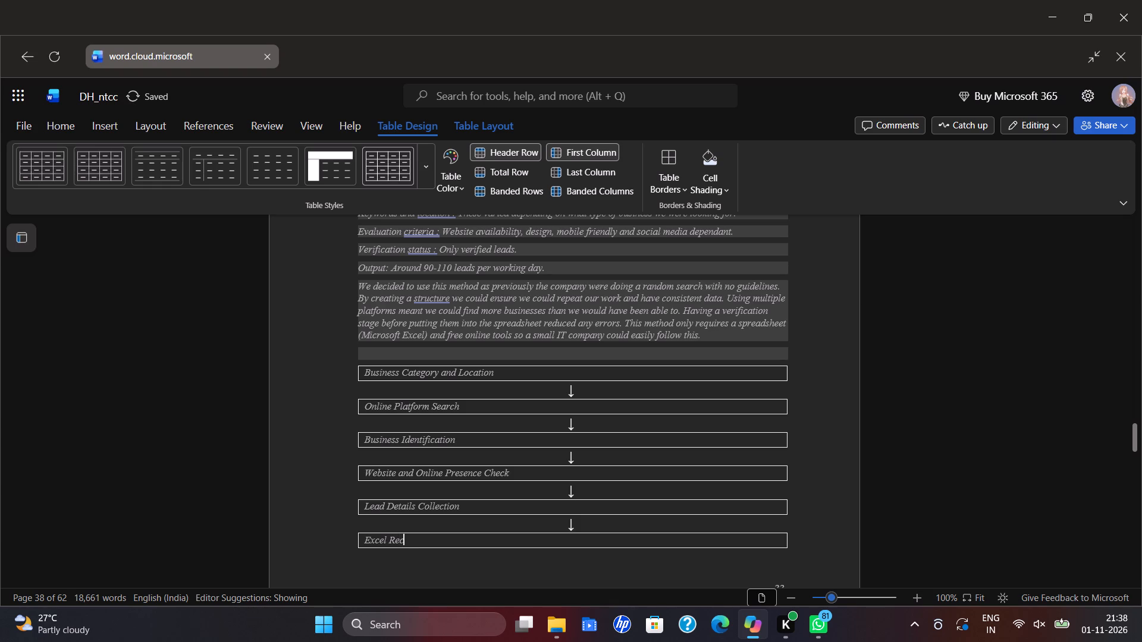
text(ordin)
key(g)
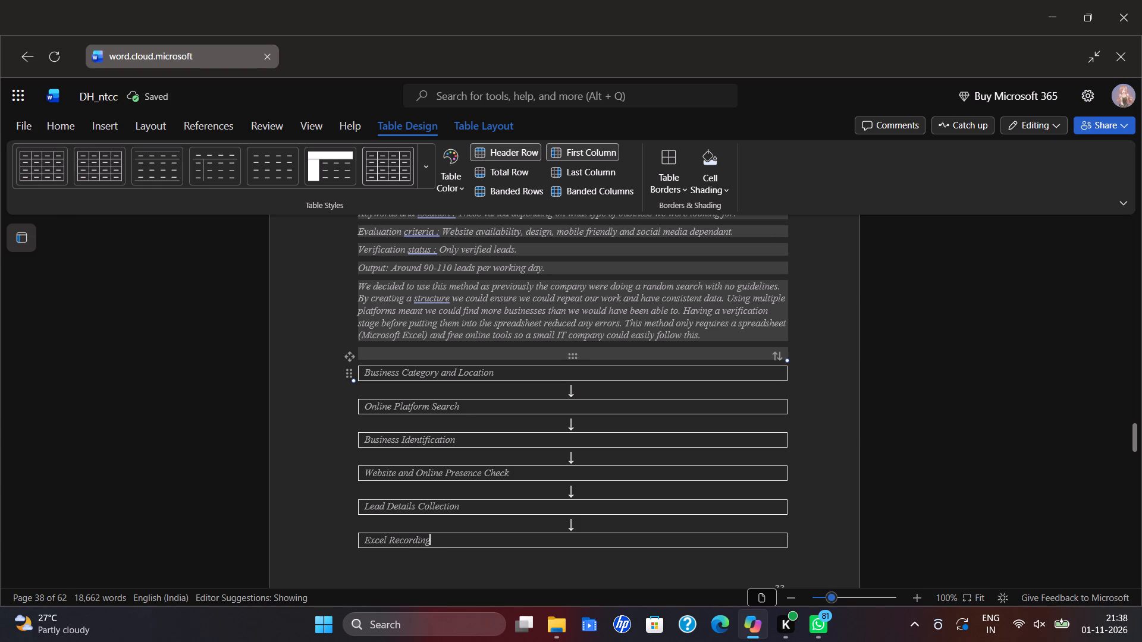
Shift the "Business Category and Location" label to roughly the middle of its box with leading spaces.
click(366, 374)
key(space)
key(space)
key(space)
key(space)
key(space)
key(space)
key(space)
key(space)
key(space)
key(space)
key(space)
key(space)
key(space)
key(space)
key(space)
key(space)
key(space)
key(space)
key(space)
key(space)
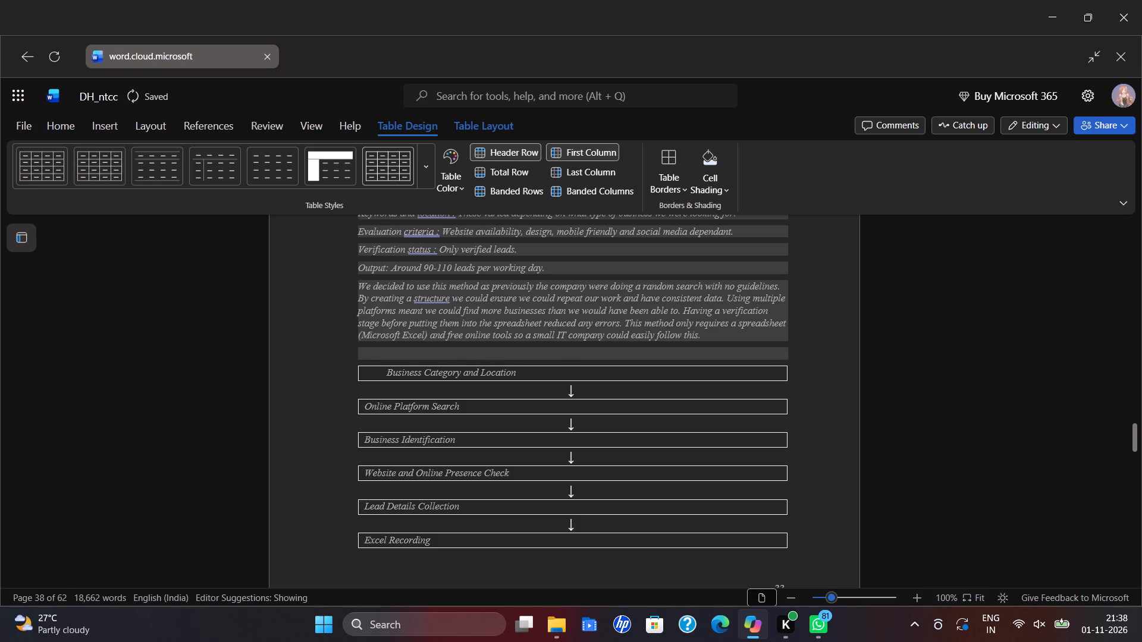
key(space)
key(space)
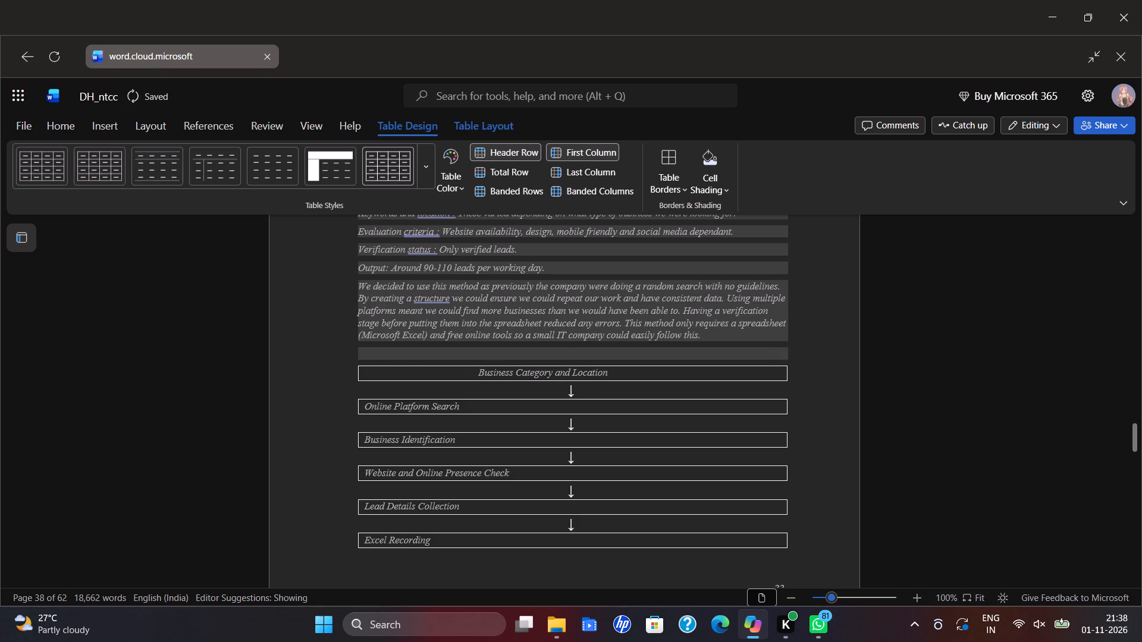
key(space)
key(space)
key(space)
key(space)
key(space)
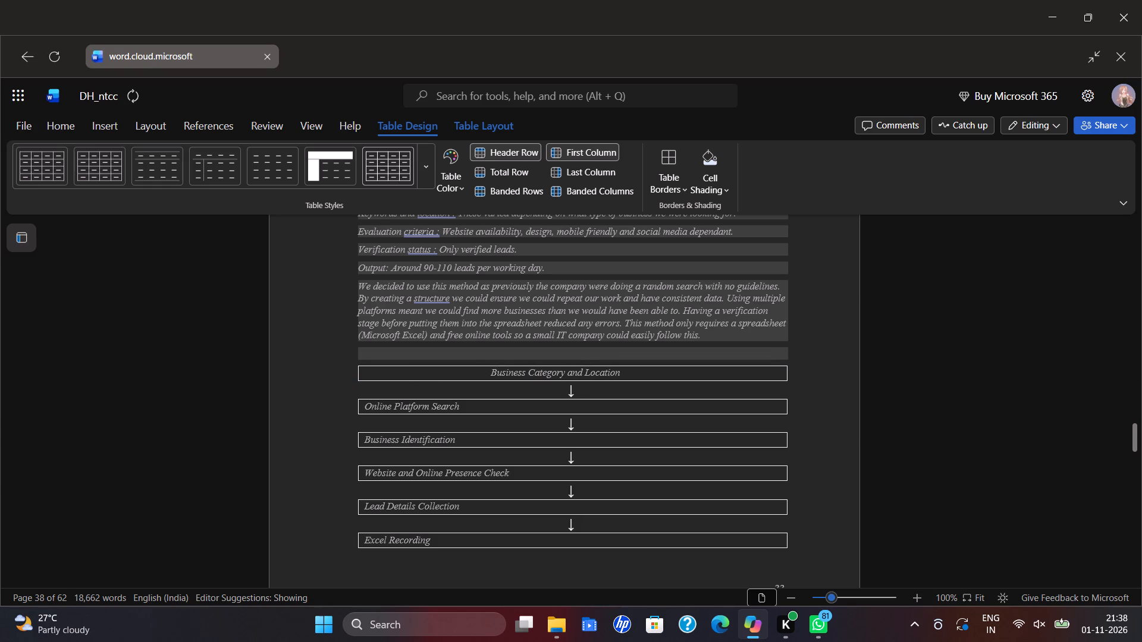
key(space)
Shift the "Online Platform Search" label to roughly the middle of its box with leading spaces.
click(367, 411)
key(space)
key(space)
key(space)
key(space)
key(space)
key(space)
key(space)
key(space)
key(space)
key(space)
key(space)
key(space)
key(space)
key(space)
key(space)
key(space)
key(space)
key(space)
key(space)
key(space)
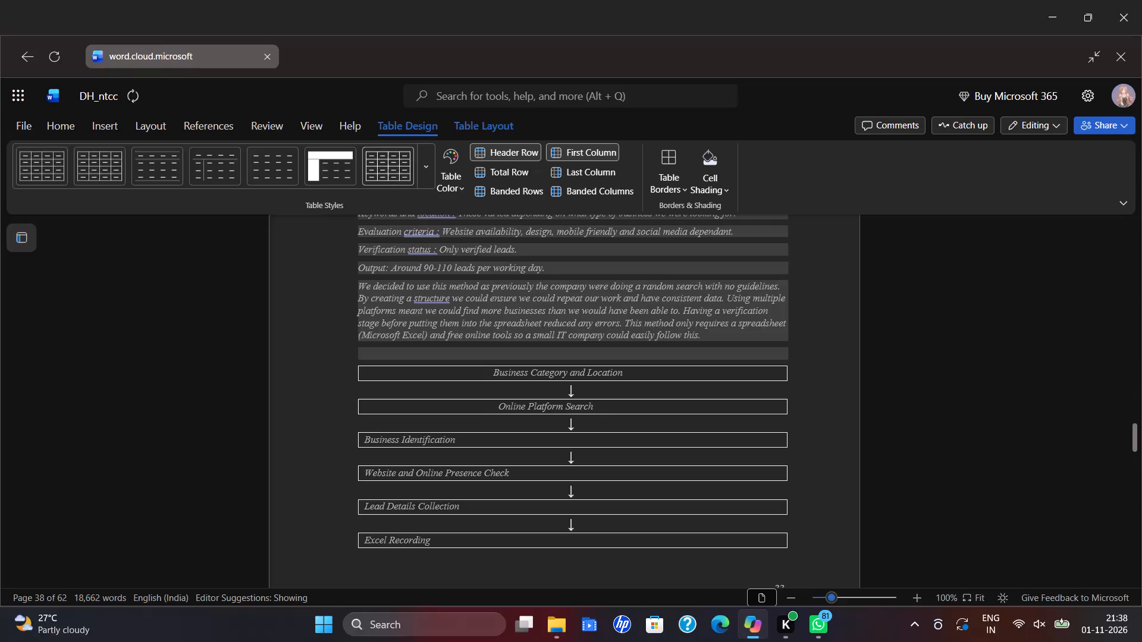
key(space)
key(space)
key(space)
key(space)
key(space)
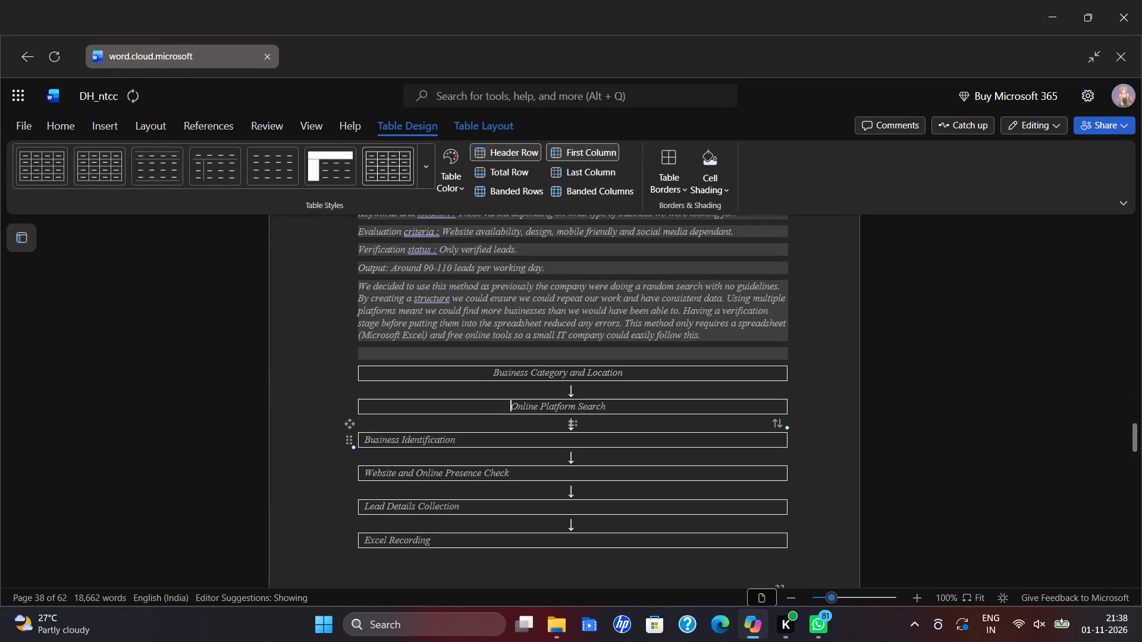
Shift the "Business Identification" label to roughly the middle of its box with leading spaces.
click(366, 442)
key(space)
key(space)
key(space)
key(space)
key(space)
key(space)
key(space)
key(space)
key(space)
key(space)
key(space)
key(space)
key(space)
key(space)
key(space)
key(space)
key(space)
key(space)
key(space)
key(space)
key(space)
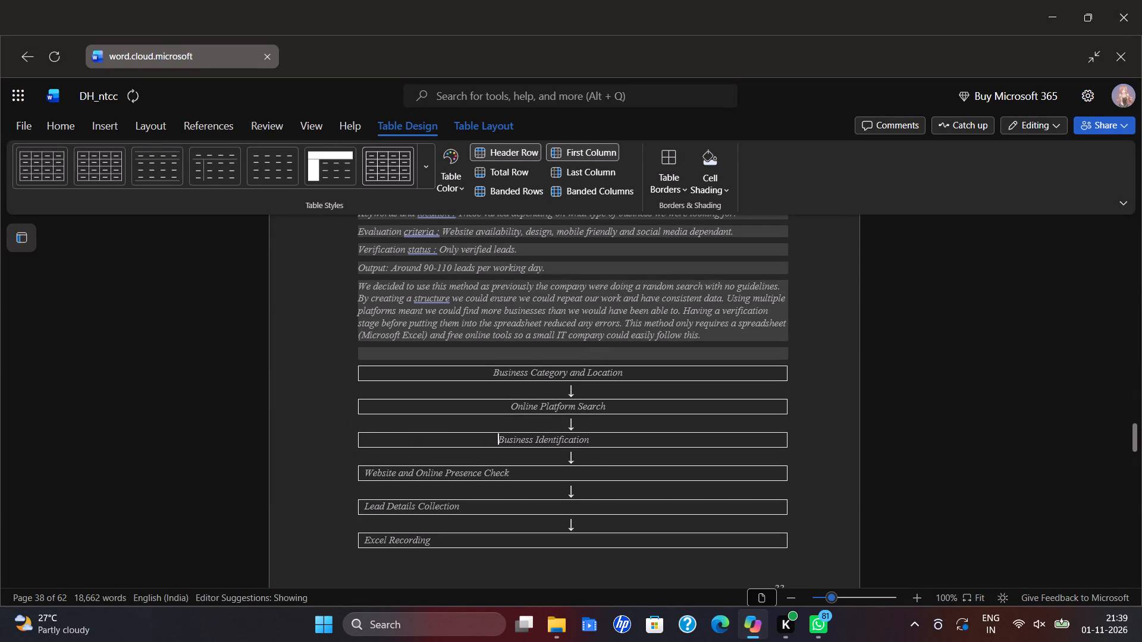
key(space)
key(space)
key(space)
key(space)
key(space)
key(space)
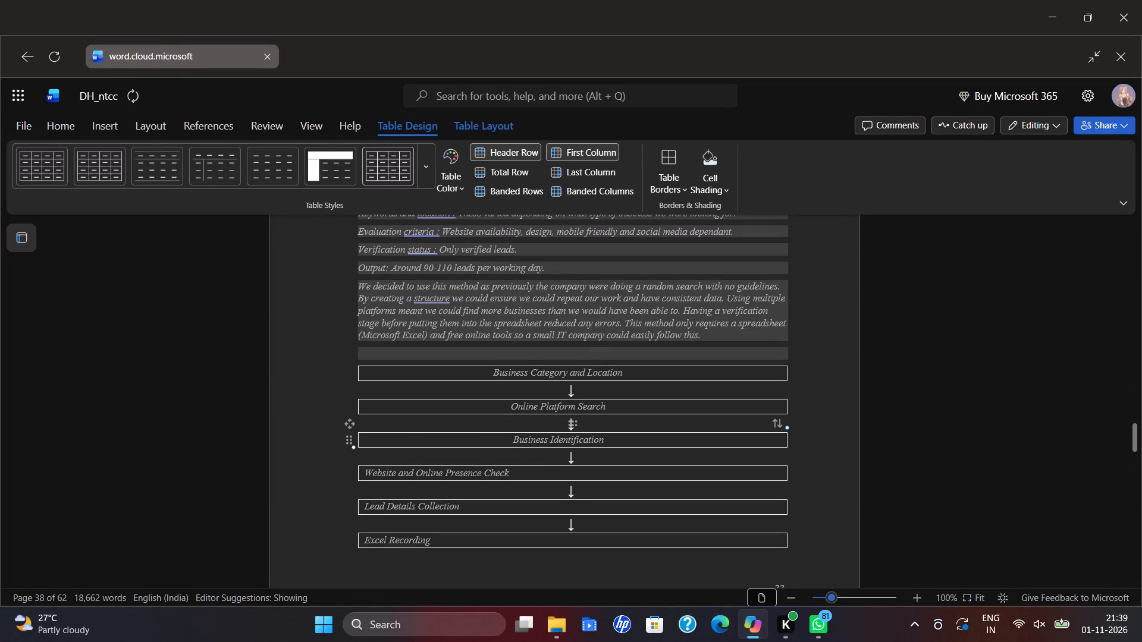
Shift the "Website and Online Presence Check" label to roughly the middle of its box with leading spaces.
click(367, 468)
key(space)
key(space)
key(space)
key(space)
key(space)
key(space)
key(space)
key(space)
key(space)
key(space)
key(space)
key(space)
key(space)
key(space)
key(space)
key(space)
key(space)
key(space)
key(space)
key(space)
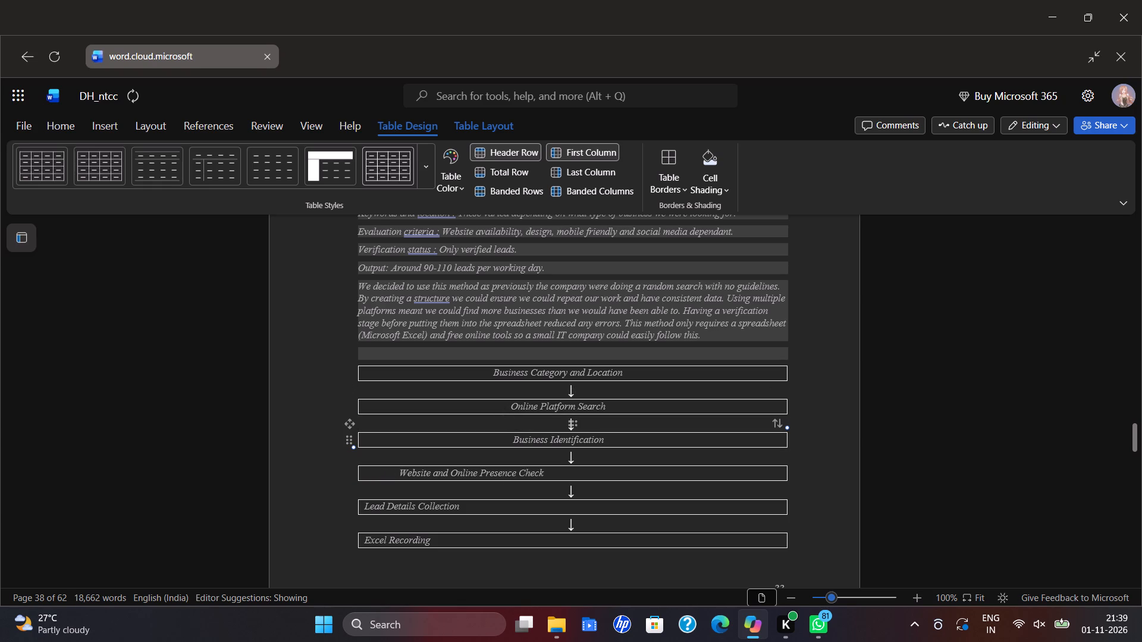
key(space)
key(space)
key(space)
key(space)
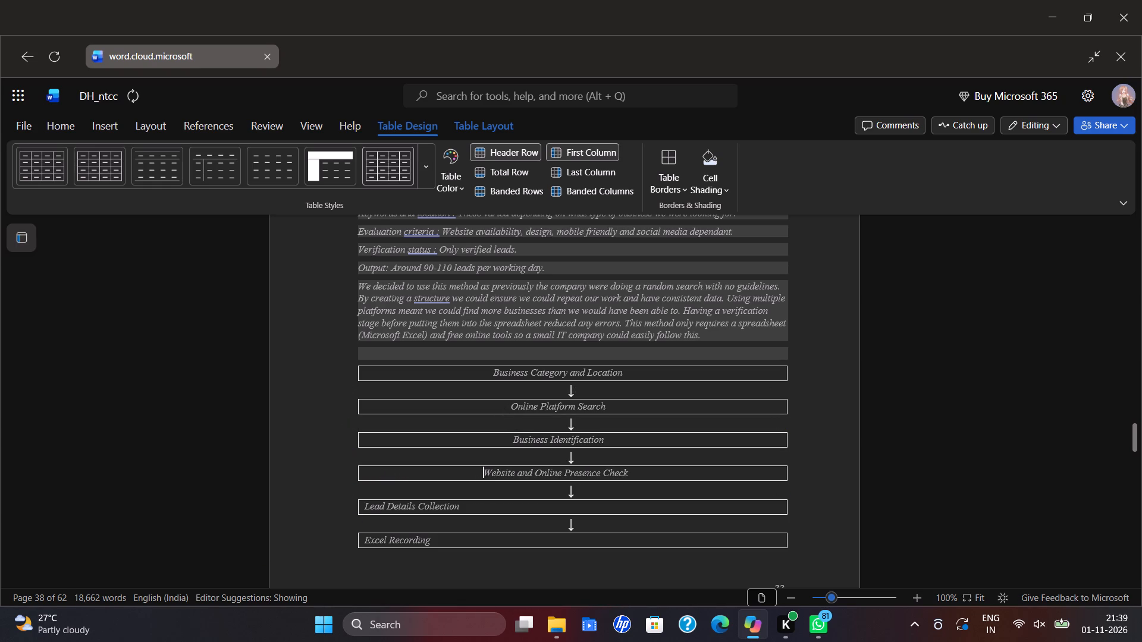
key(space)
Shift the "Lead Details Collection" label to roughly the middle of its box with leading spaces.
click(365, 502)
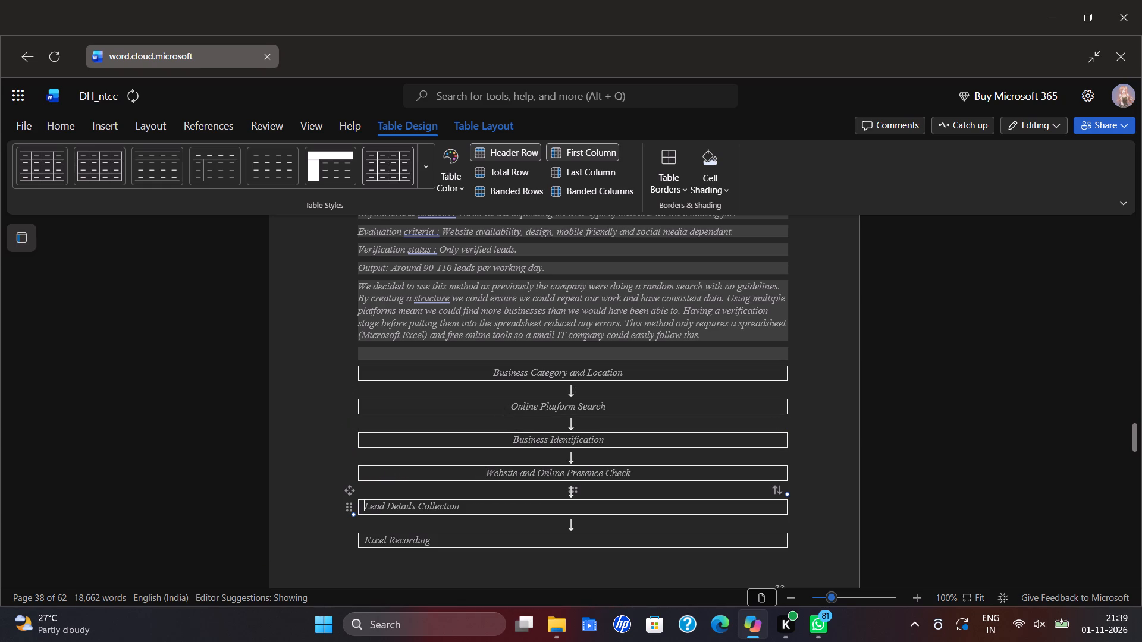
key(space)
key(space)
key(space)
key(space)
key(space)
key(space)
key(space)
key(space)
key(space)
key(space)
key(space)
key(space)
key(space)
key(space)
key(space)
key(space)
key(space)
key(space)
key(space)
key(space)
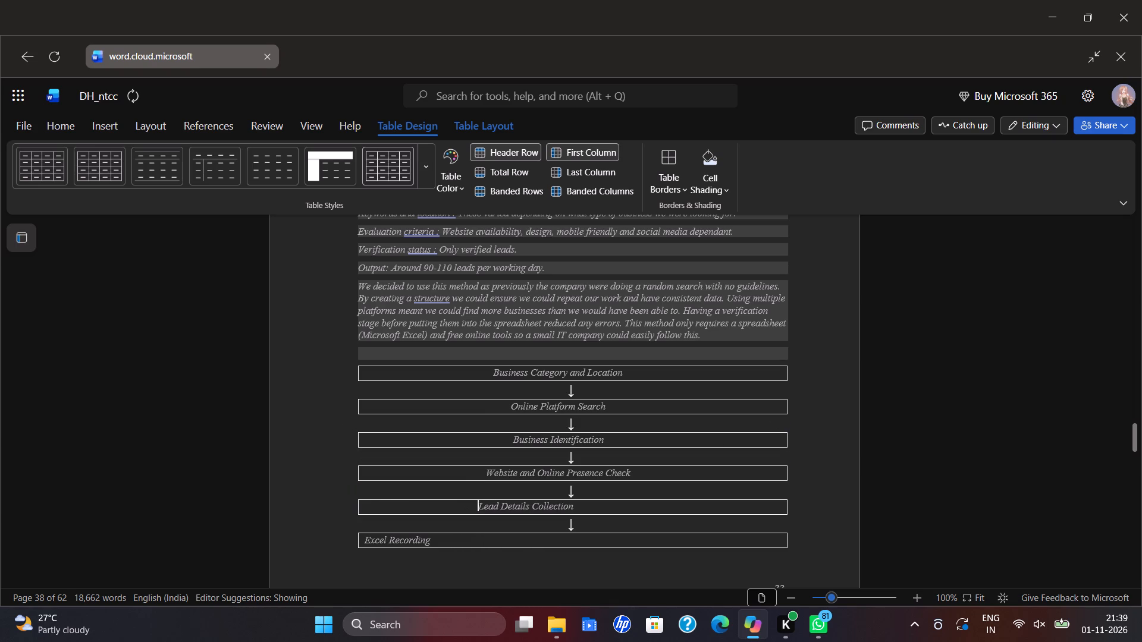
key(space)
key(space)
key(space)
key(space)
key(space)
key(space)
key(space)
key(space)
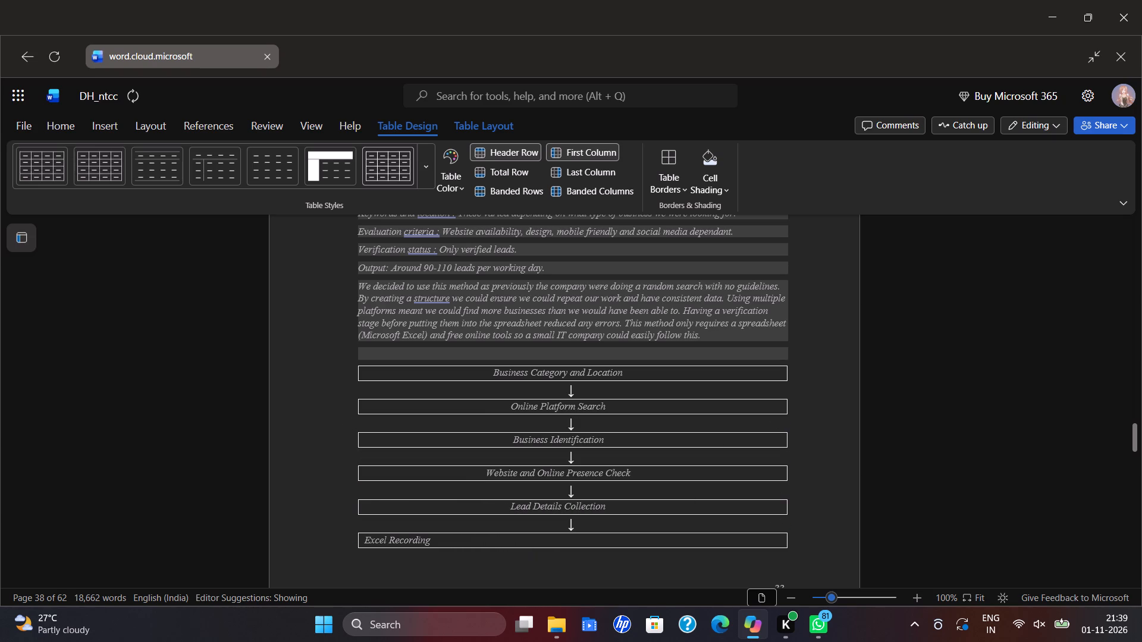
key(space)
key(space)
Shift the "Excel Recording" label to roughly the middle of its box with leading spaces.
click(362, 542)
key(space)
key(space)
key(space)
key(space)
key(space)
key(space)
key(space)
key(space)
key(space)
key(space)
key(space)
key(space)
key(space)
key(space)
key(space)
key(space)
key(space)
key(space)
key(space)
key(space)
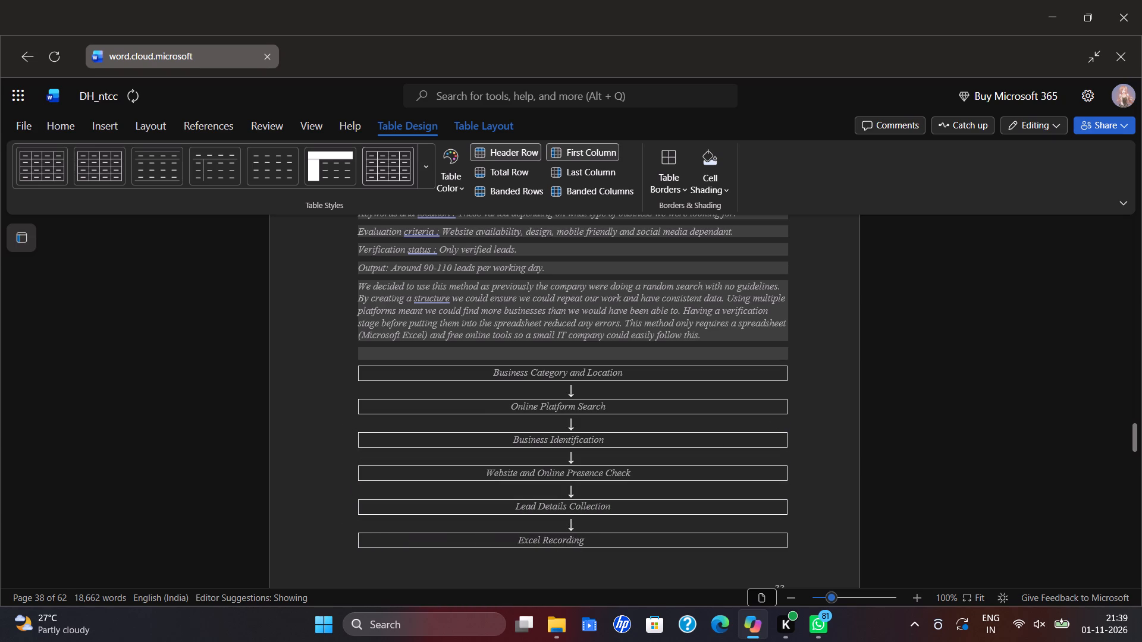
key(space)
key(space)
key(space)
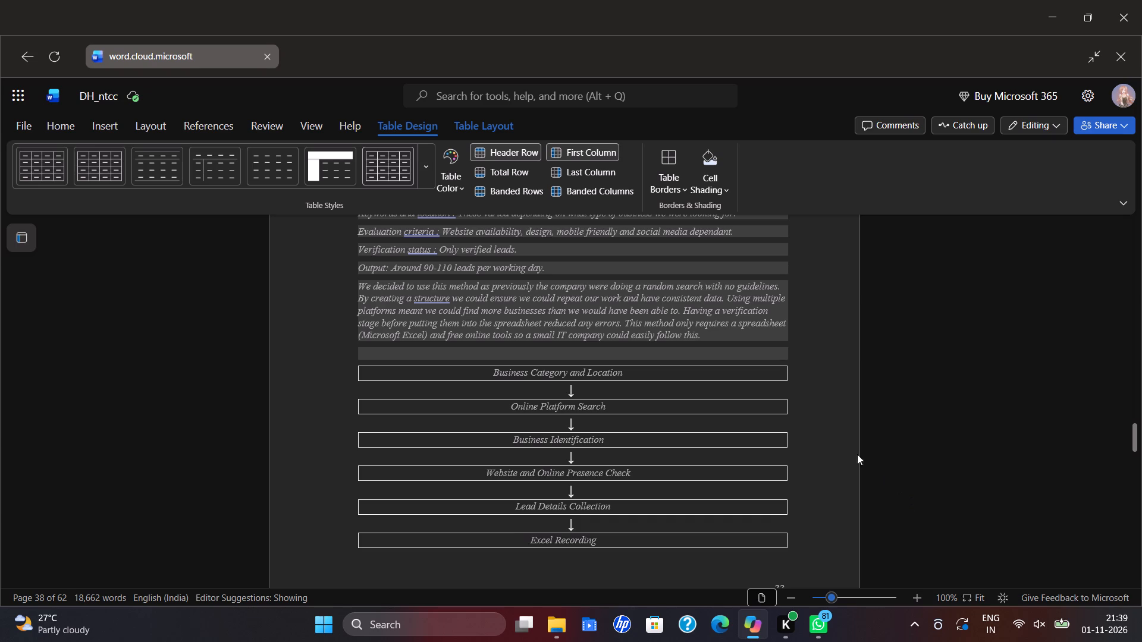
Add the caption "Fig 3.3.1 Multi – Platform Lead Generation Working" on the empty line above heading 3.3.2.
scroll(611, 446, down, 3)
click(520, 495)
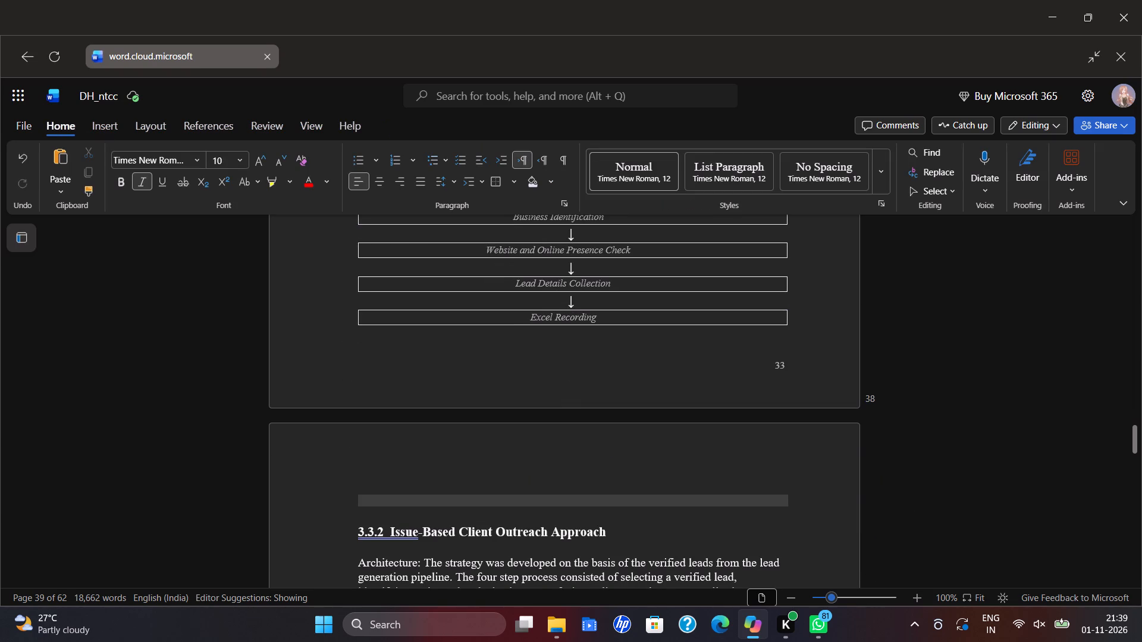
key(shift+f)
text(ig)
key(space)
text(3.)
text(3.)
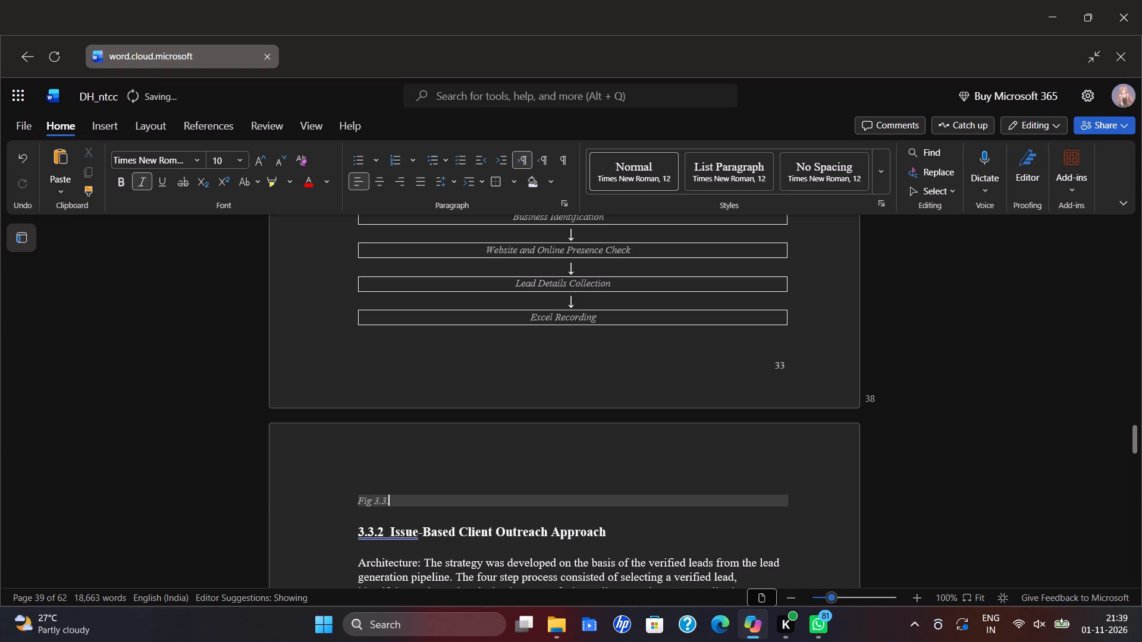
key(1)
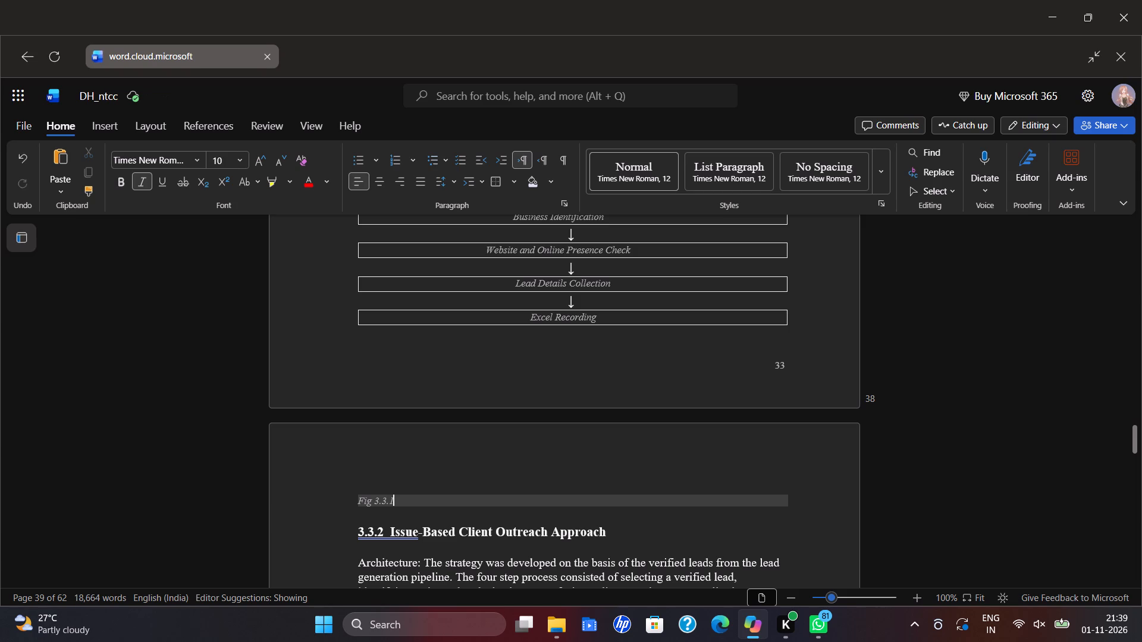
key(space)
text(Mul)
key(r)
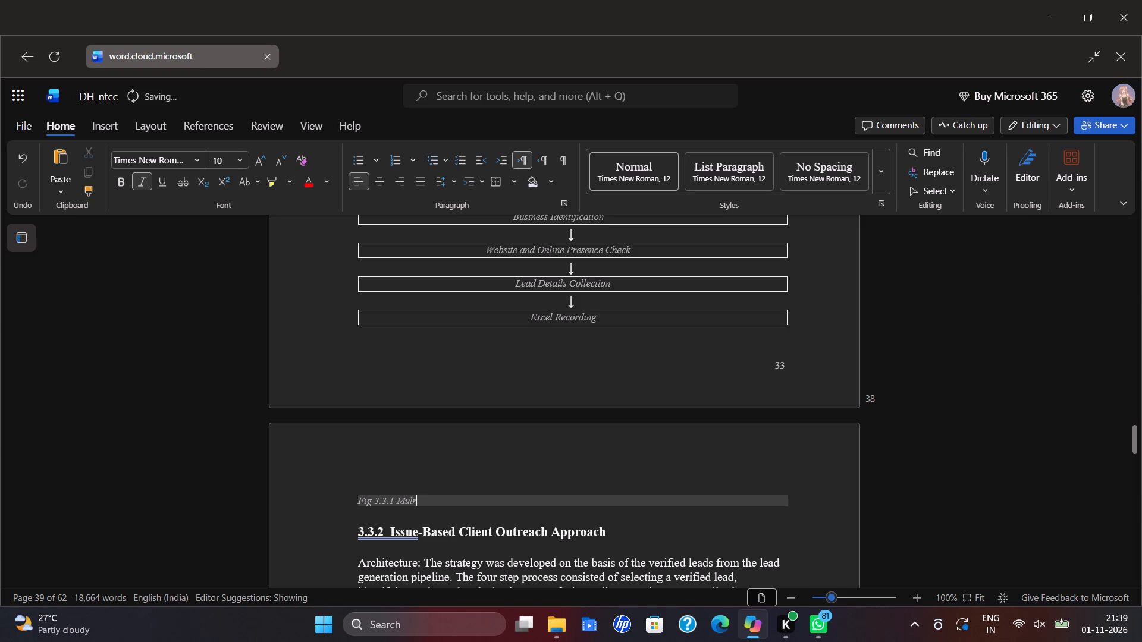
key(BackSpace)
text(ti)
key(space)
text(_)
key(BackSpace)
text(-)
key(space)
text(Platfor)
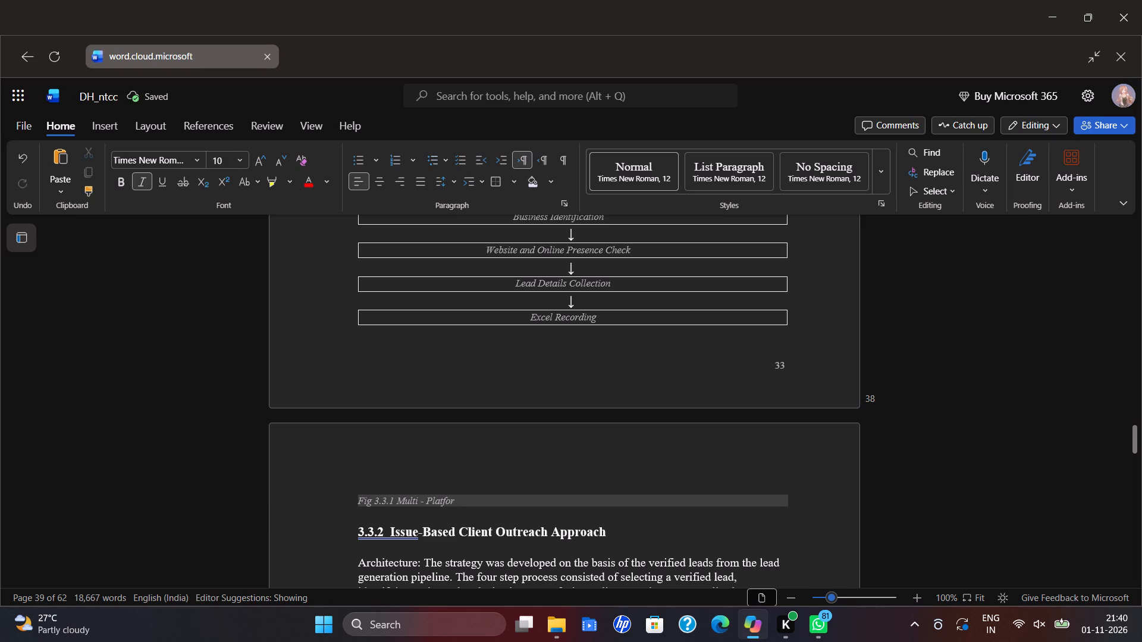
key(m)
key(space)
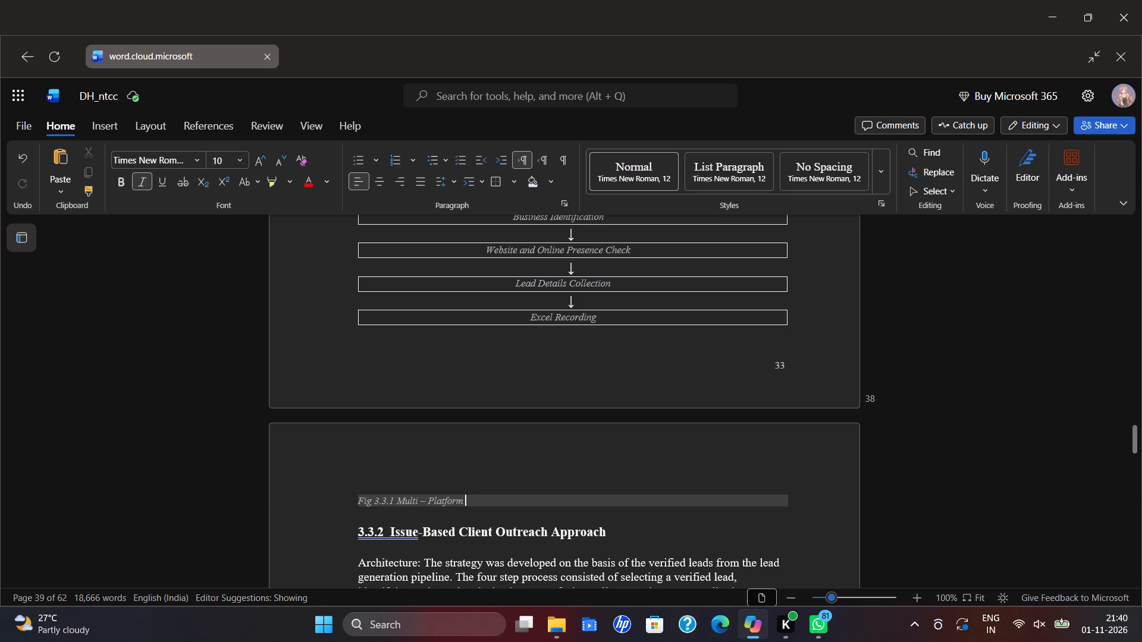
key(shift+l)
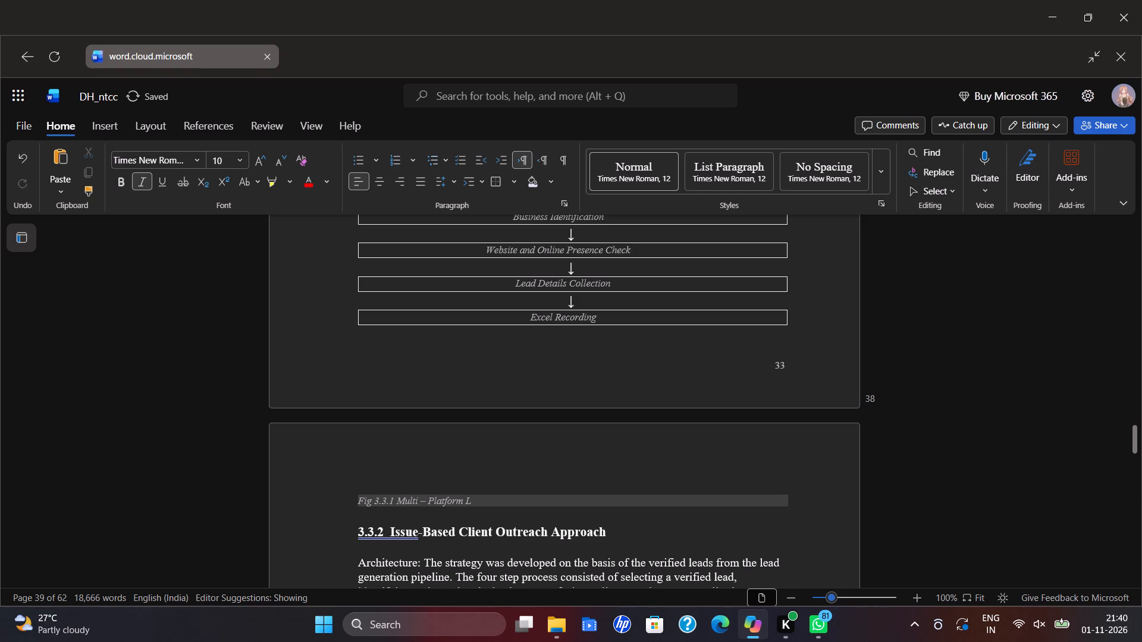
text(ead Genera)
text(tion)
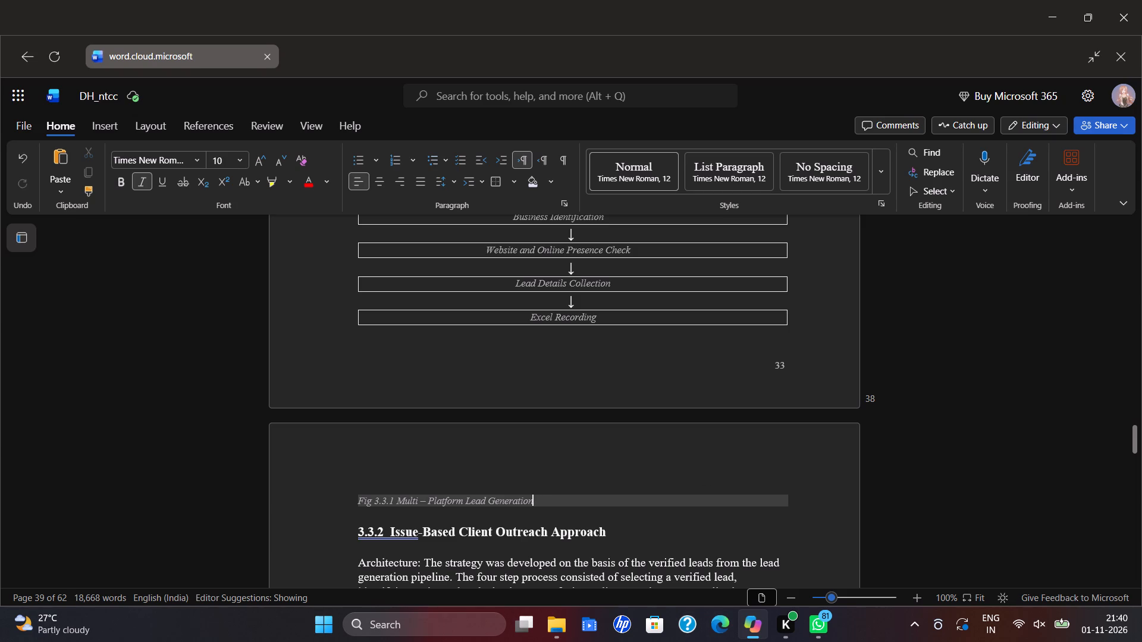
key(space)
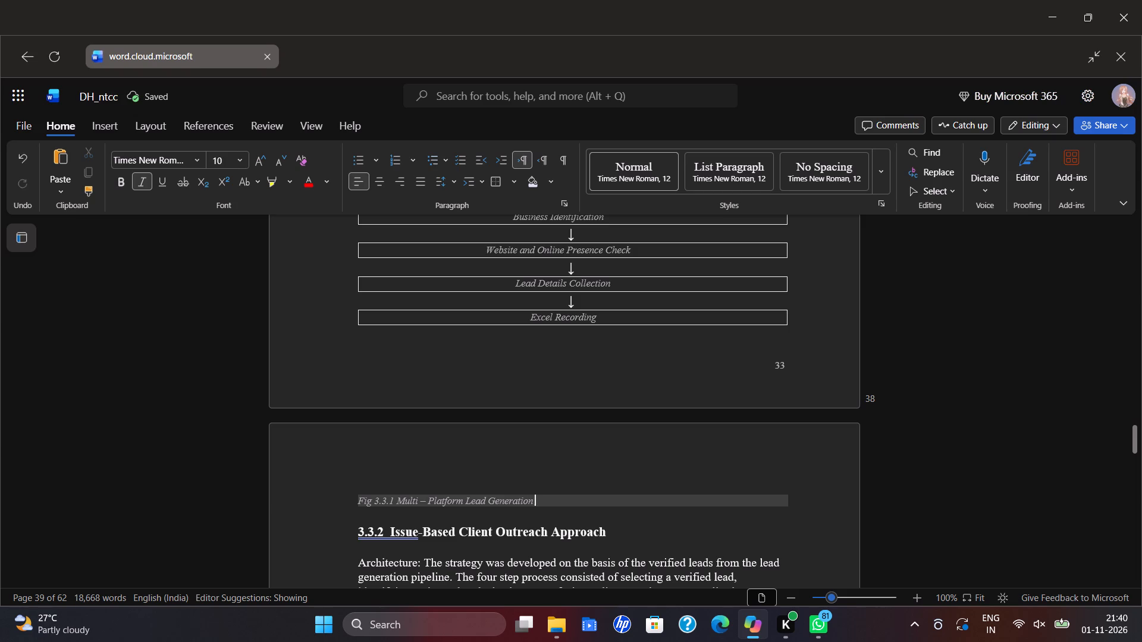
text(Worki)
text(ng)
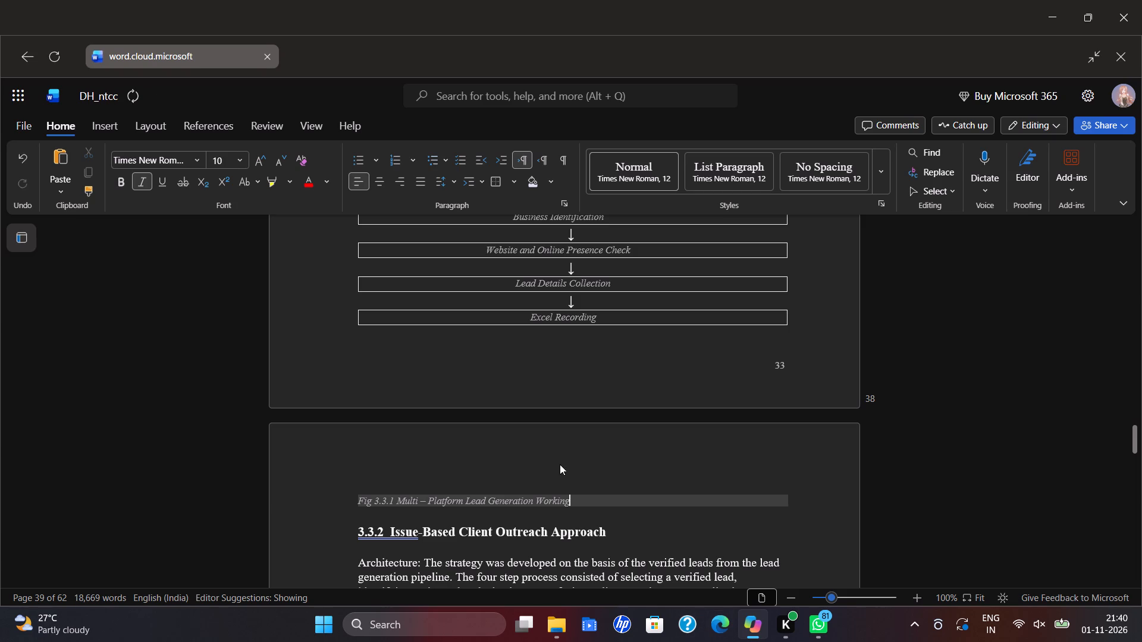
Look over the finished flowchart and the text and figure placeholder of sections 3.3.2 and 3.3.3.
scroll(630, 379, up, 2)
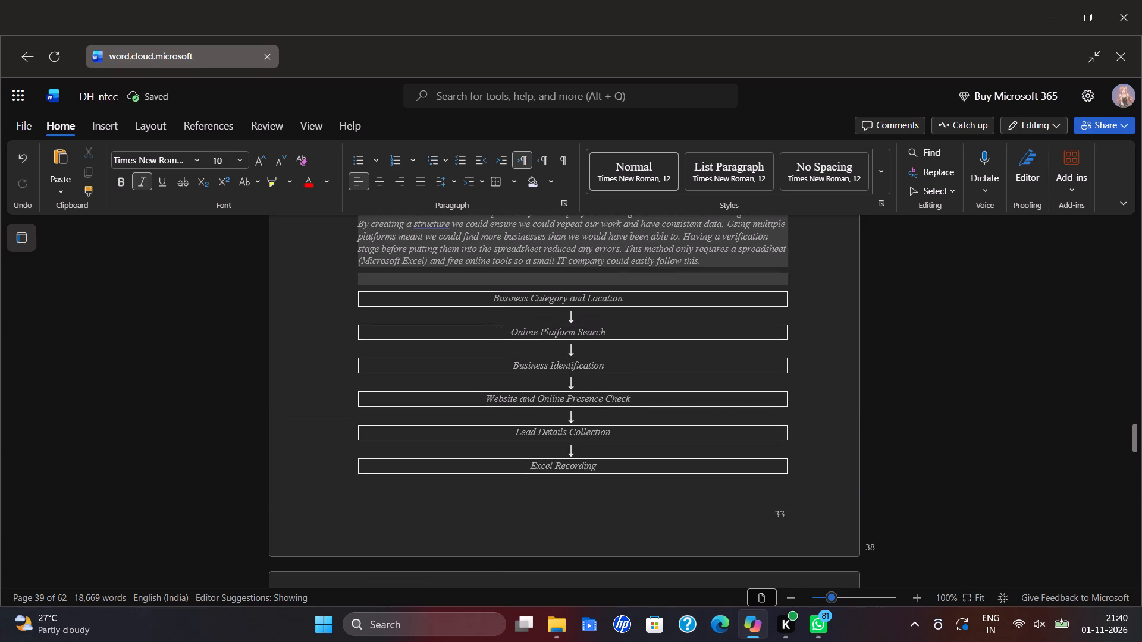
scroll(727, 395, down, 3)
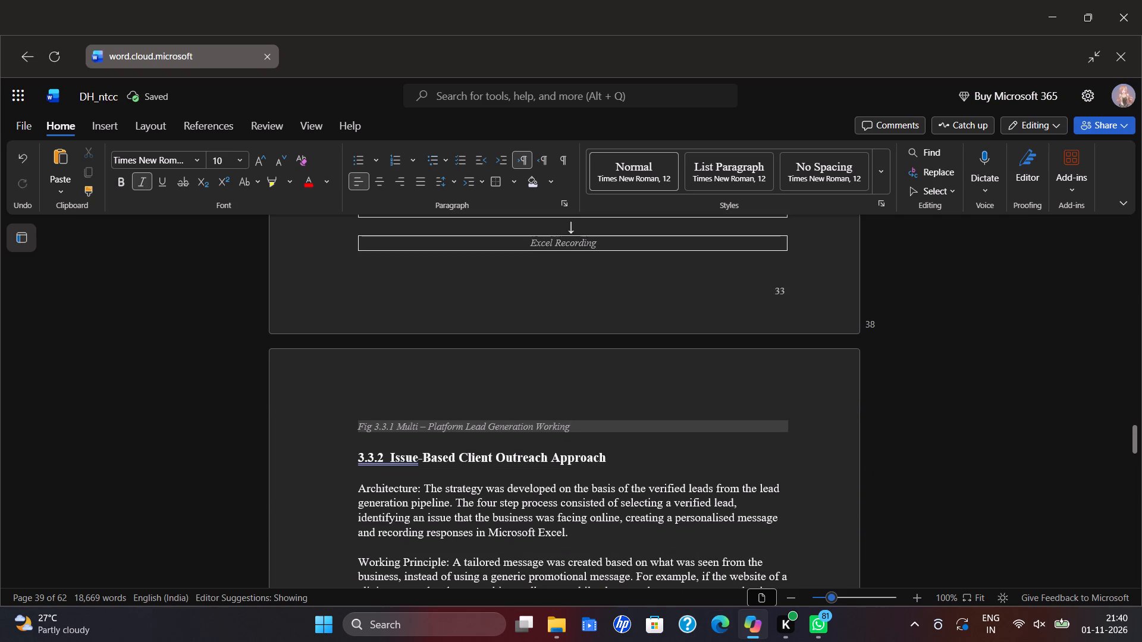
scroll(707, 443, down, 2)
scroll(538, 395, down, 3)
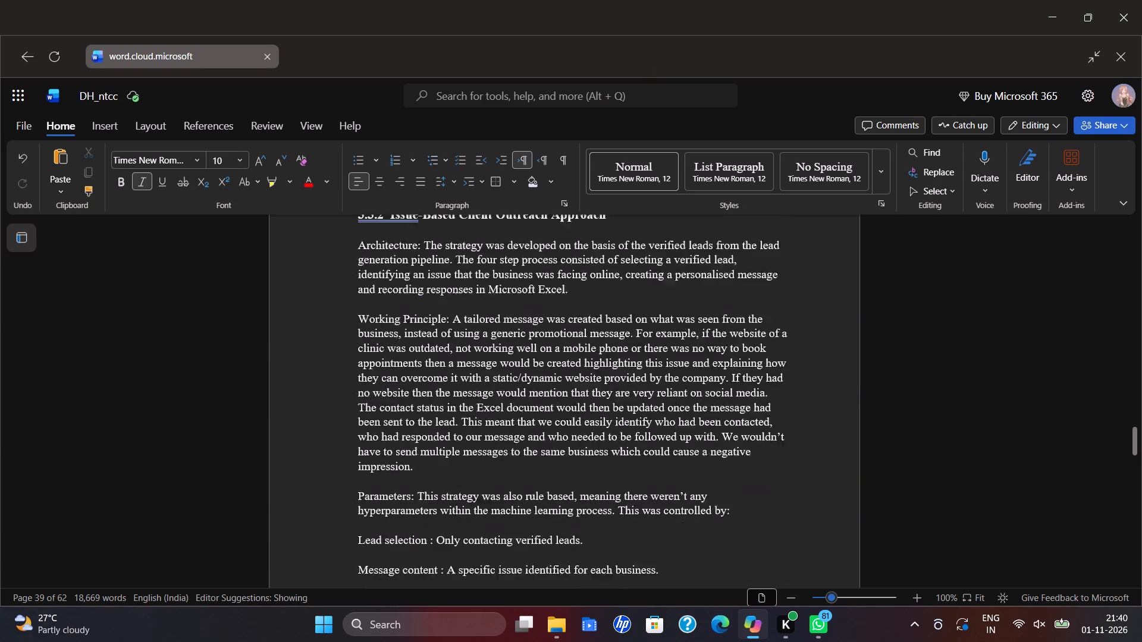
scroll(449, 424, down, 6)
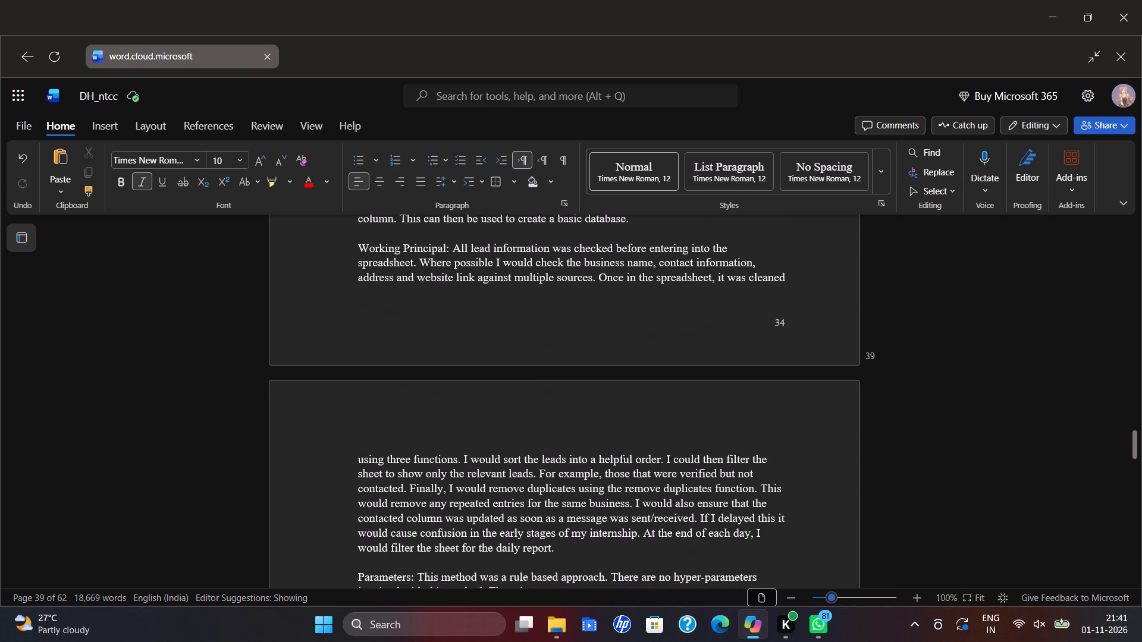
scroll(447, 393, down, 4)
scroll(447, 393, up, 9)
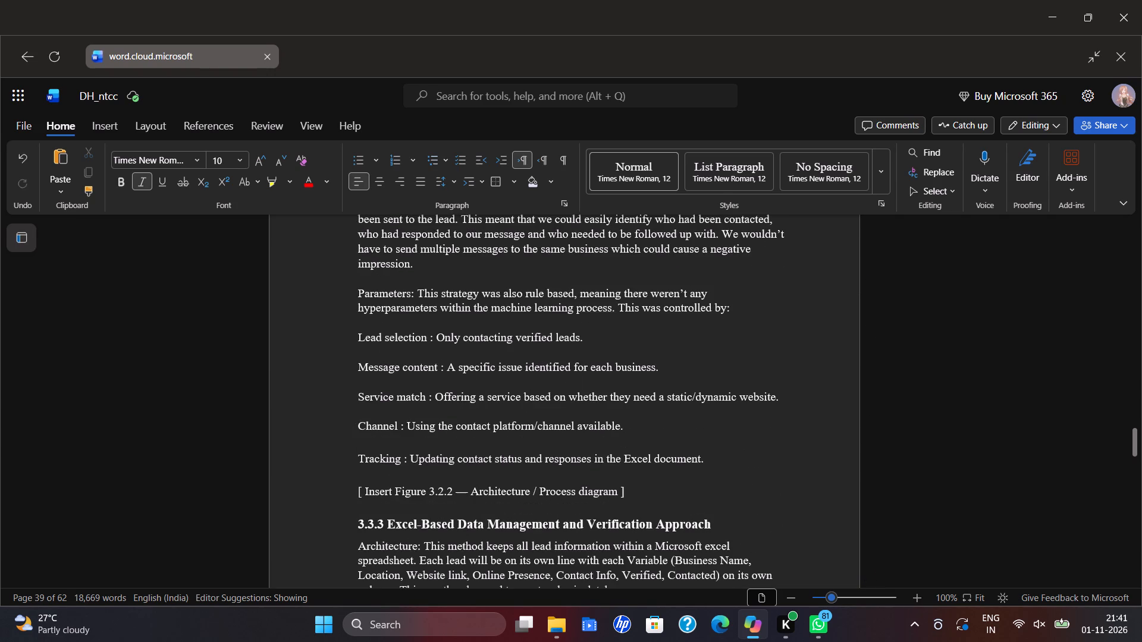
scroll(469, 396, up, 9)
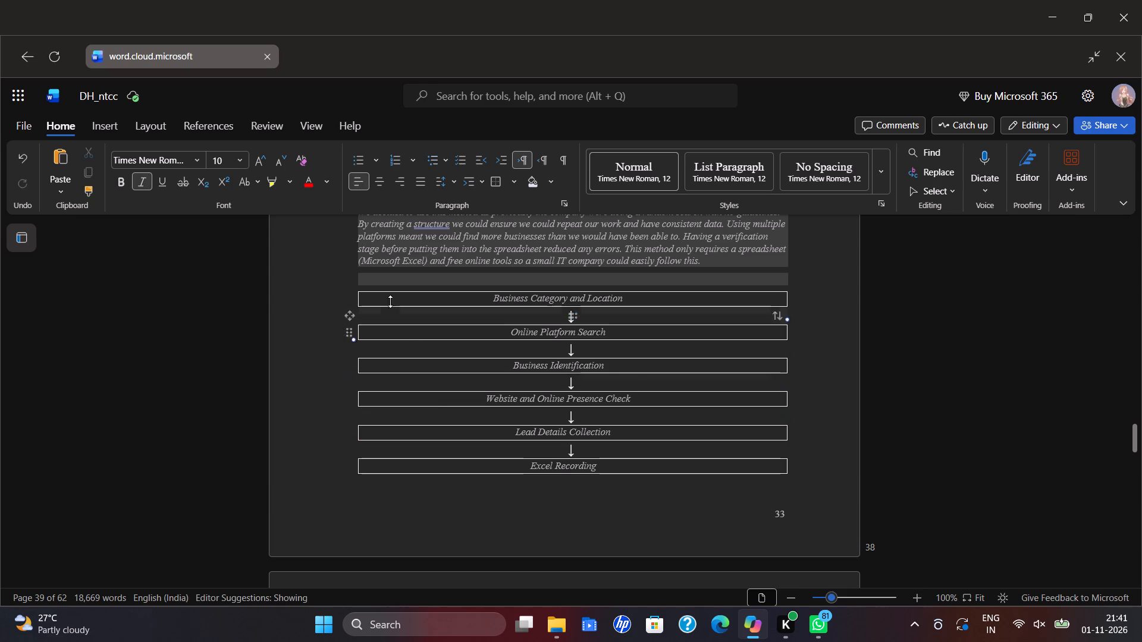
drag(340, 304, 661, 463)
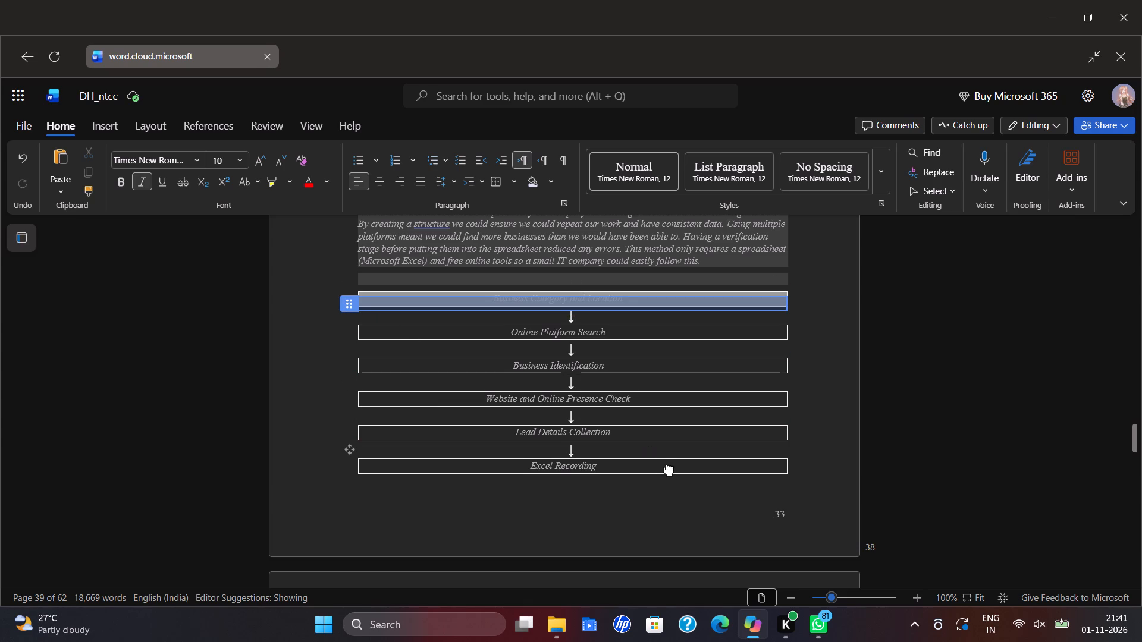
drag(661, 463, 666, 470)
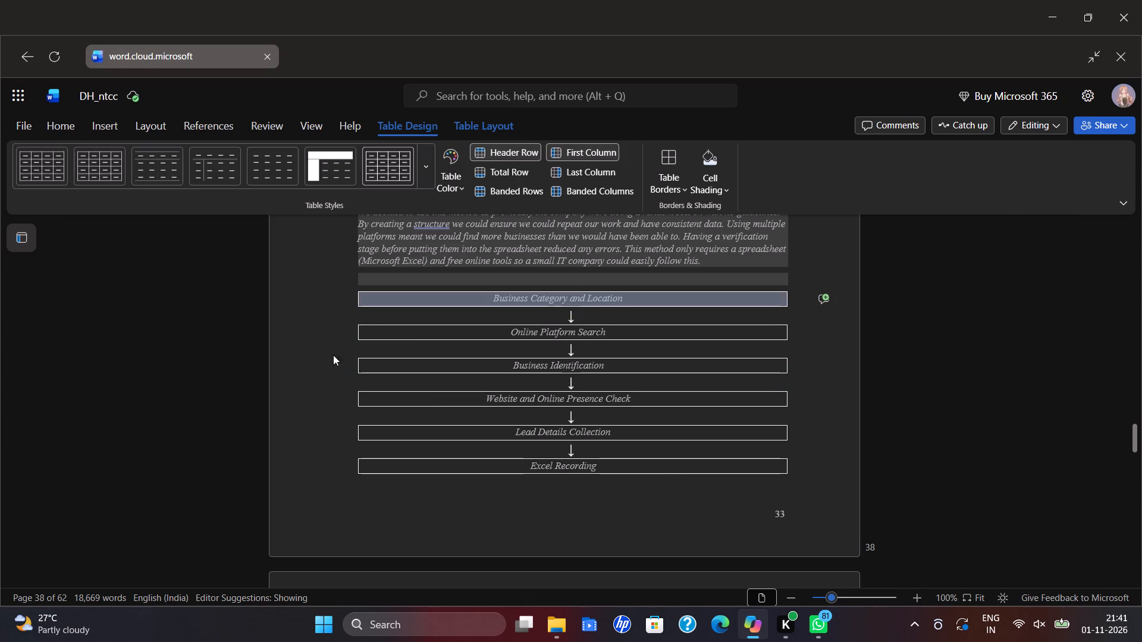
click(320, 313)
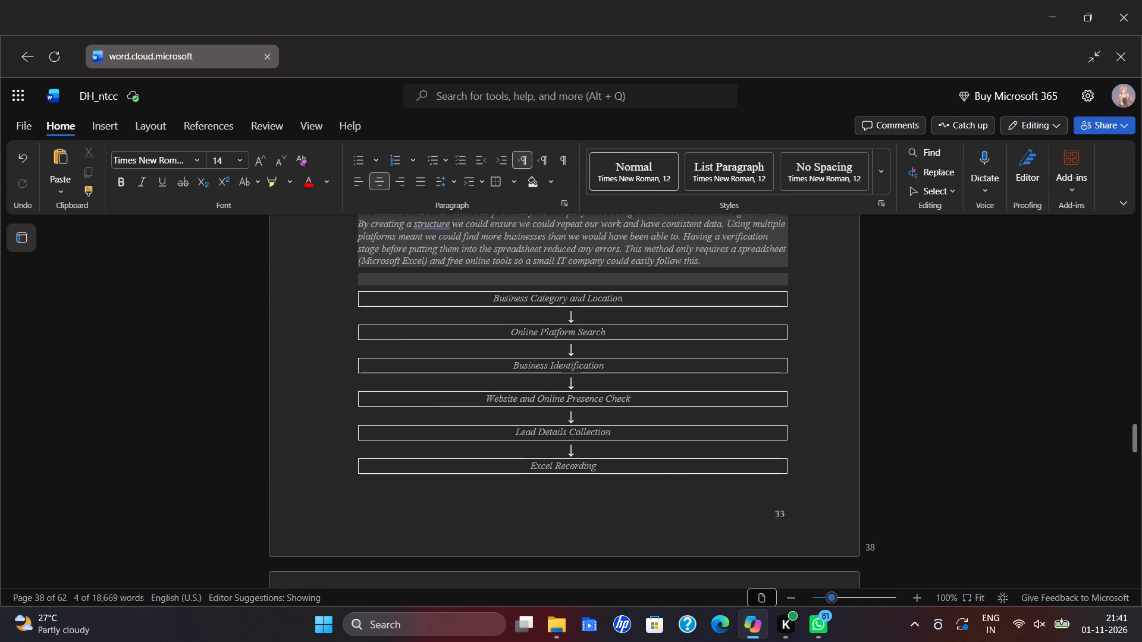
Remove the blank line between the "Message content" and "Service match" parameters in section 3.3.2.
scroll(710, 421, down, 7)
scroll(646, 379, up, 3)
scroll(620, 373, down, 4)
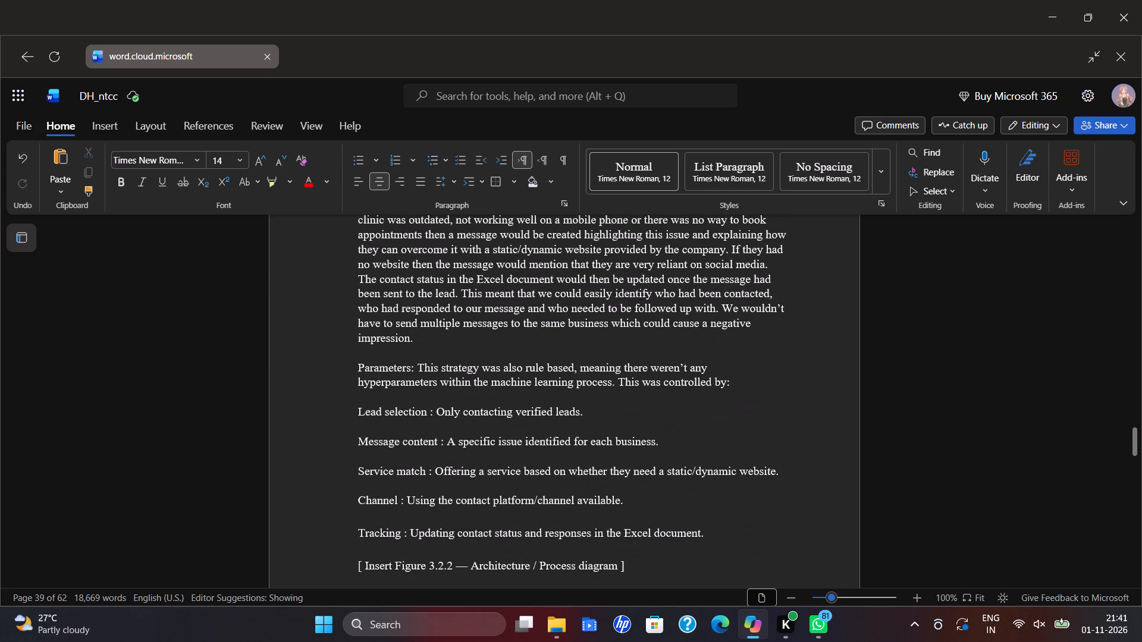
click(404, 442)
click(384, 461)
key(BackSpace)
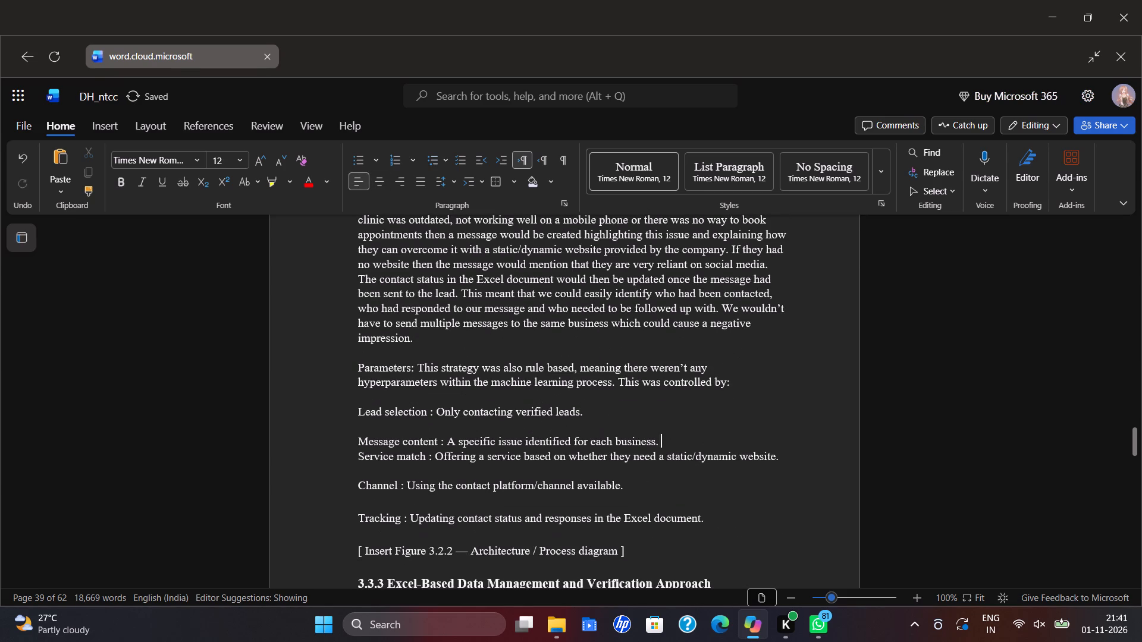
Remove the blank line between the "Service match" and "Channel" parameters in section 3.3.2.
click(367, 475)
key(BackSpace)
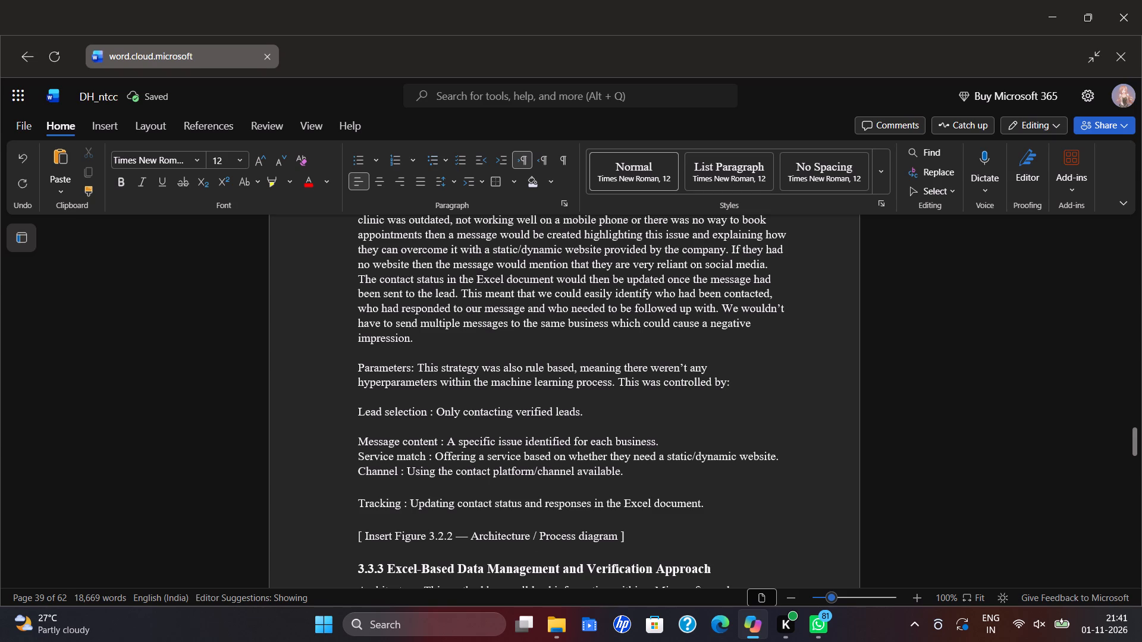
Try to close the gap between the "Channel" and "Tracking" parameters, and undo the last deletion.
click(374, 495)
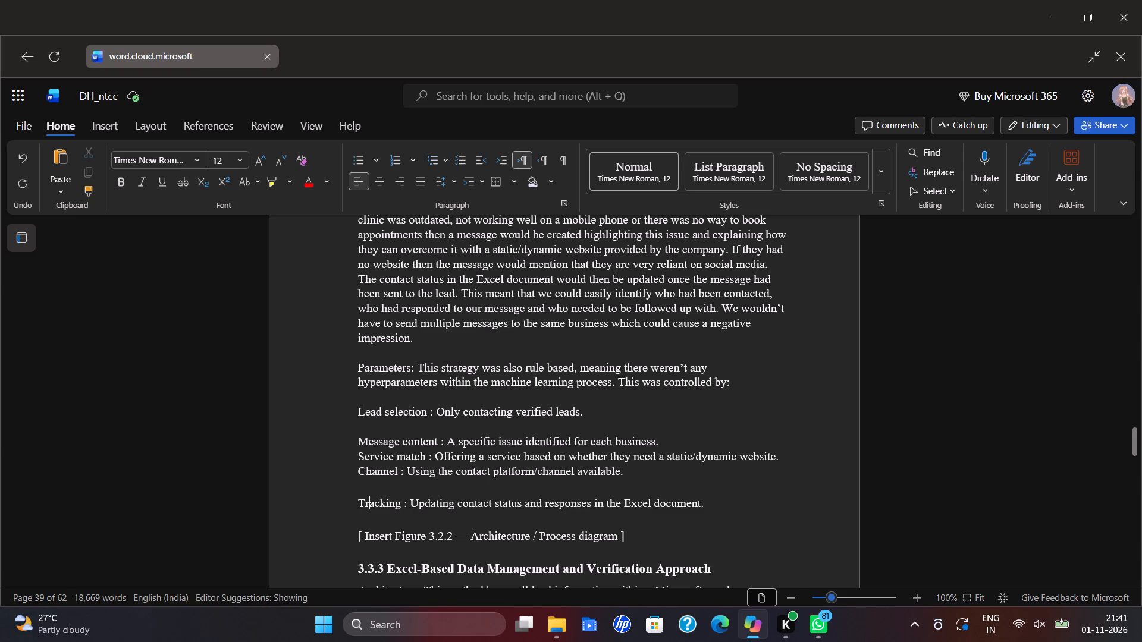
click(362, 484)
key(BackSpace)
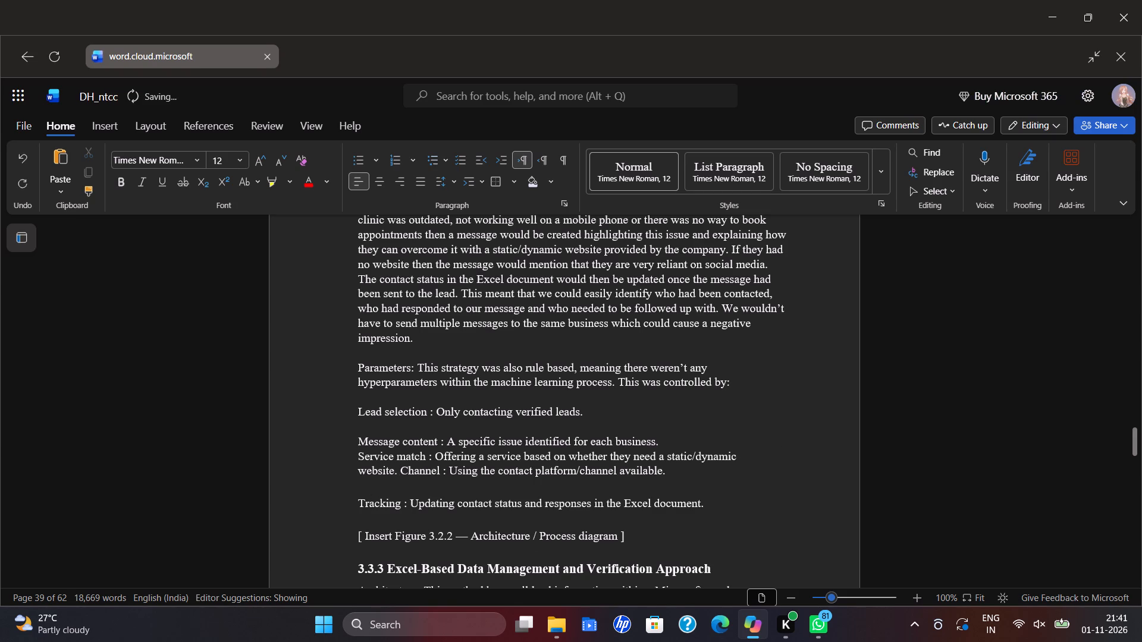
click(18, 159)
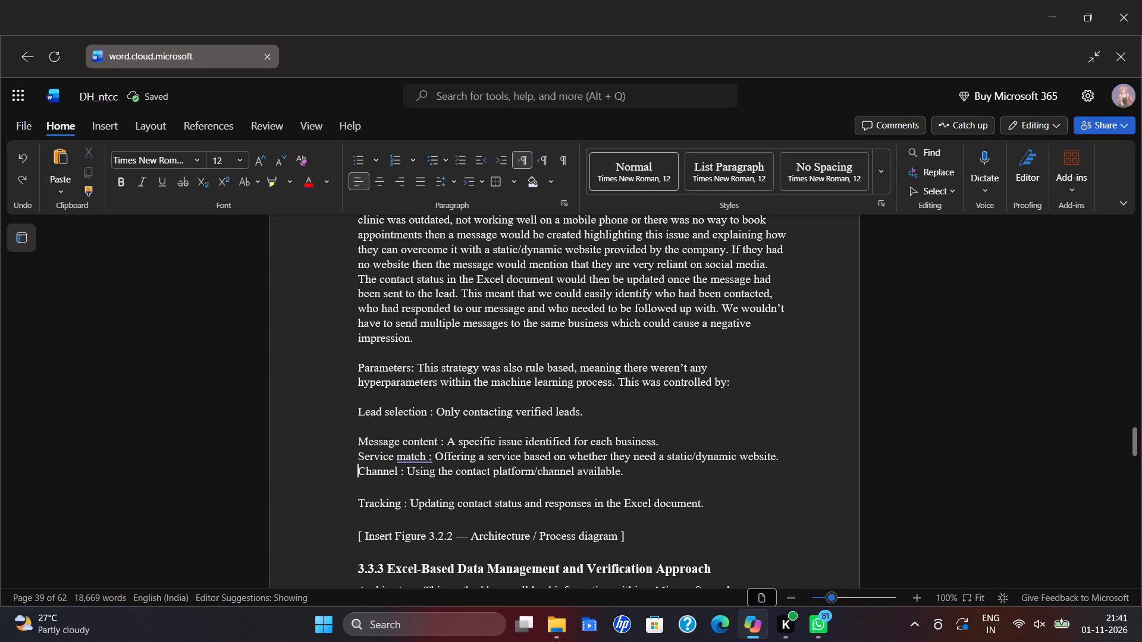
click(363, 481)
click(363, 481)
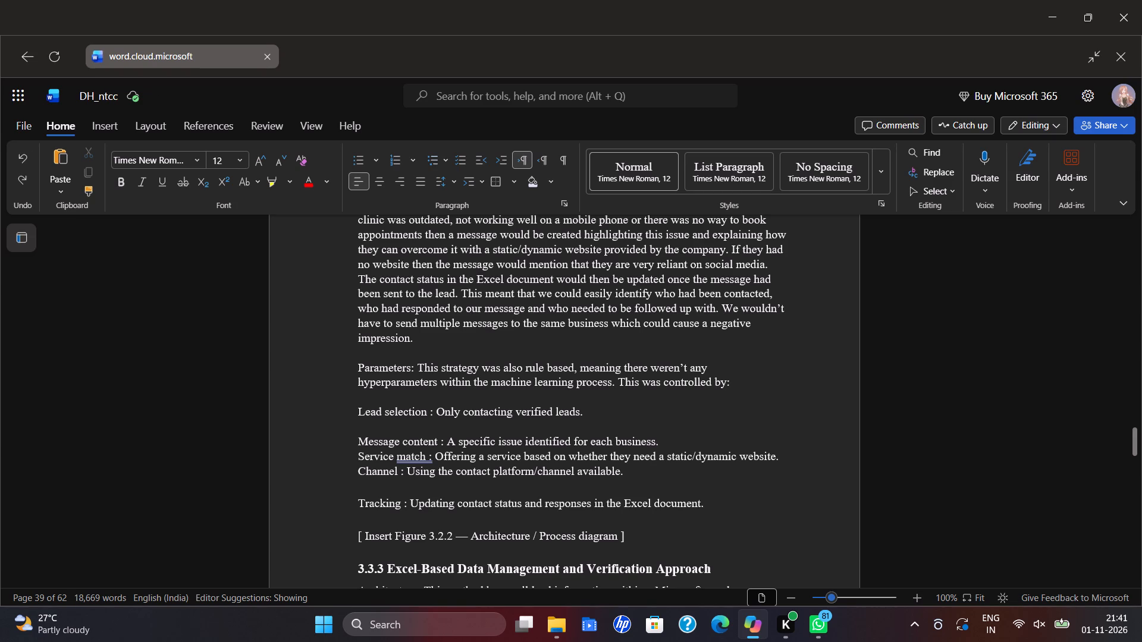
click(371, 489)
Remove the blank line between the "Lead selection" and "Message content" parameters.
click(372, 432)
key(BackSpace)
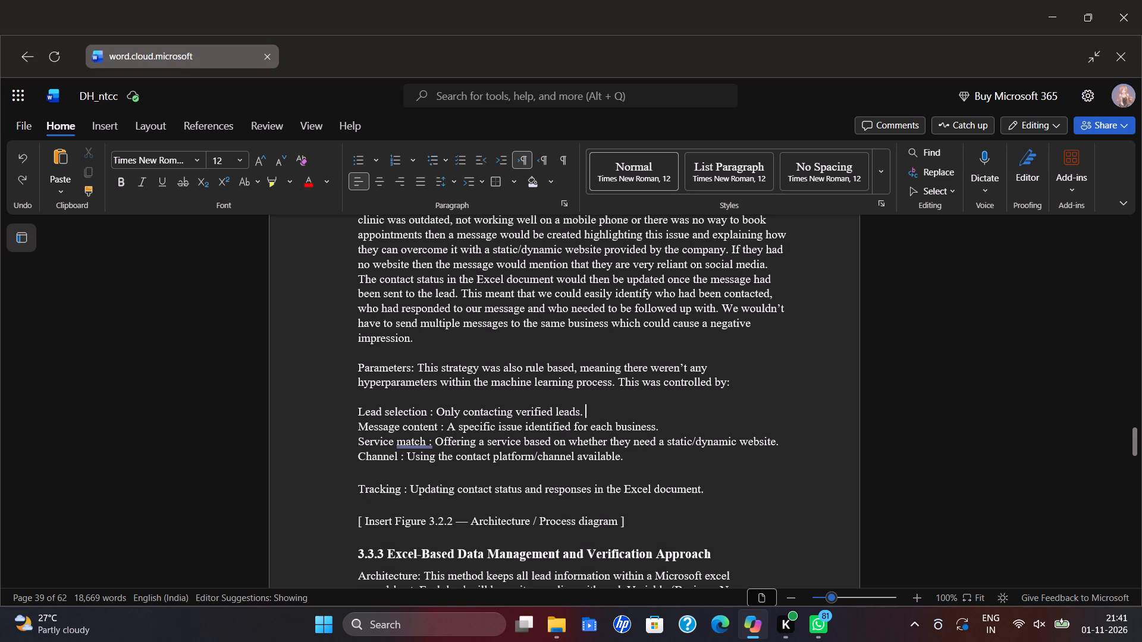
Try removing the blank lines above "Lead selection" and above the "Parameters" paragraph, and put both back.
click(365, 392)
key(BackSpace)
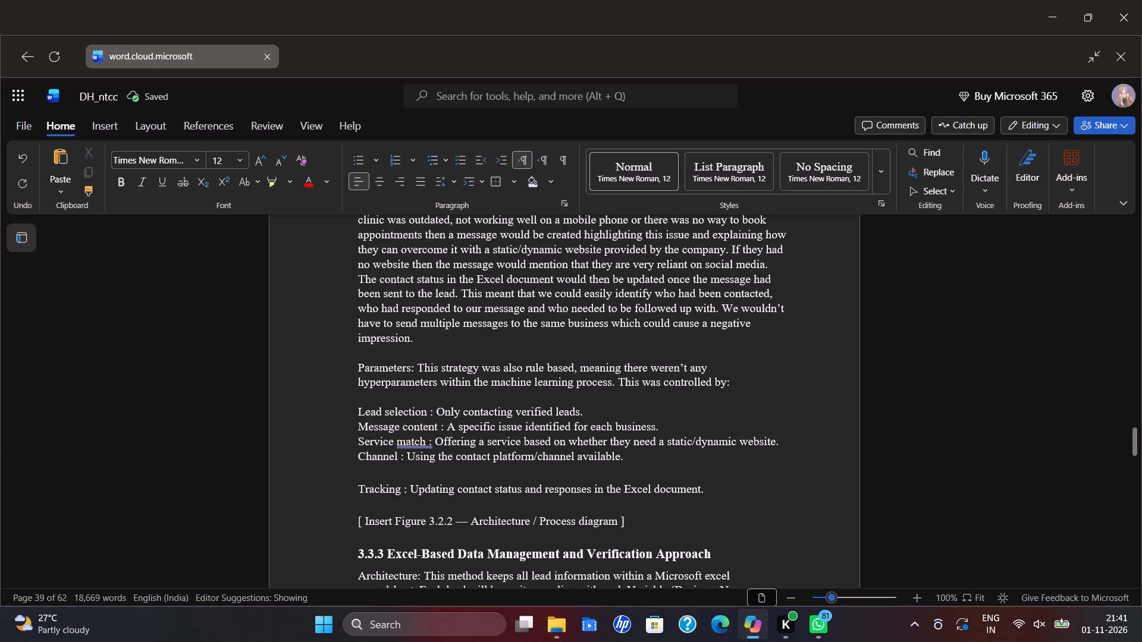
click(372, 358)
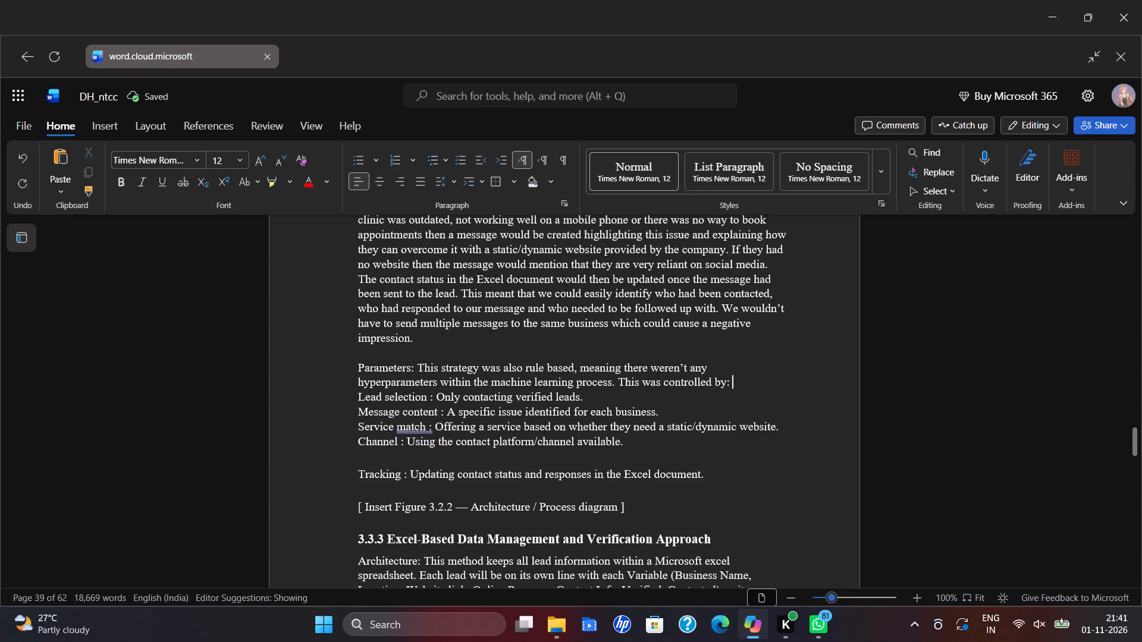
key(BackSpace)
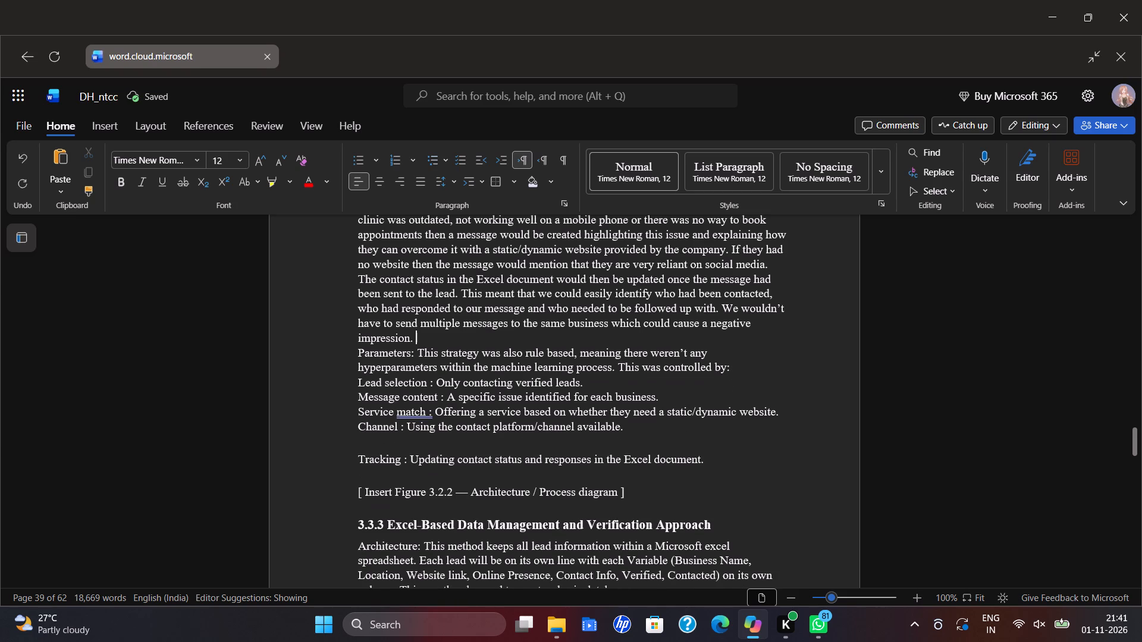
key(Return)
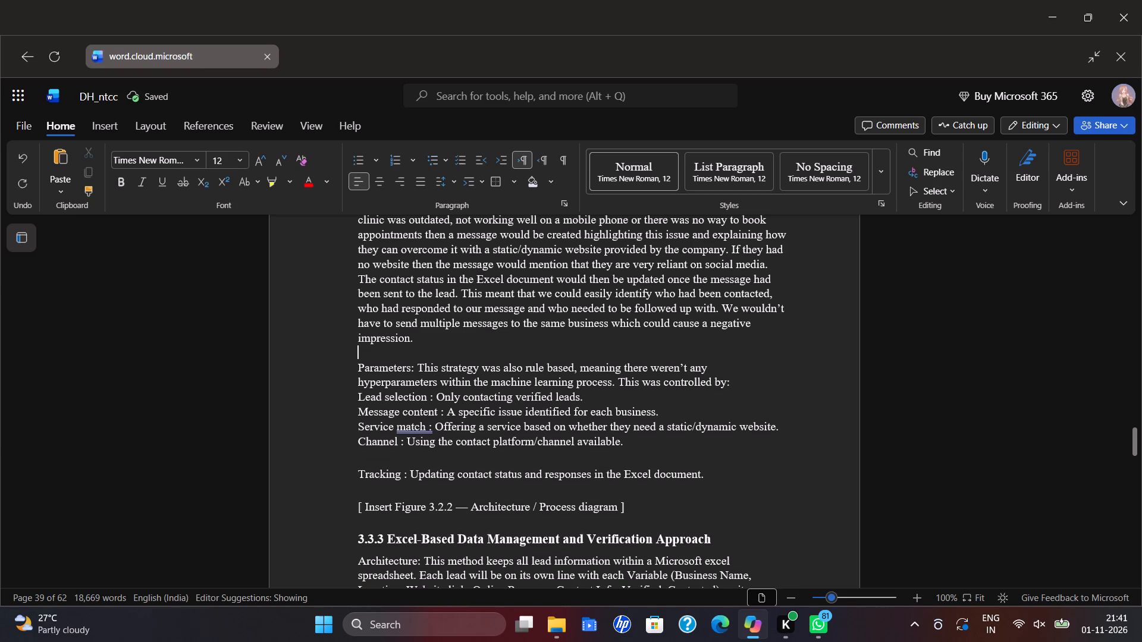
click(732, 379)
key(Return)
Format the four parameter lines from "Lead selection" to "Channel" in section 3.3.2 as a bulleted list.
scroll(538, 396, down, 1)
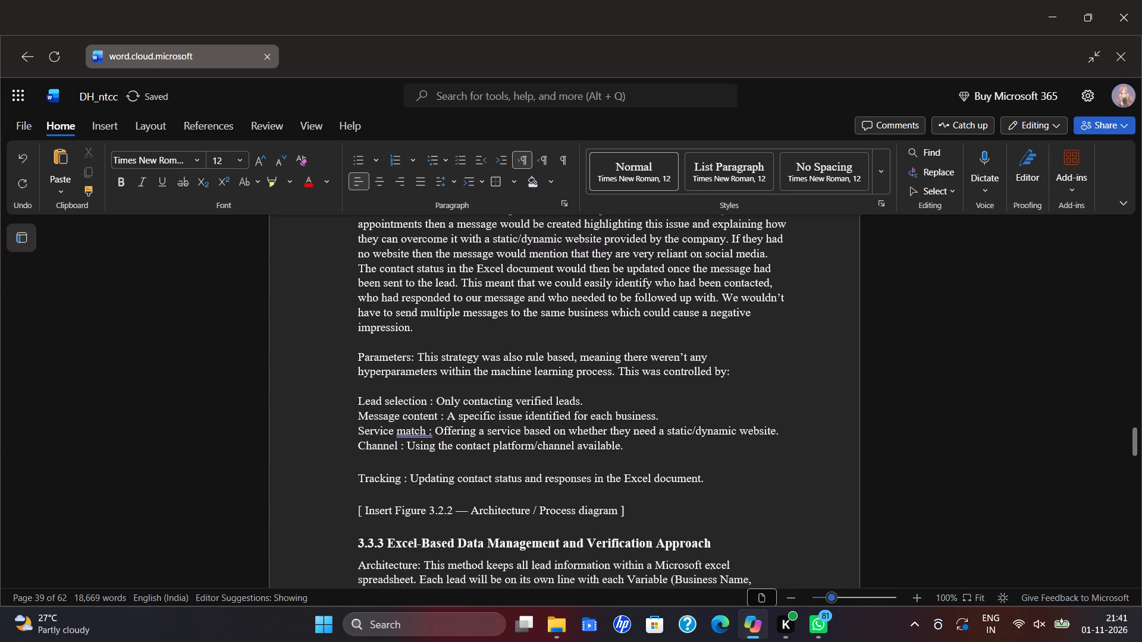
scroll(483, 386, down, 1)
drag(347, 257, 393, 270)
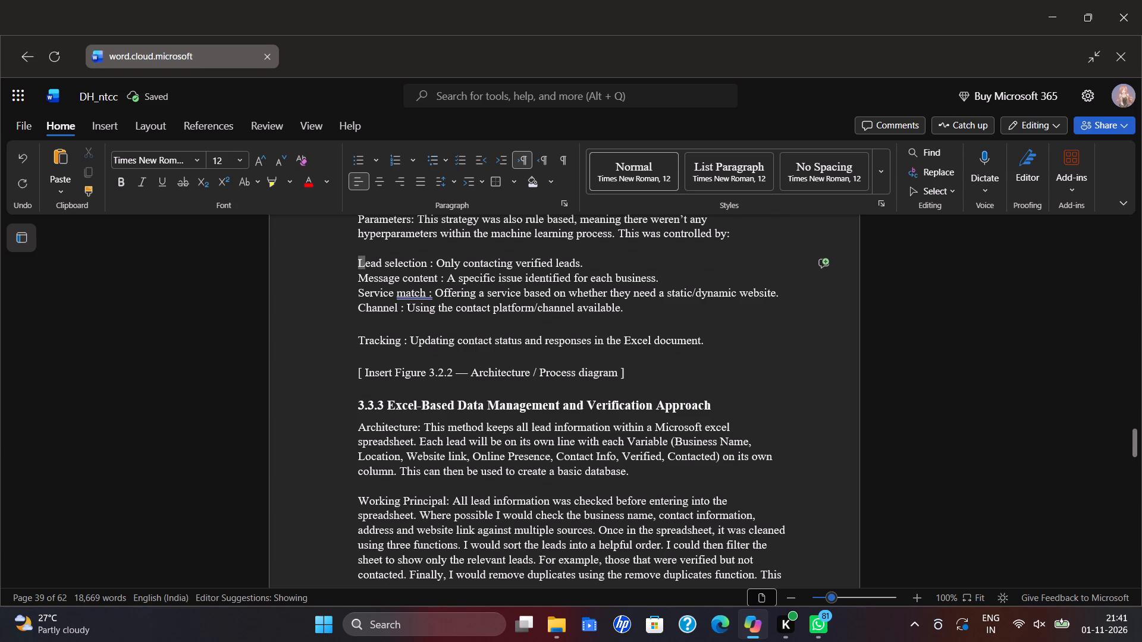
drag(393, 270, 628, 310)
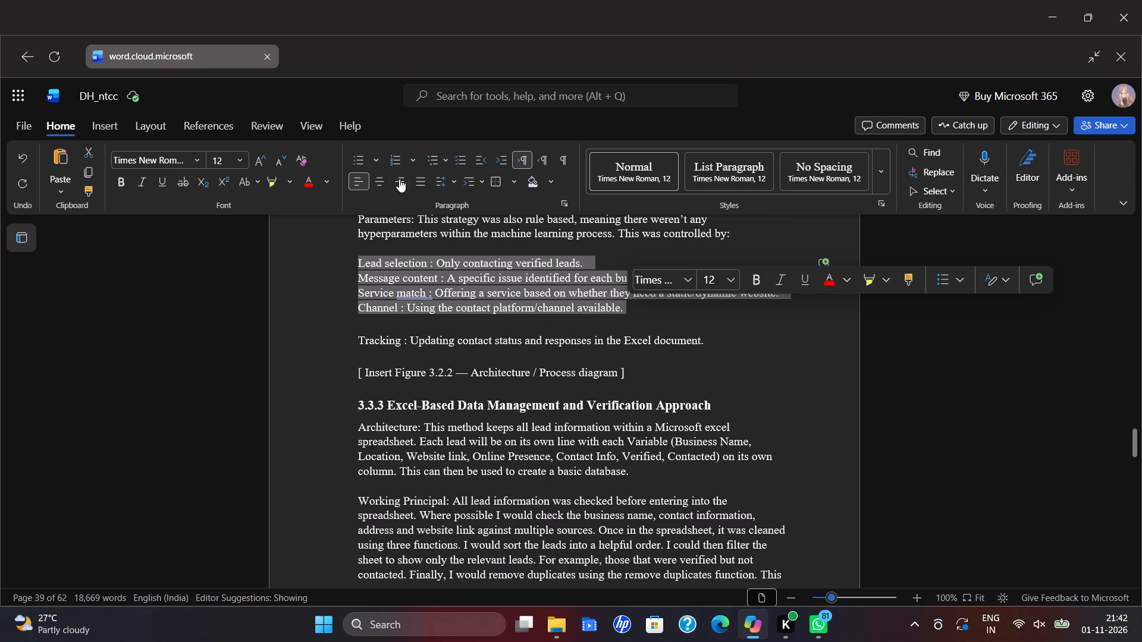
click(360, 158)
click(194, 385)
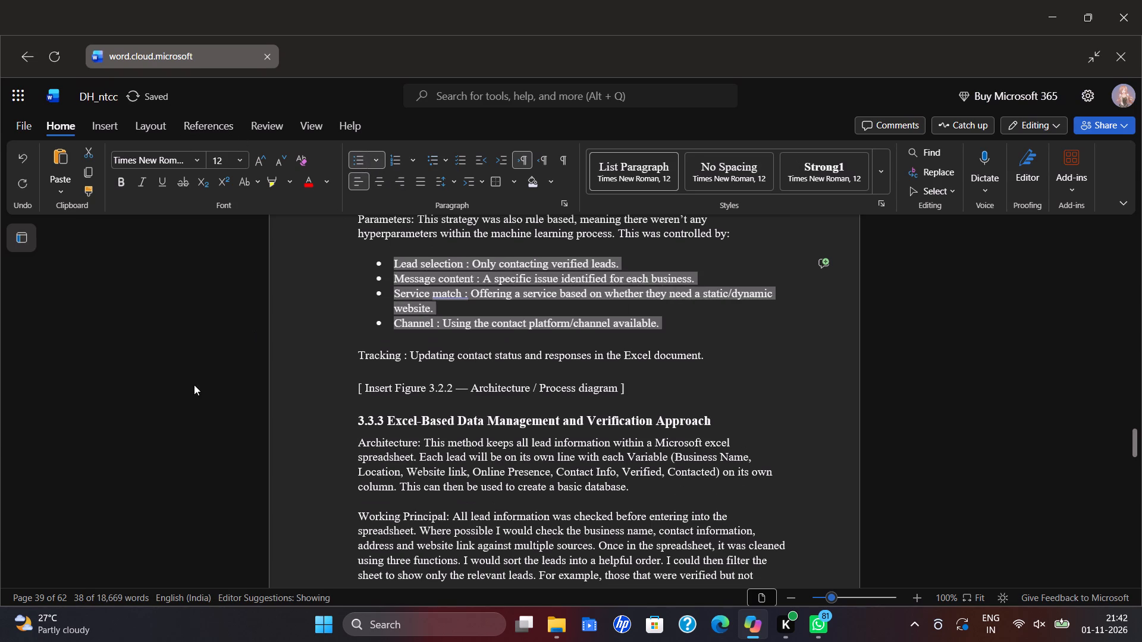
Format the "Tracking" parameter line below the list as a bullet.
scroll(596, 390, up, 3)
scroll(611, 366, down, 2)
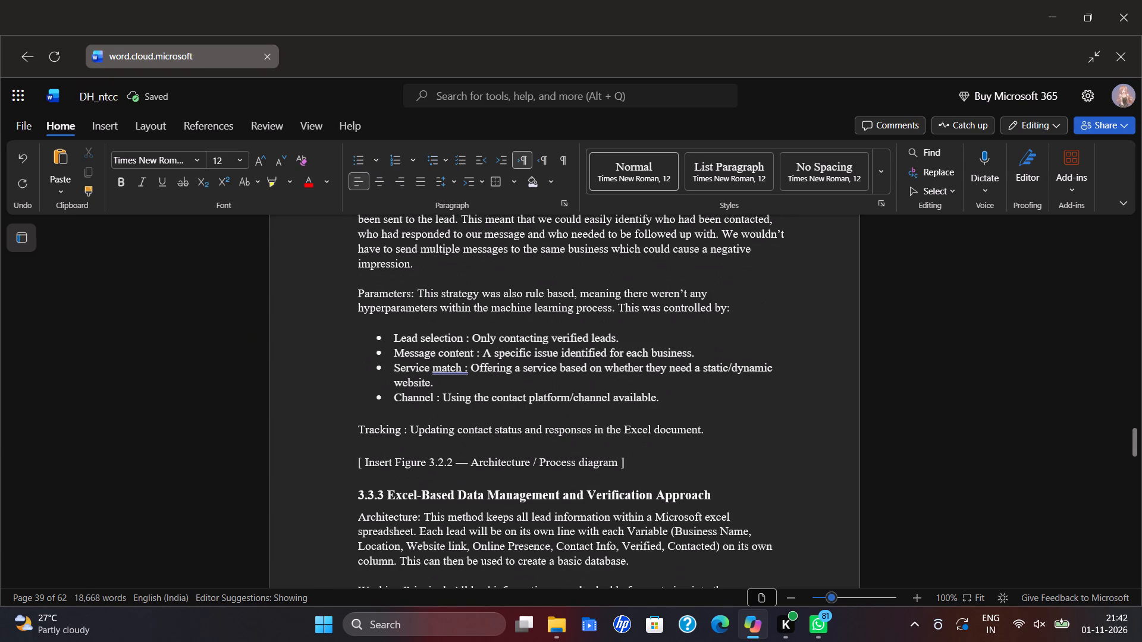
drag(352, 429, 360, 429)
click(360, 429)
drag(360, 429, 454, 435)
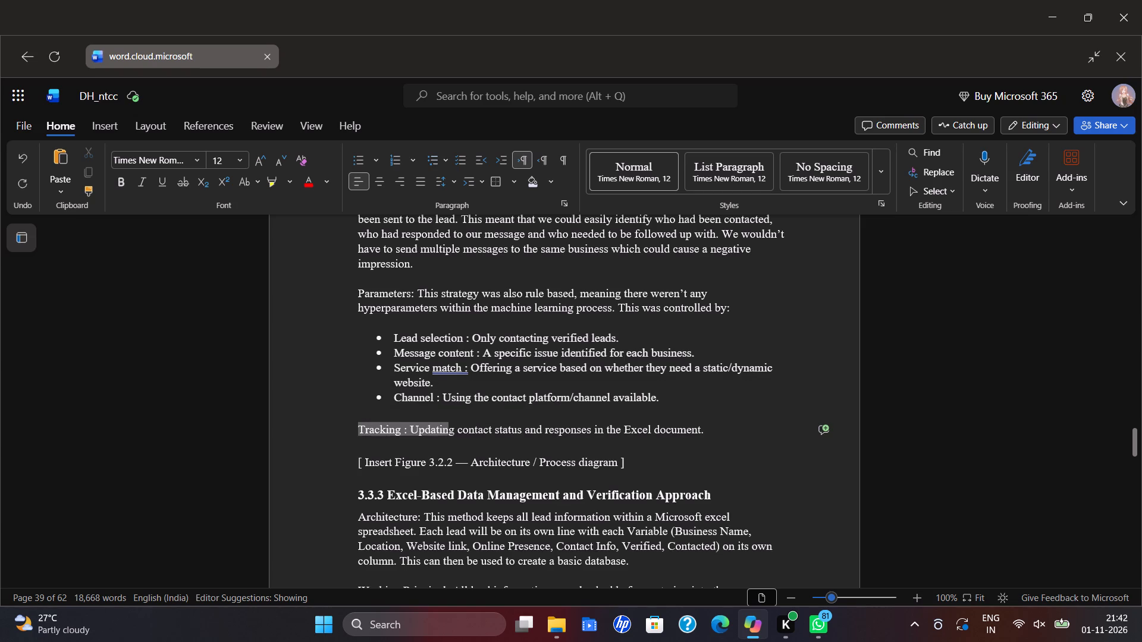
drag(454, 435, 718, 429)
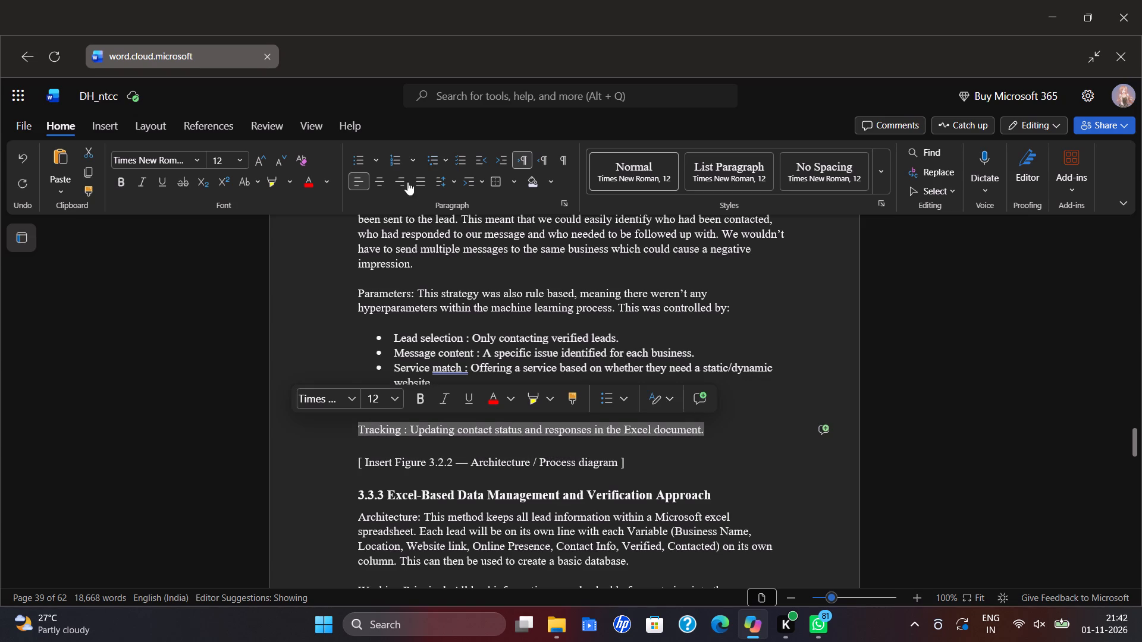
click(361, 157)
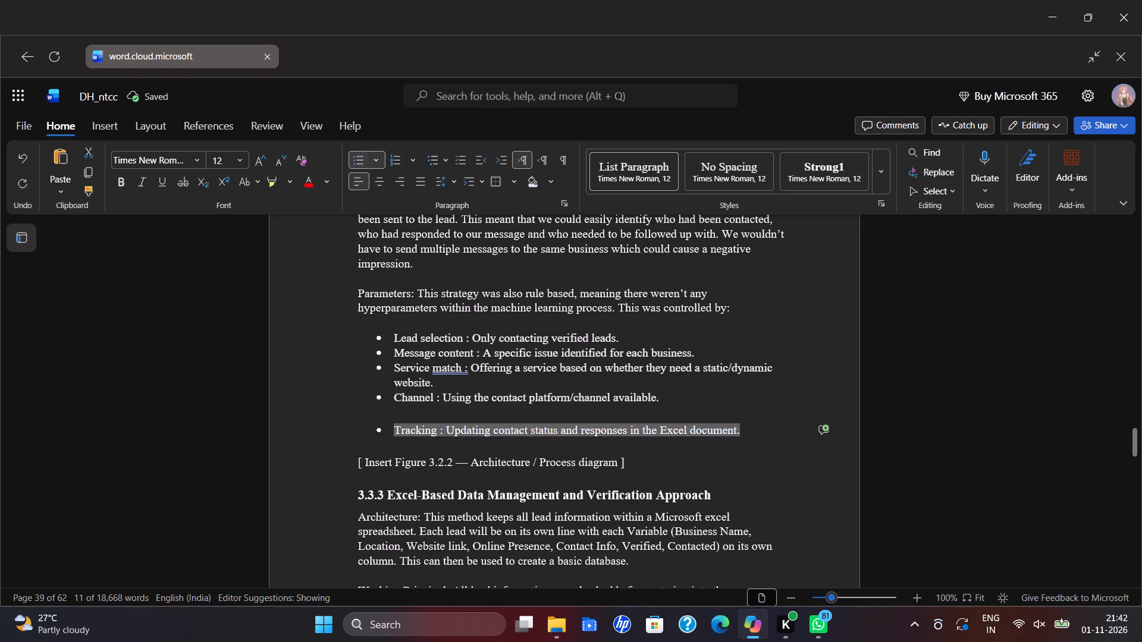
Close the gap above the "Tracking" line so it directly follows the "Channel" bullet as its own bullet.
click(389, 407)
click(380, 411)
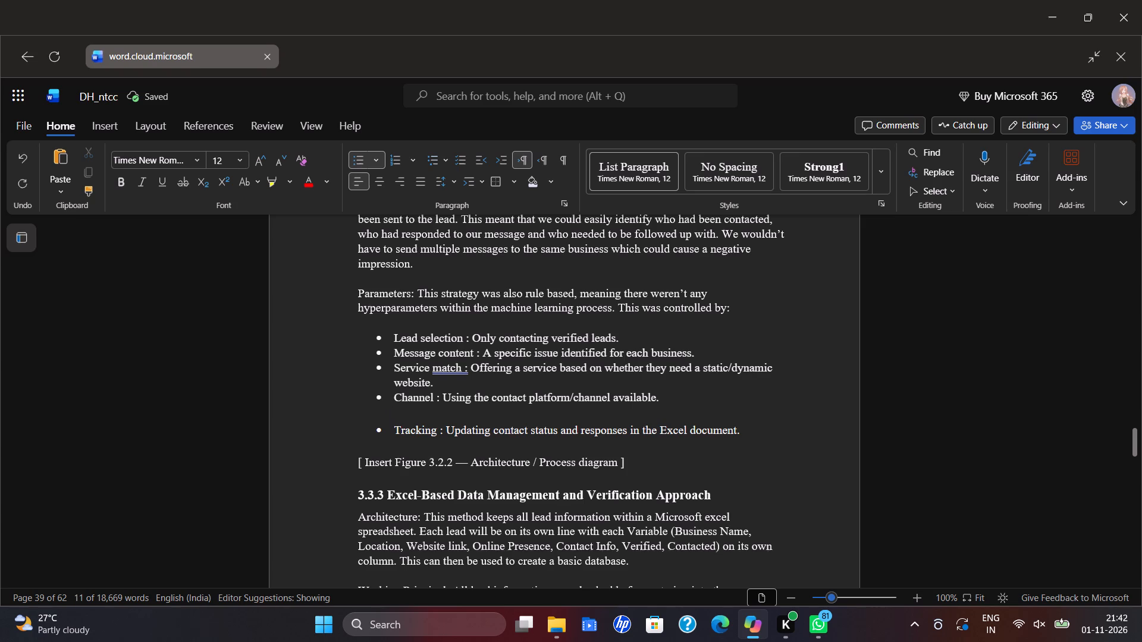
click(372, 434)
key(BackSpace)
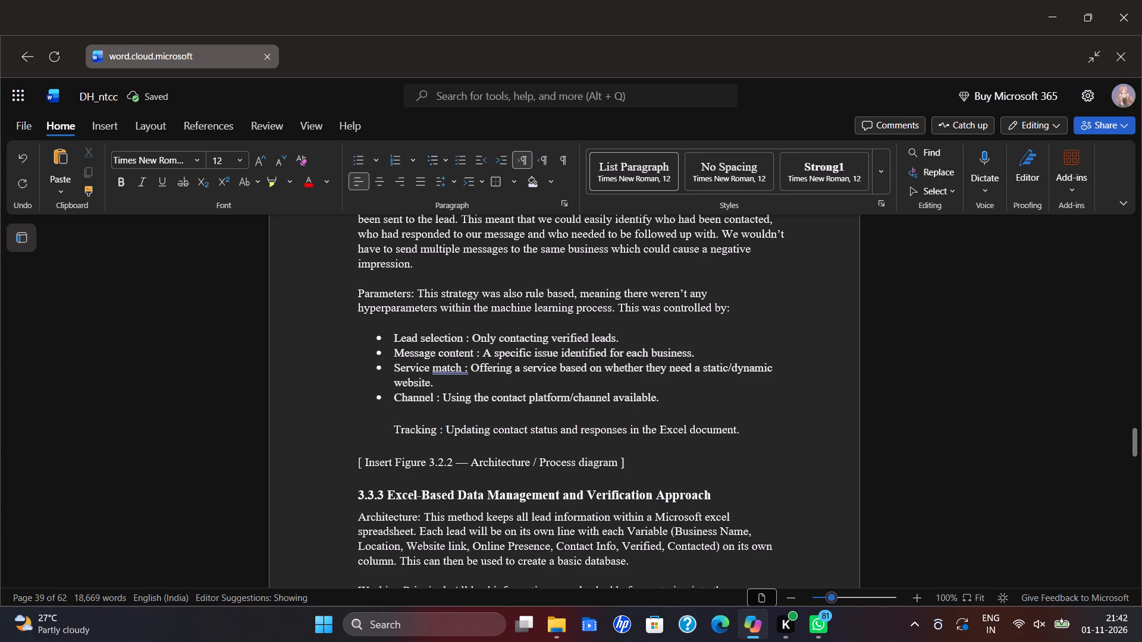
key(BackSpace)
key(BackSpace)
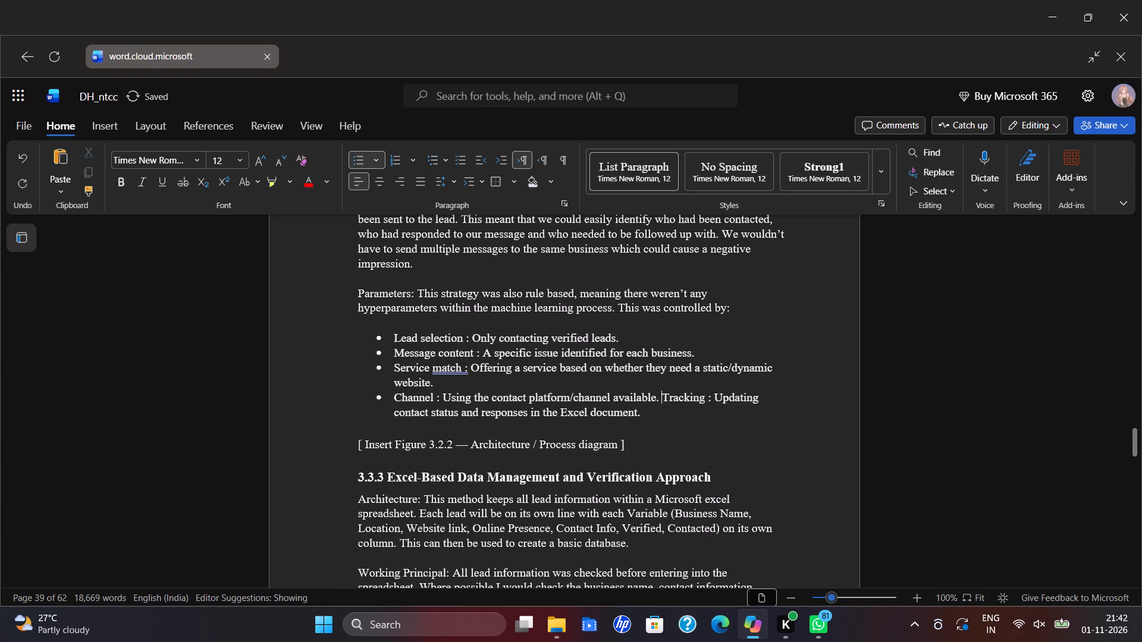
key(Return)
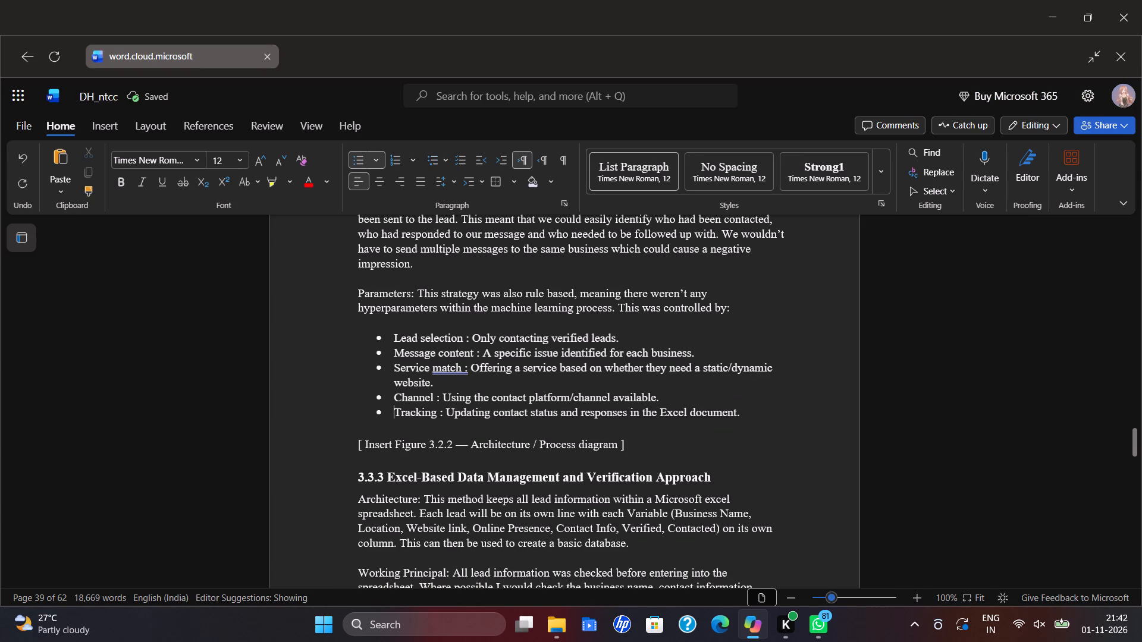
Look back at the 3.3.1 flowchart and the surrounding text as a reference for the Figure 3.2.2 placeholder's diagram.
drag(356, 445, 460, 446)
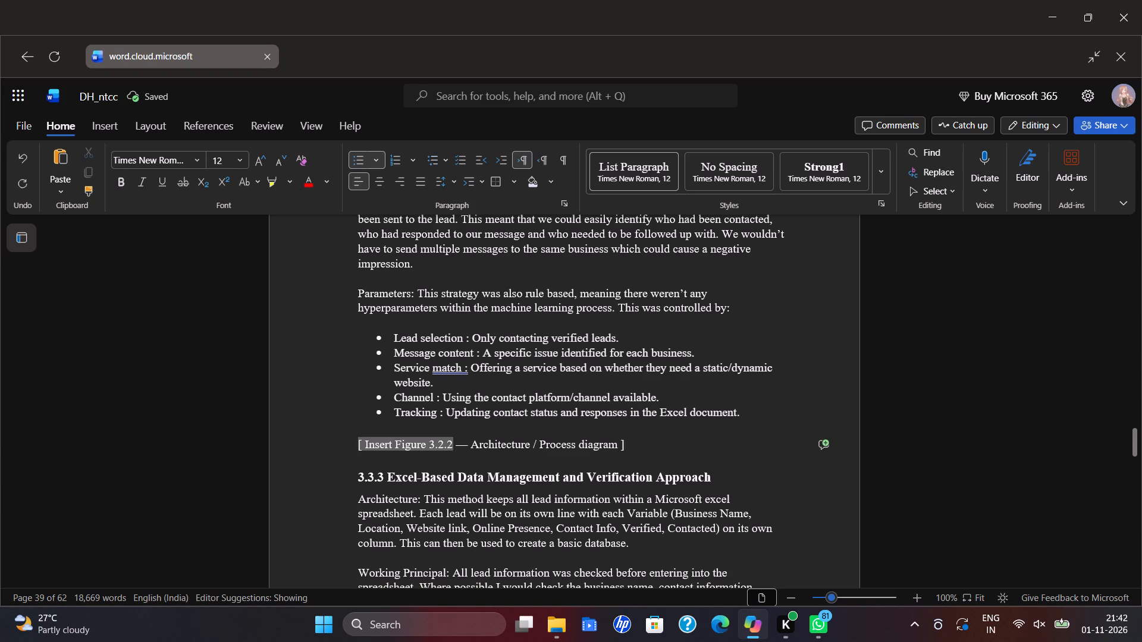
drag(460, 446, 629, 453)
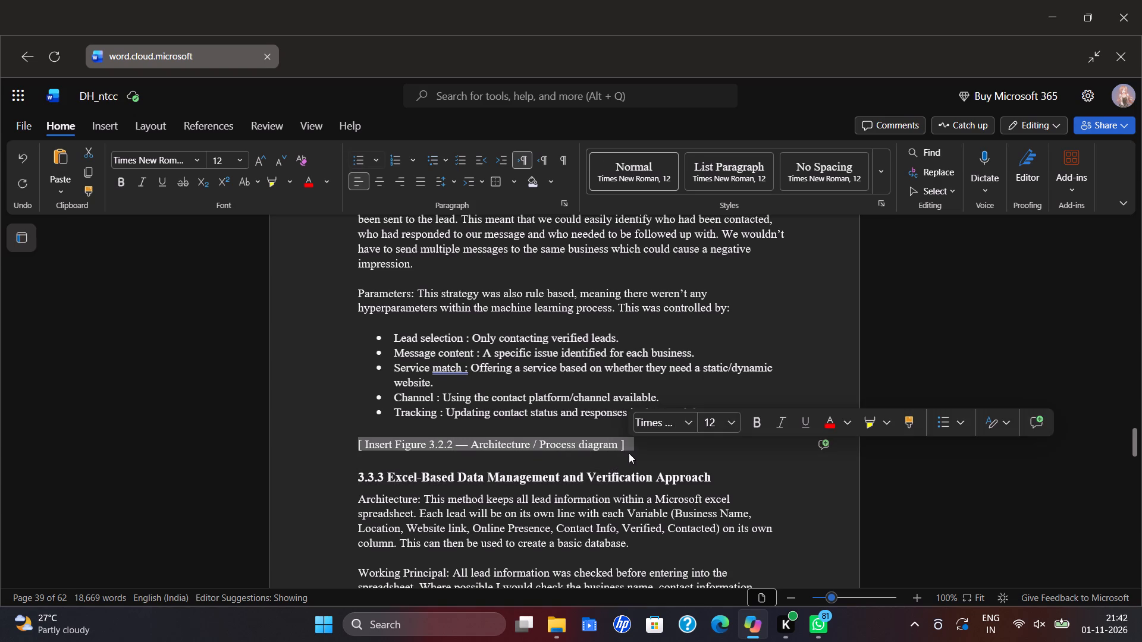
scroll(572, 442, up, 9)
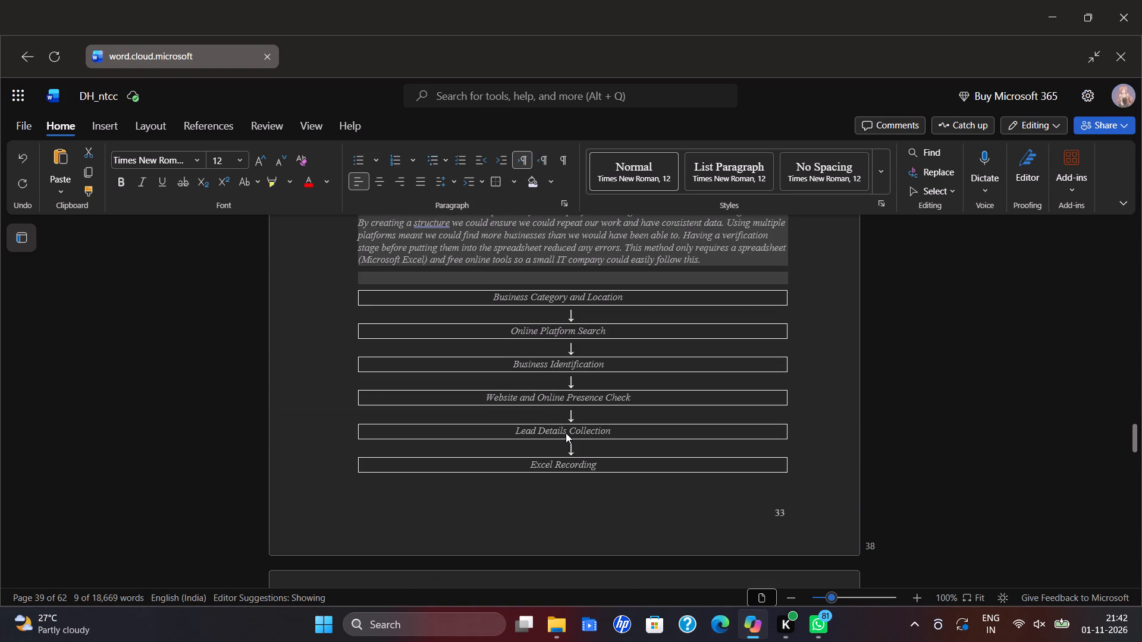
scroll(566, 432, down, 9)
scroll(564, 429, up, 3)
scroll(563, 429, down, 4)
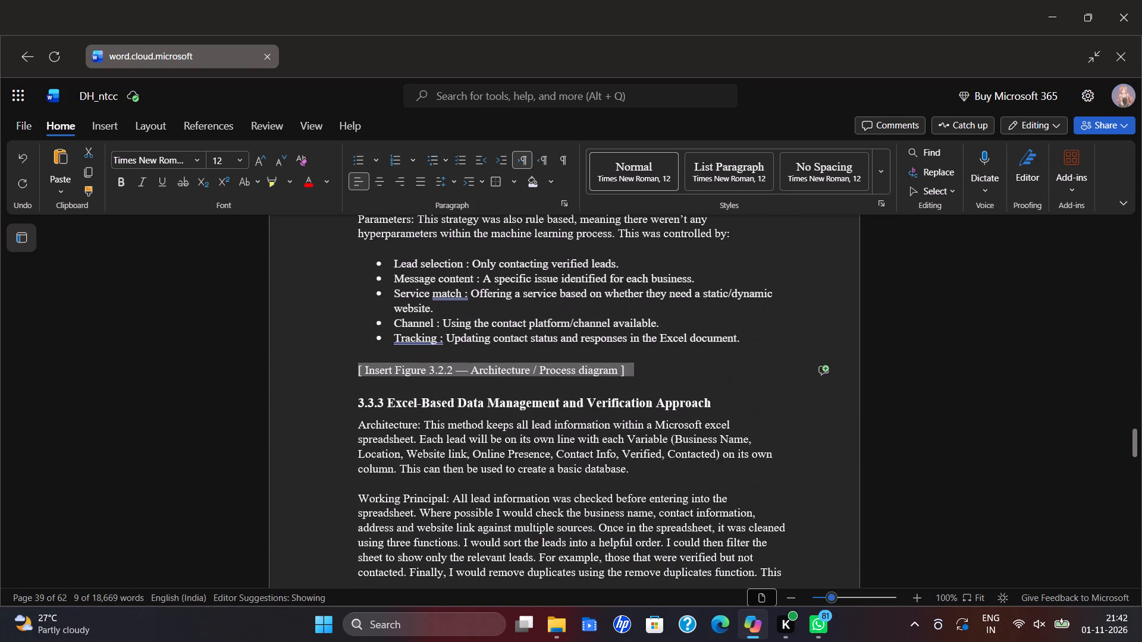
scroll(563, 429, down, 4)
scroll(563, 429, up, 4)
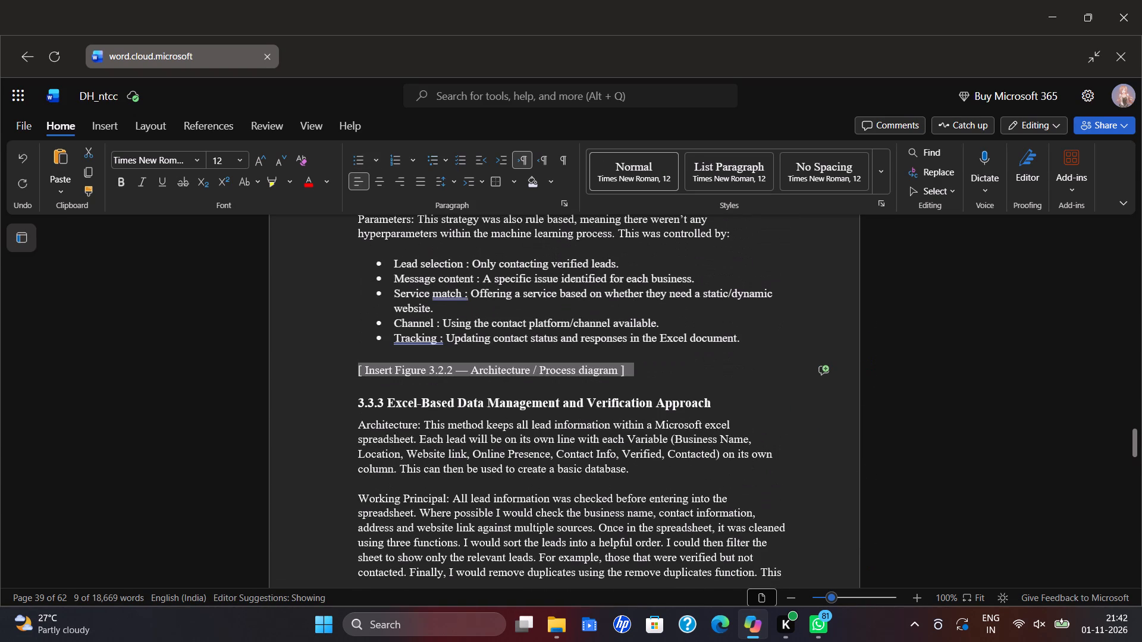
Delete the placeholder line "[ Insert Figure 3.2.2 — Architecture / Process diagram ]" above heading 3.3.3.
click(356, 372)
drag(354, 371, 621, 374)
drag(621, 374, 625, 374)
click(106, 127)
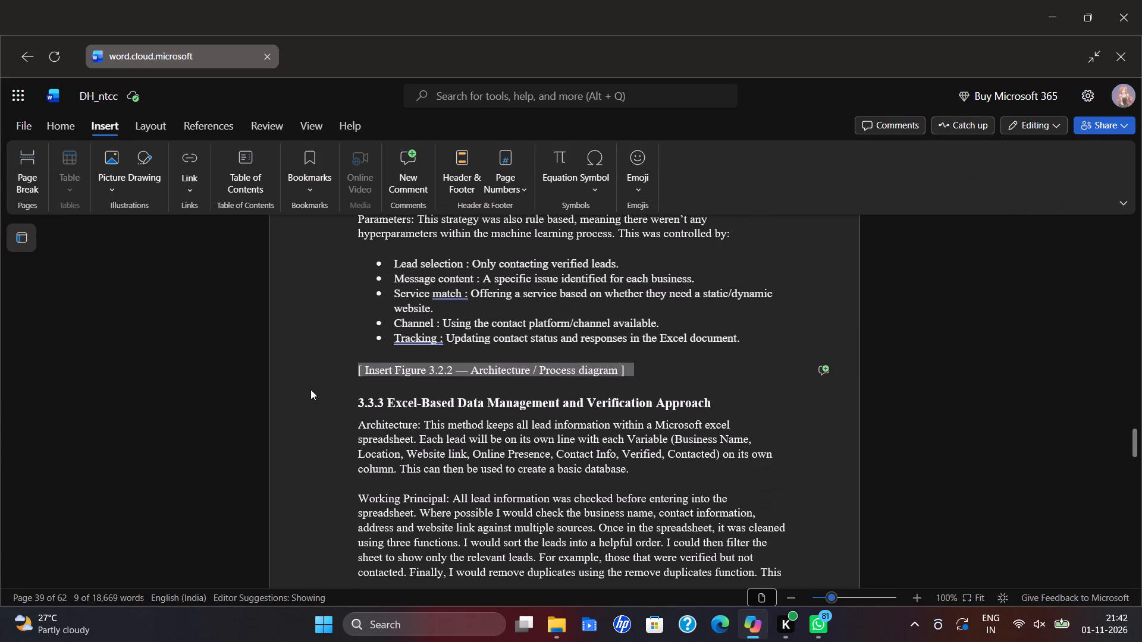
key(BackSpace)
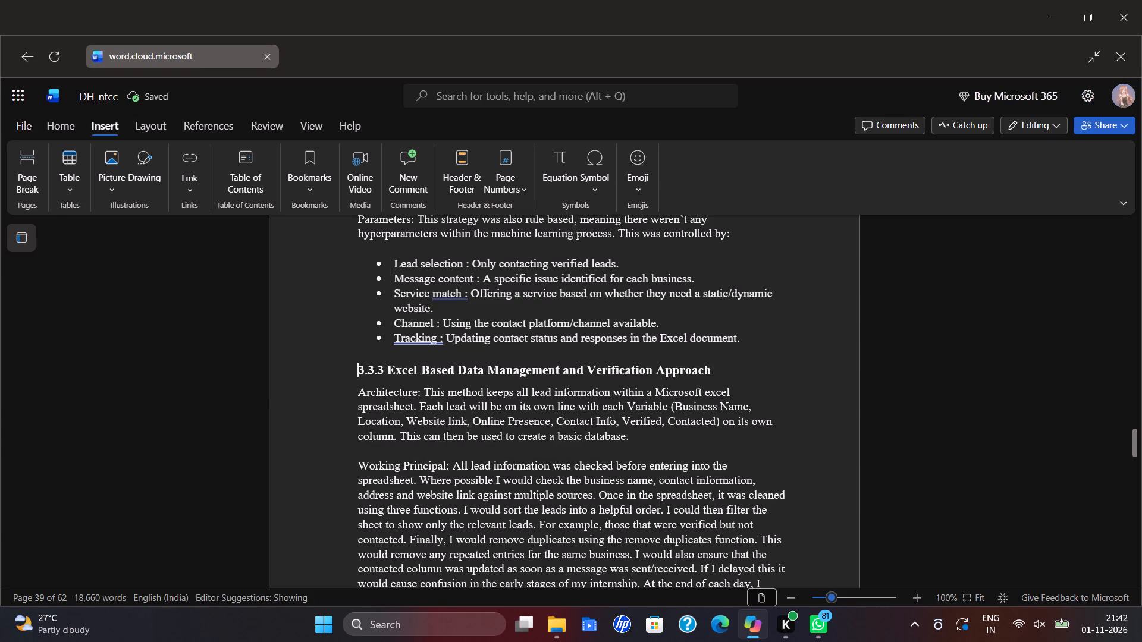
Add two empty unbulleted lines between the "Tracking" bullet and heading 3.3.3.
click(747, 347)
key(Return)
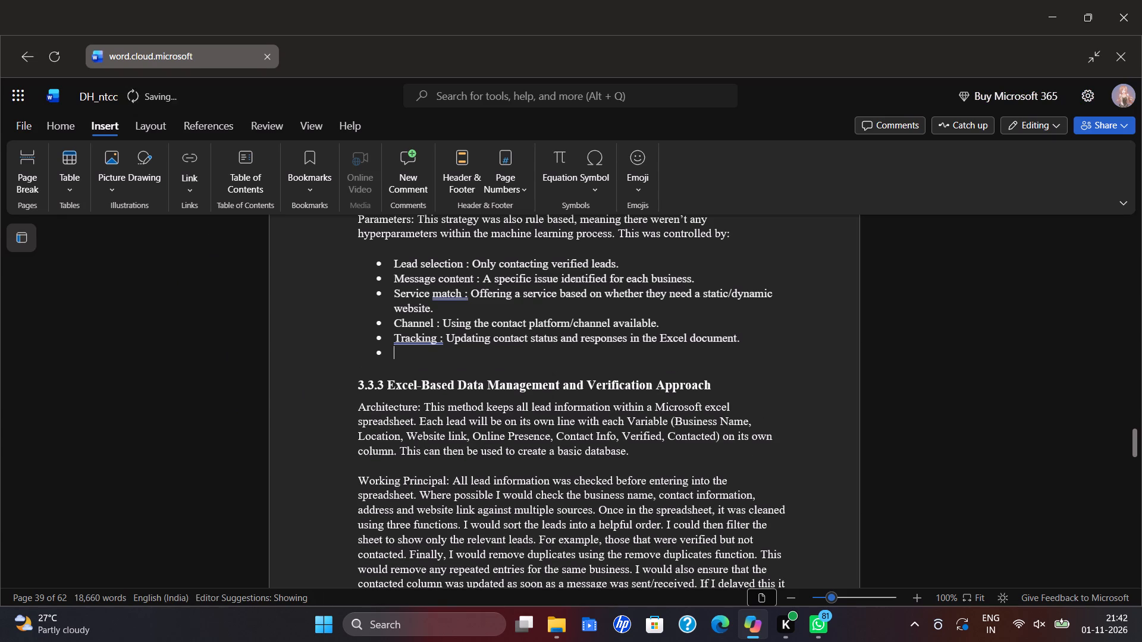
key(Return)
key(Return)
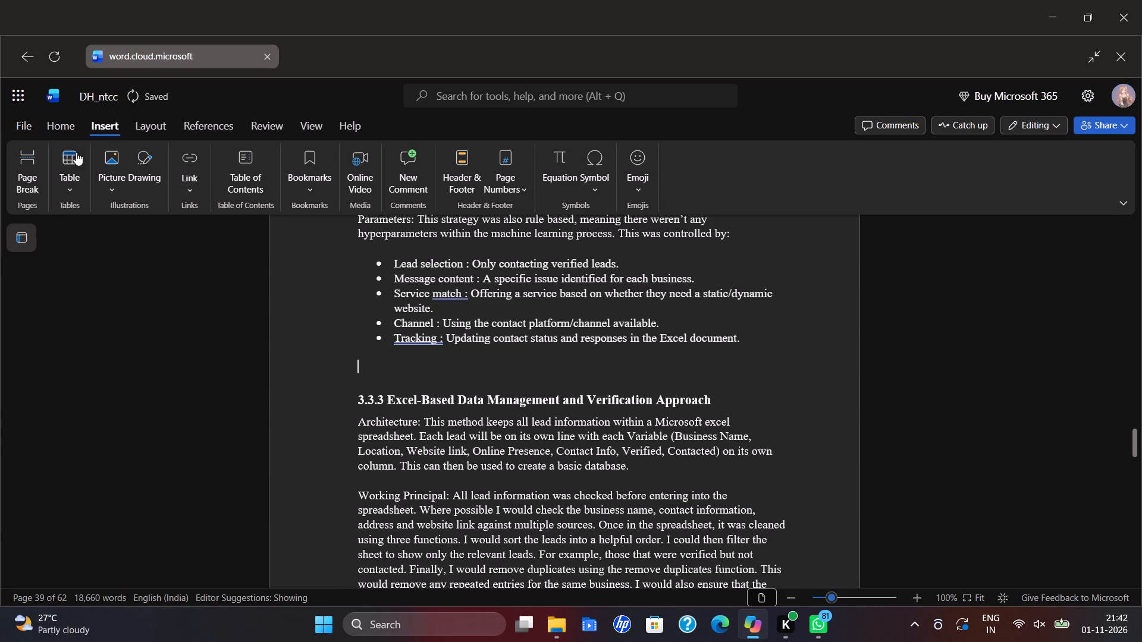
Insert a one-cell table between the "Tracking" bullet and heading 3.3.3, with an extra unbulleted blank line above it.
click(64, 159)
click(73, 228)
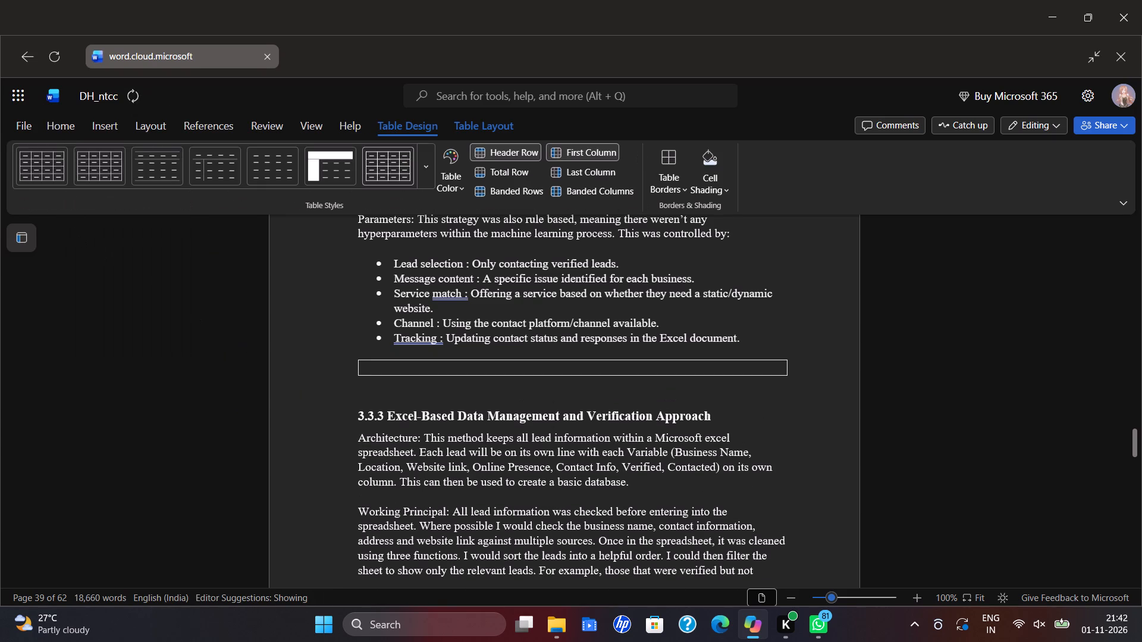
click(795, 341)
key(Return)
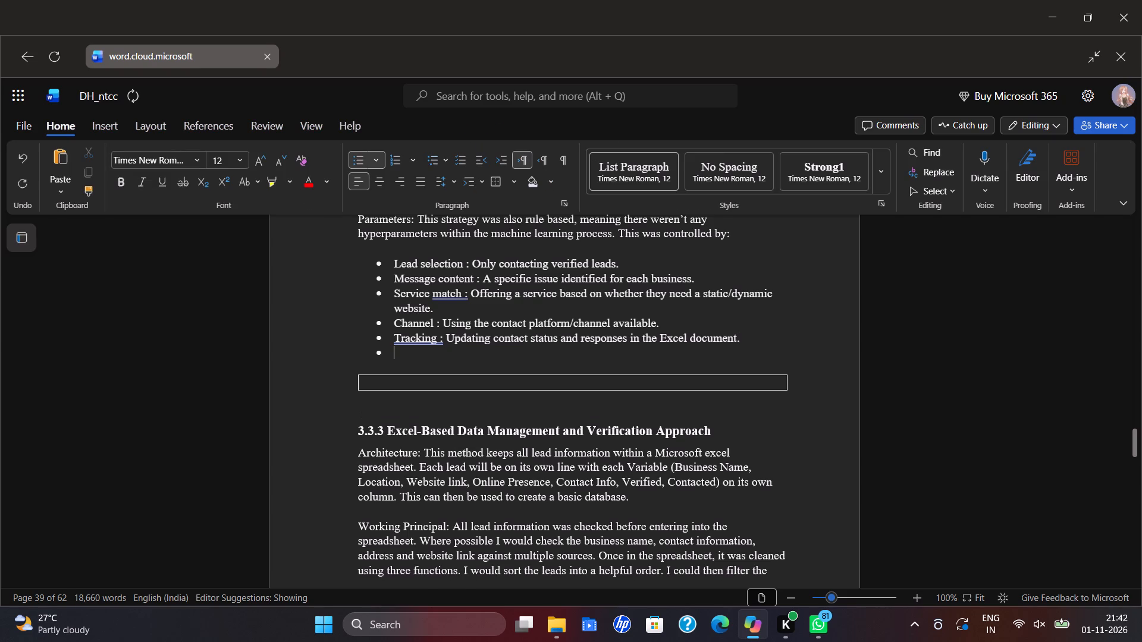
key(Return)
key(Return)
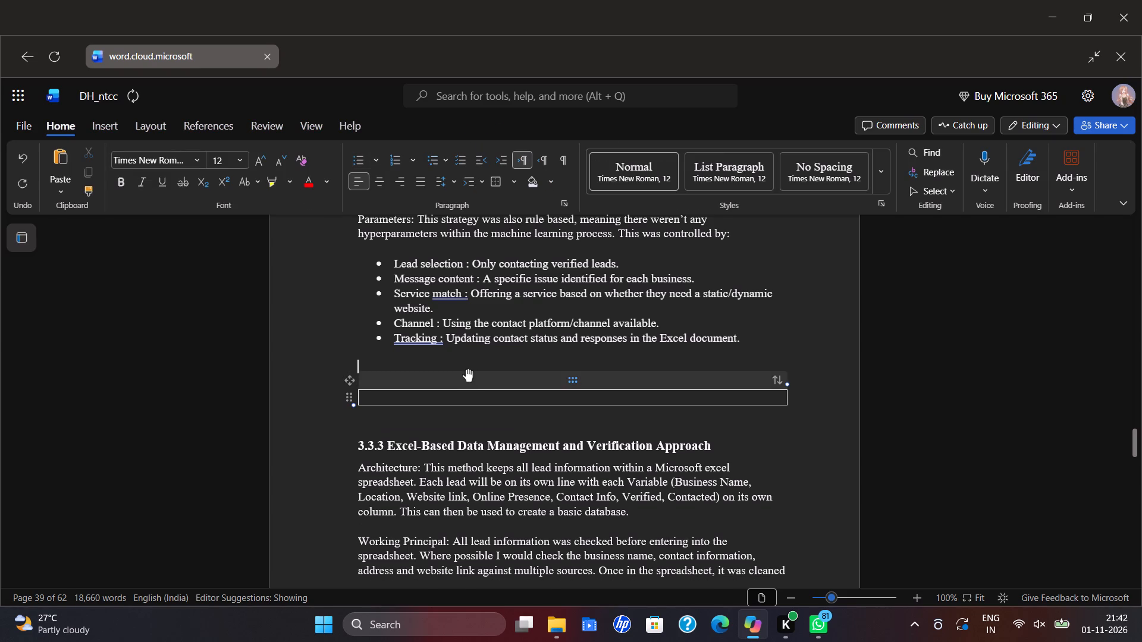
Label the new one-cell table "Verified Business Lead" as the flowchart's first box.
click(466, 401)
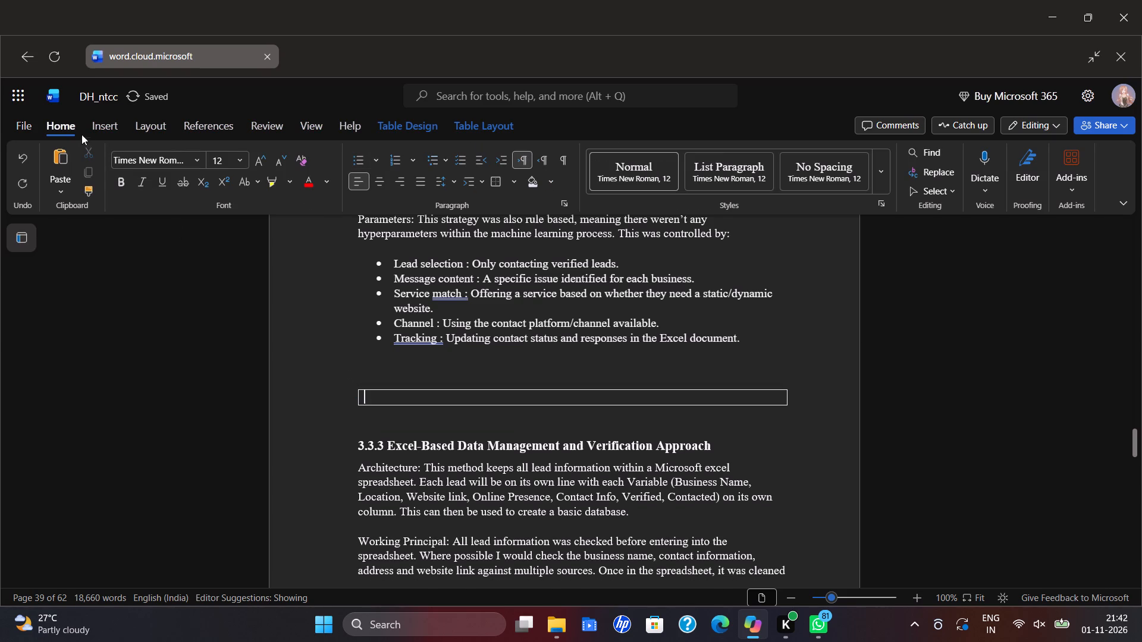
click(91, 130)
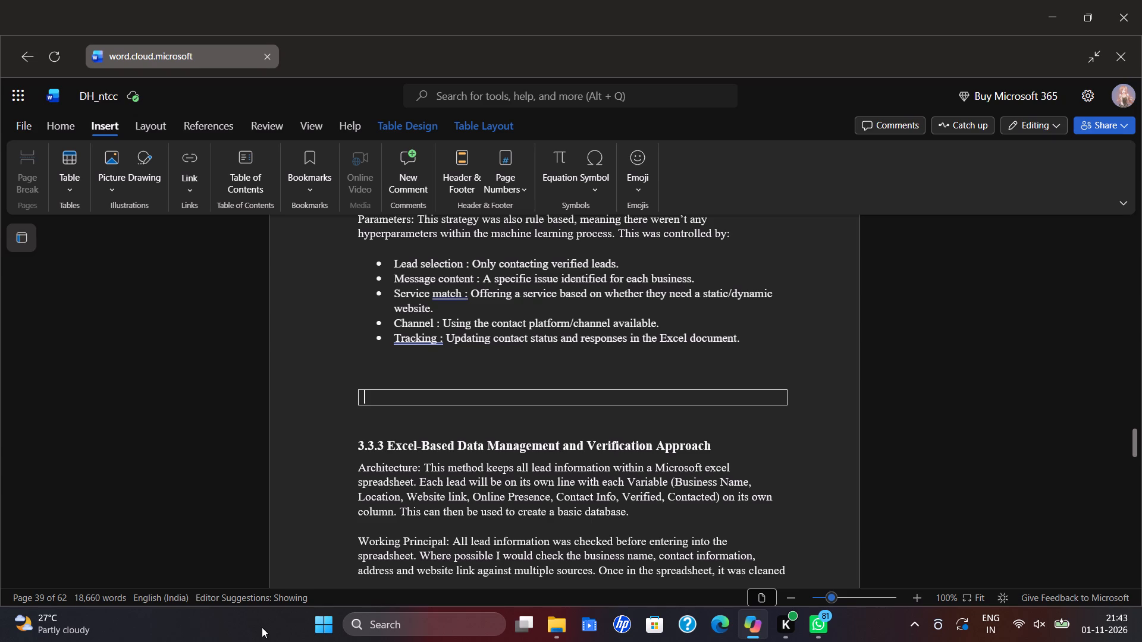
text(Veri)
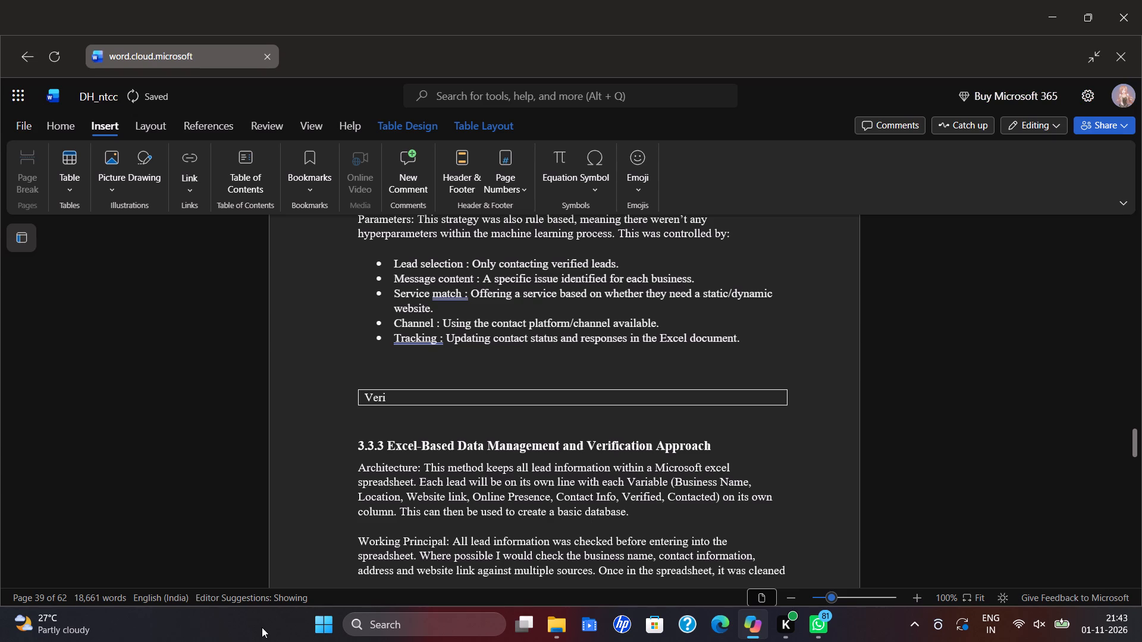
text(fied)
key(space)
key(shift+n)
key(BackSpace)
text(Busin)
text(ess)
key(space)
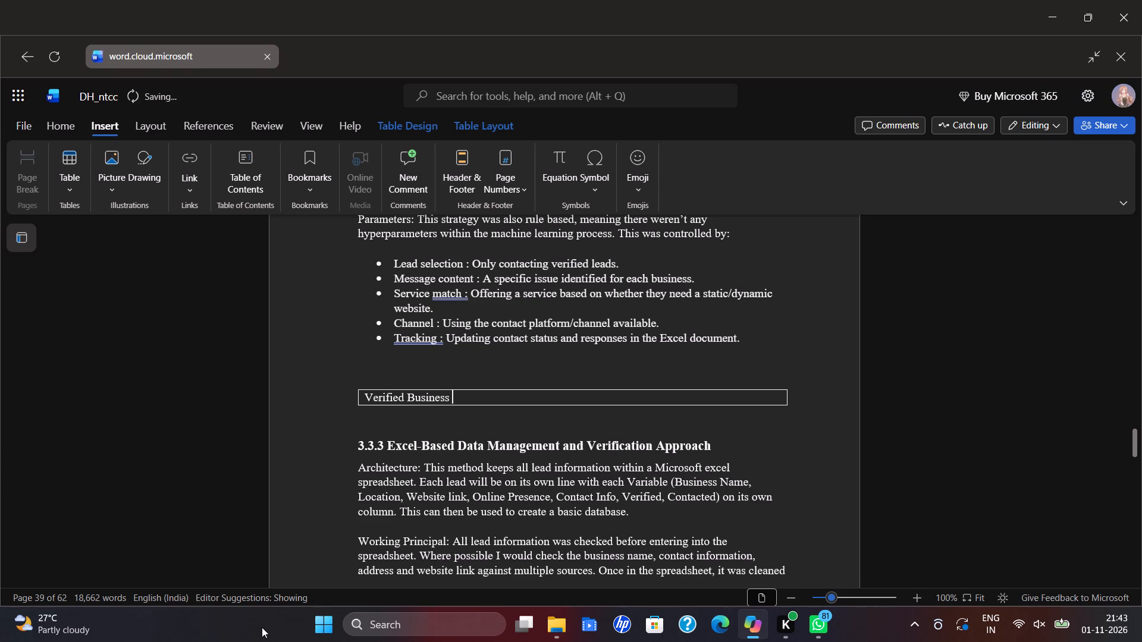
text(Lead)
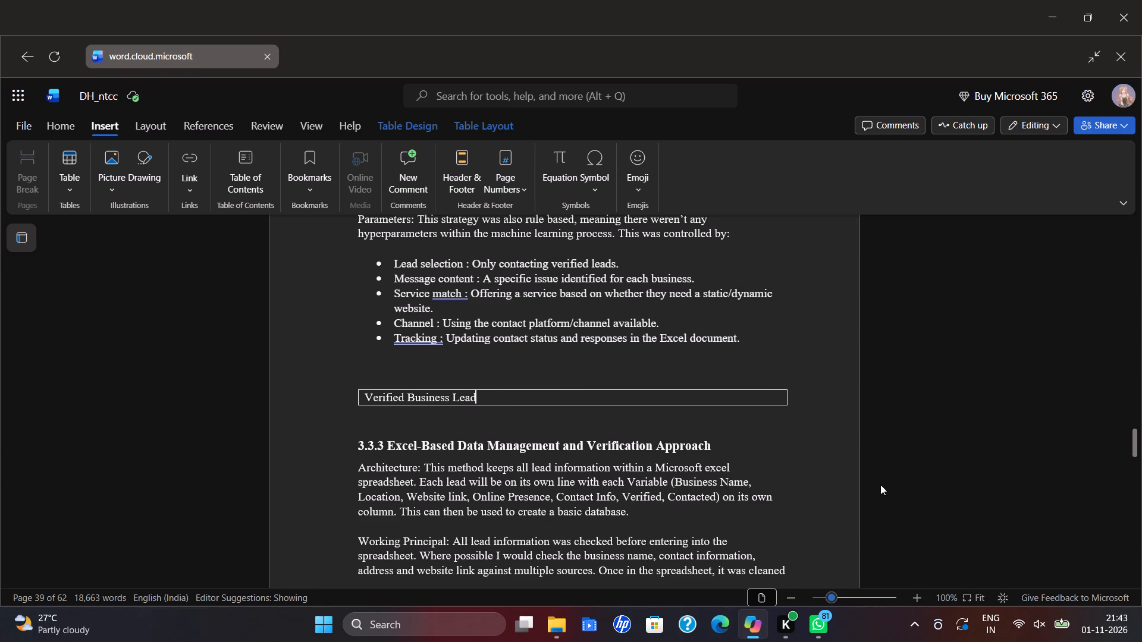
Paste the copied down arrow on the line directly below the "Verified Business Lead" box.
click(798, 396)
key(Return)
key(BackSpace)
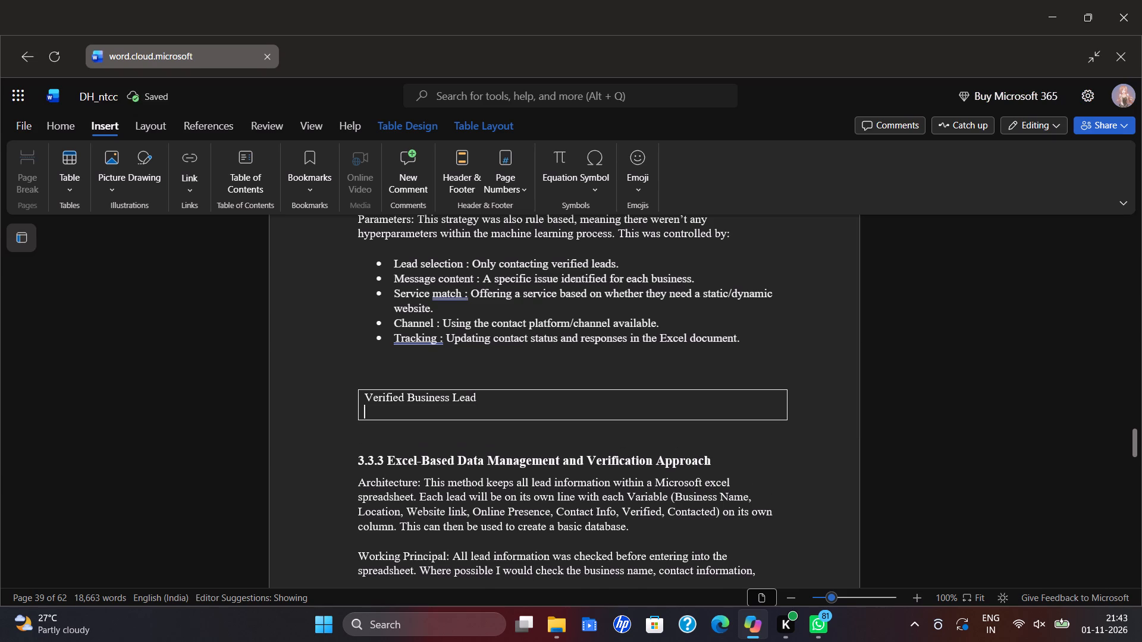
click(779, 427)
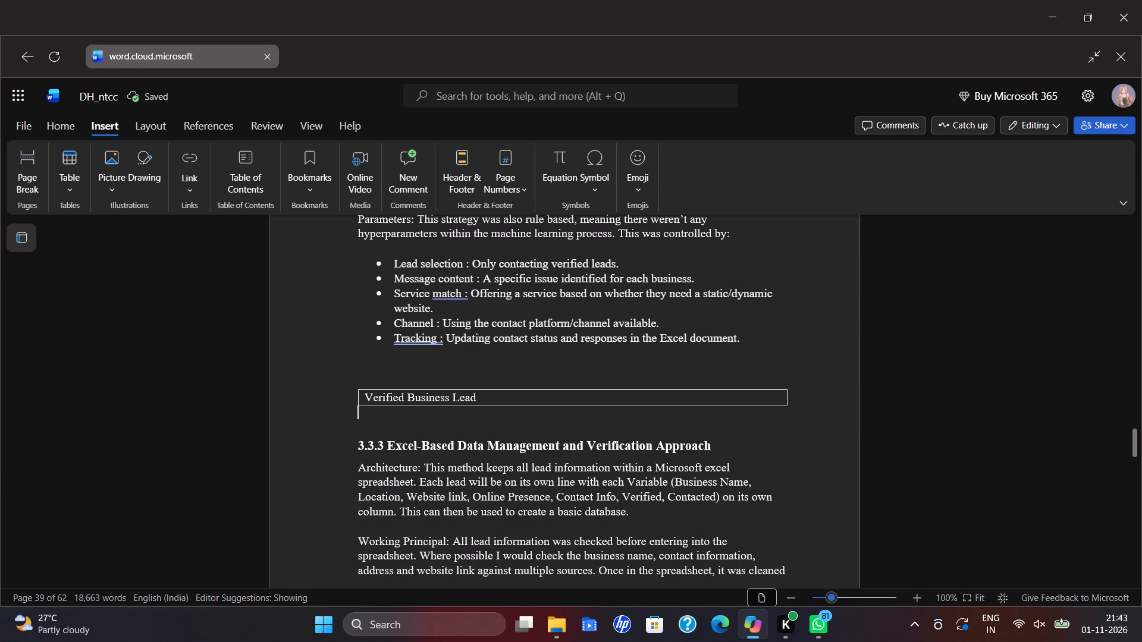
key(ctrl+v)
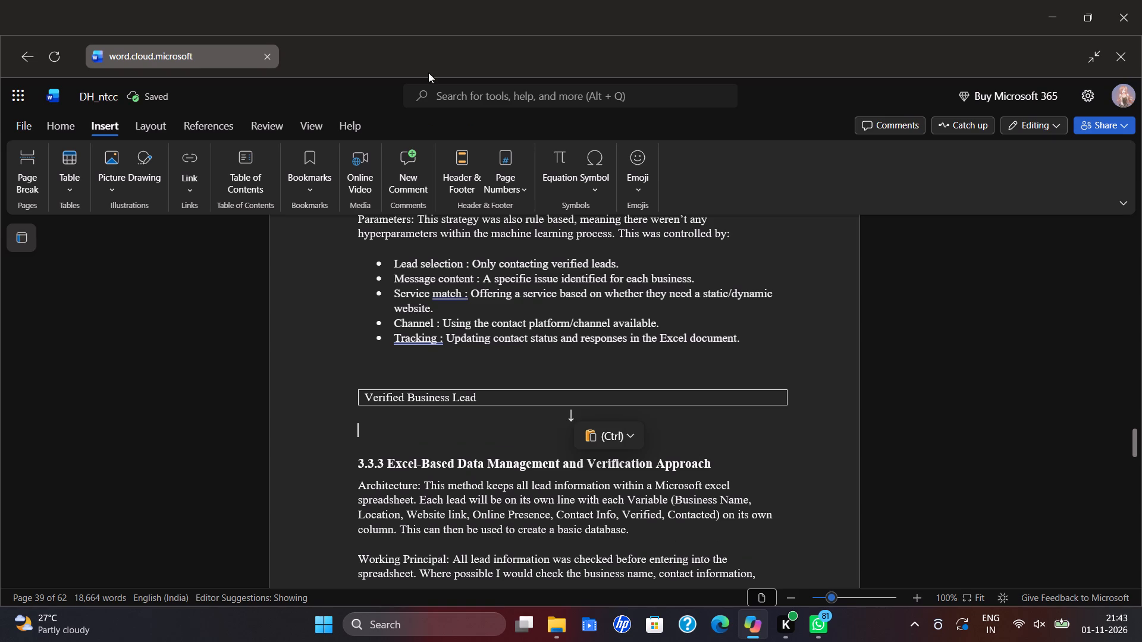
Insert a one-cell table below the arrow and label it "Identify Website Requirement".
click(84, 162)
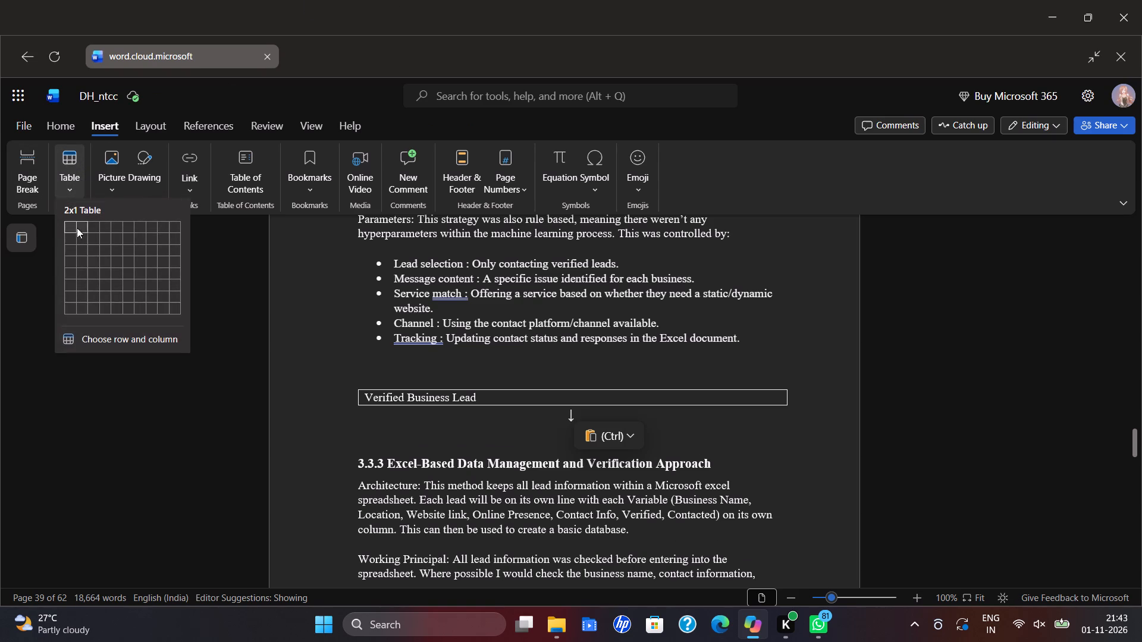
click(74, 227)
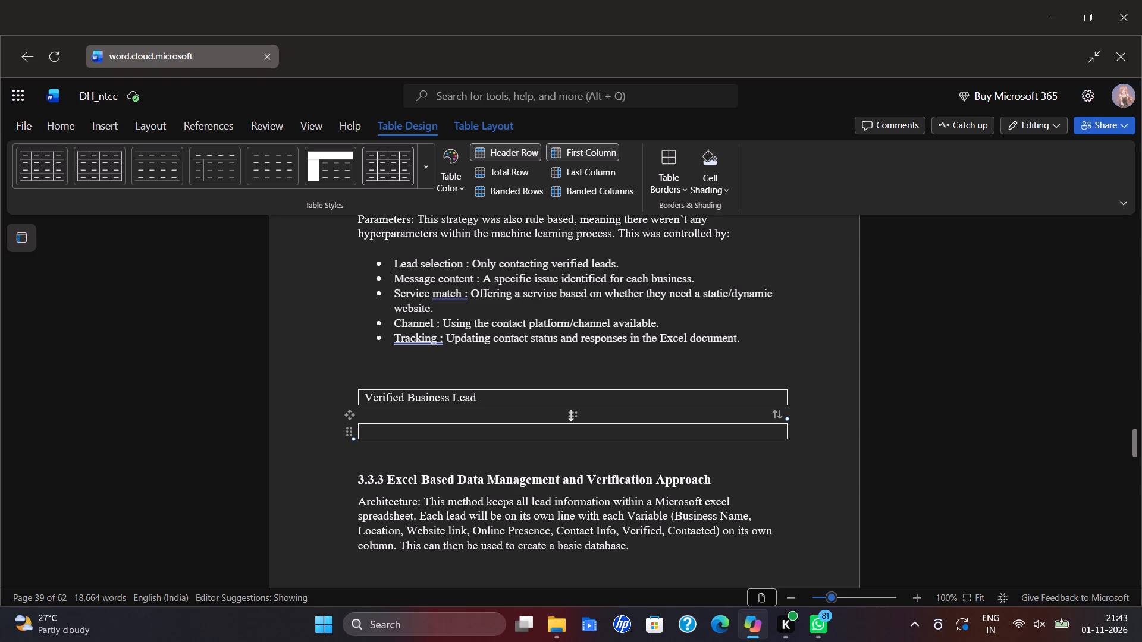
key(shift+i)
text(de)
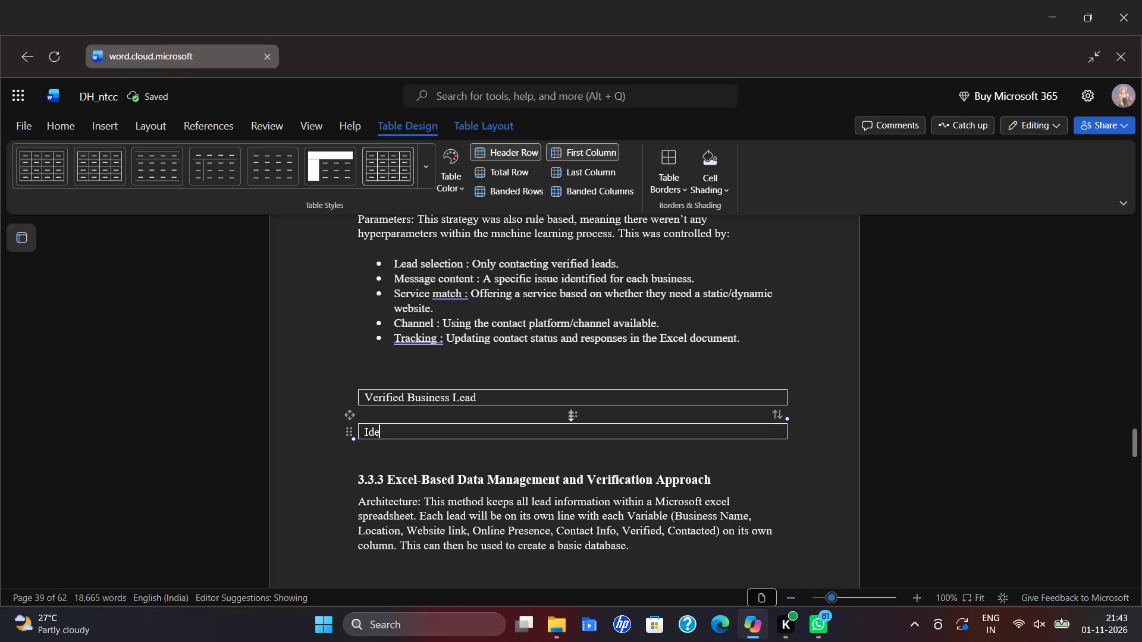
text(nti)
text(fy)
key(space)
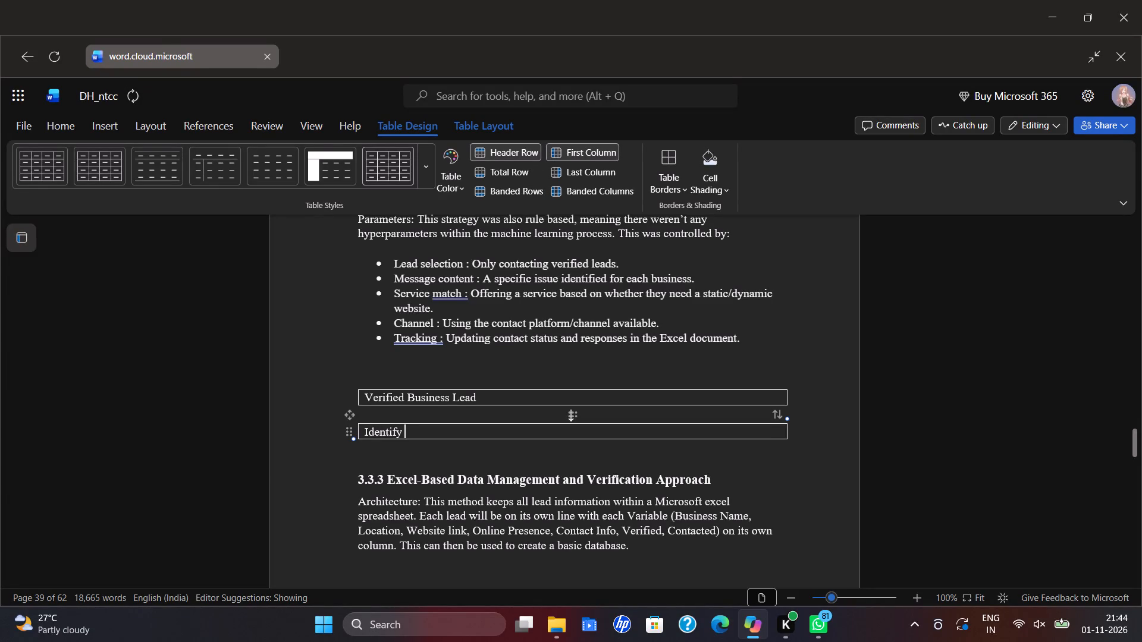
text(Website)
key(space)
text(Re)
key(q)
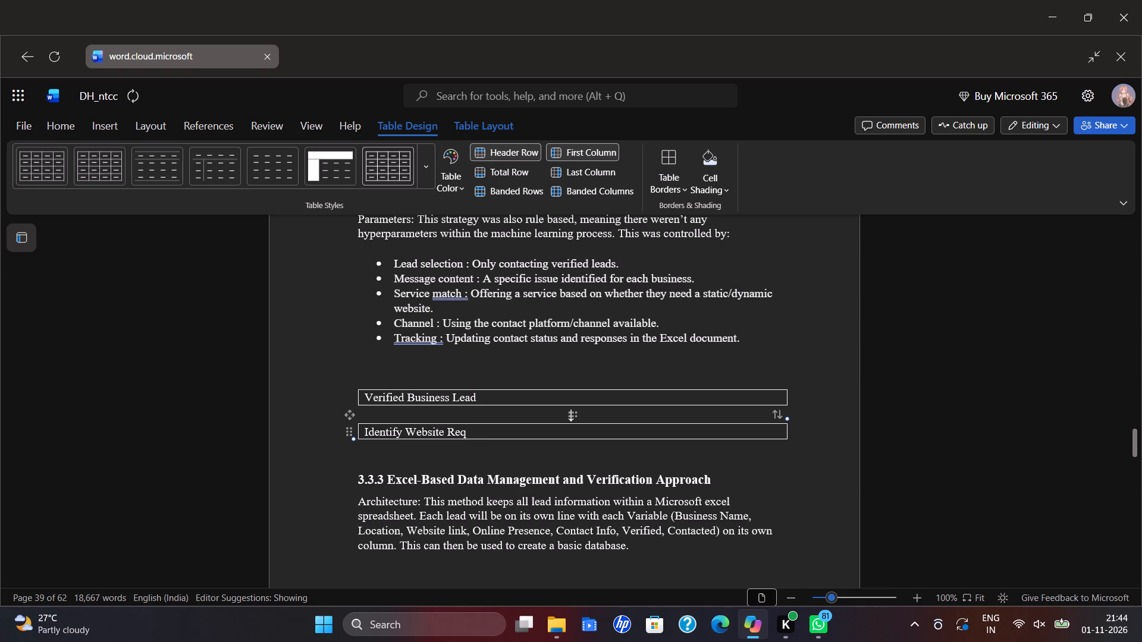
text(uire)
text(ment)
Paste another down arrow directly below the "Identify Website Requirement" box.
click(578, 455)
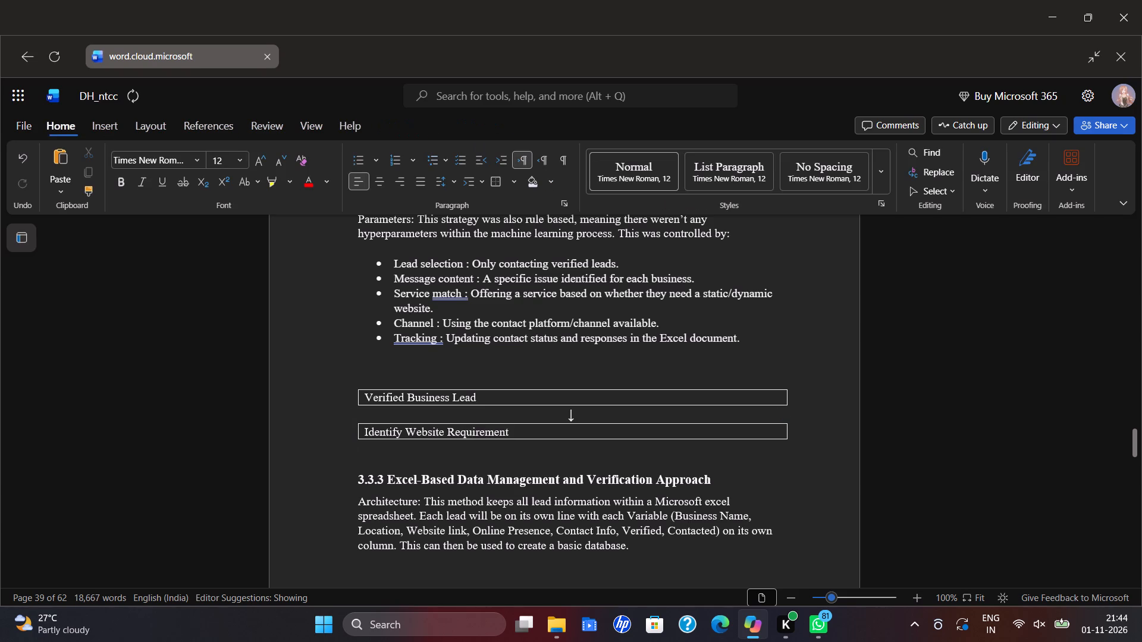
key(ctrl+v)
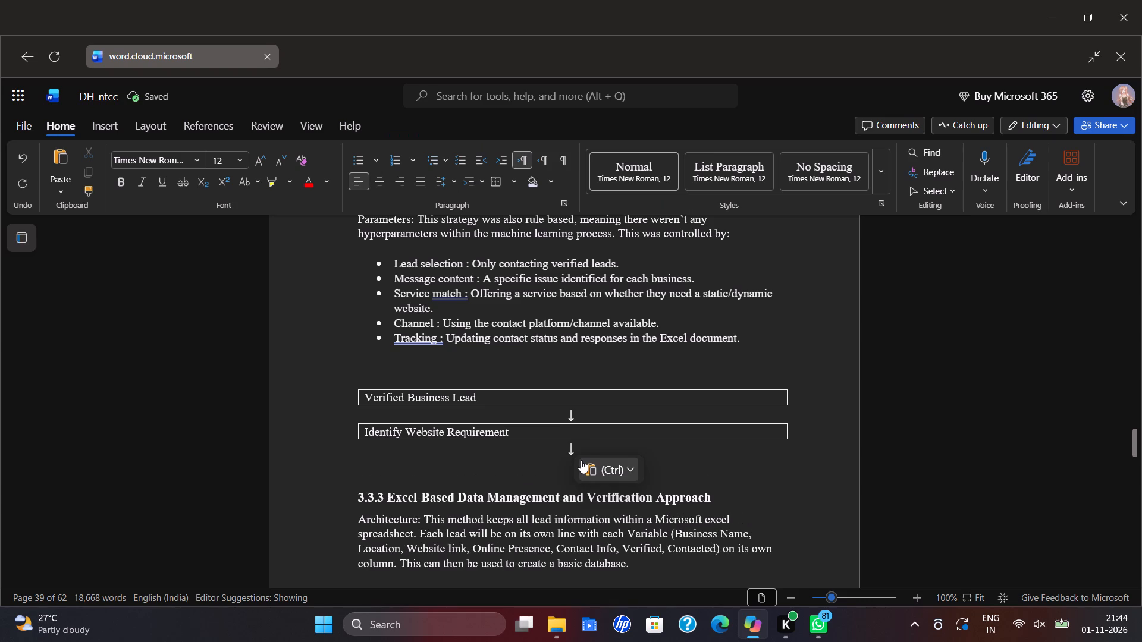
Insert a one-cell table below the second arrow and label it "Prepare Personalised Message".
click(99, 130)
click(60, 171)
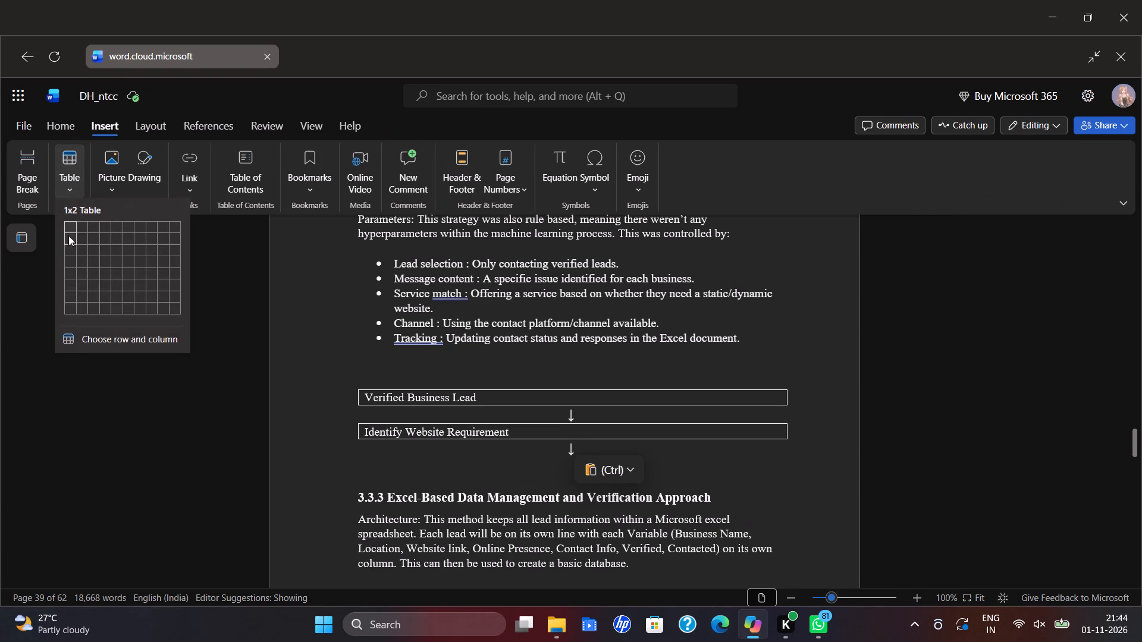
click(70, 229)
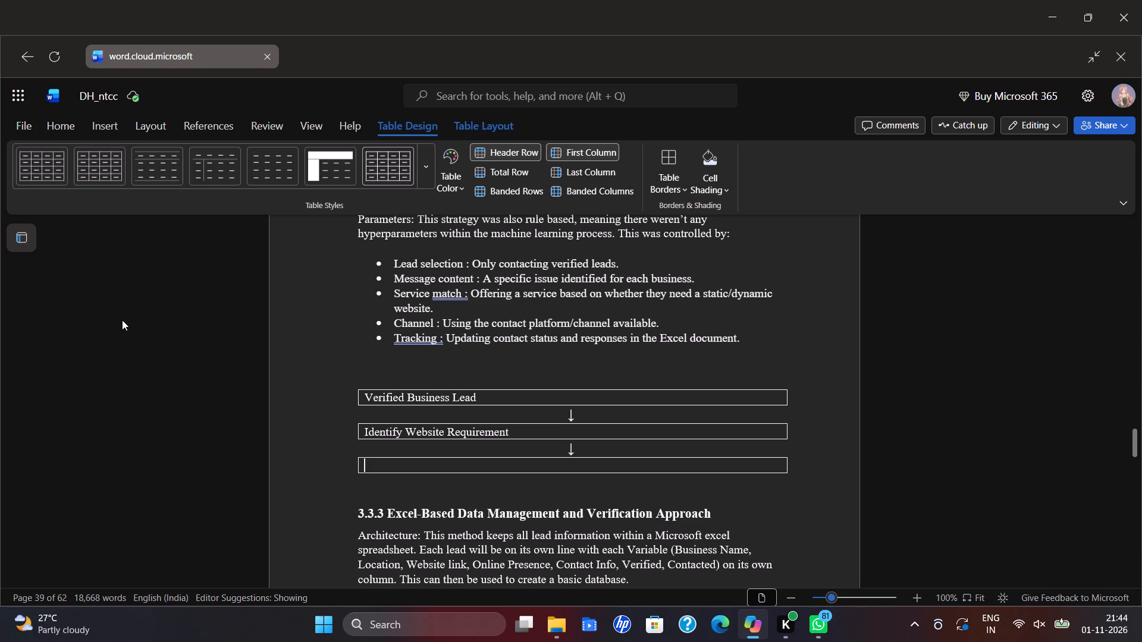
key(shift+p)
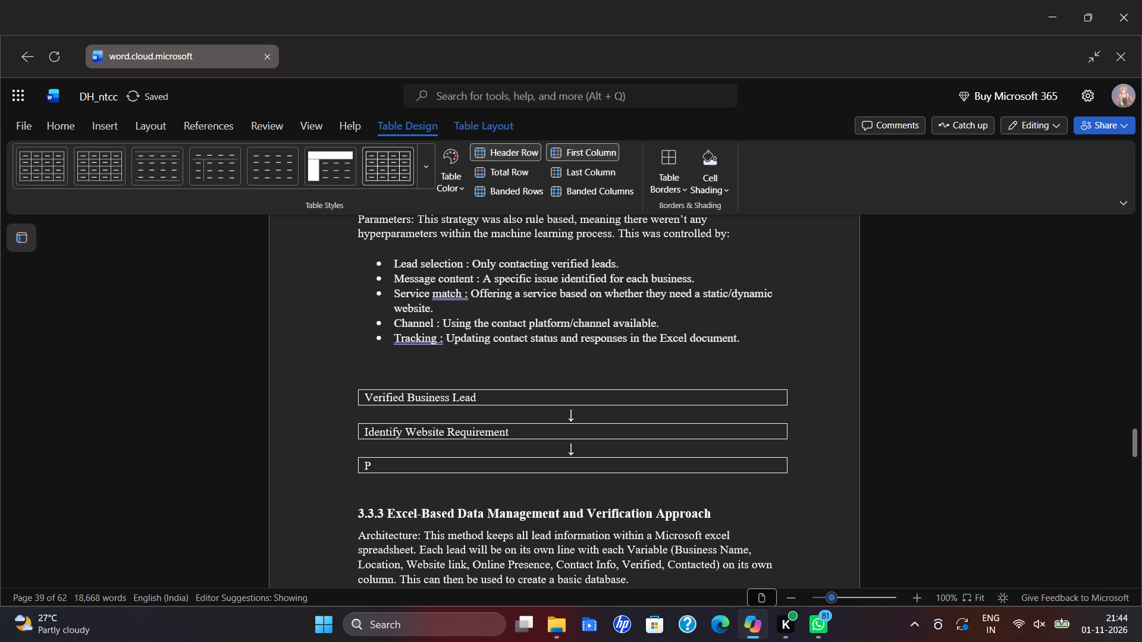
text(repare)
key(space)
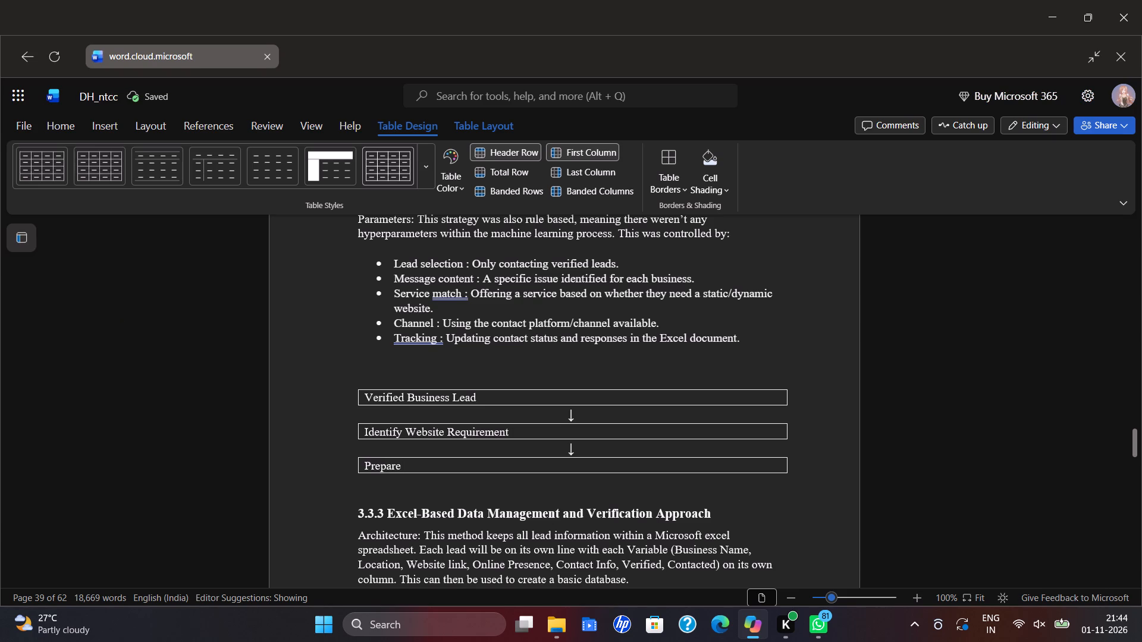
key(shift+p)
text(erso)
key(n)
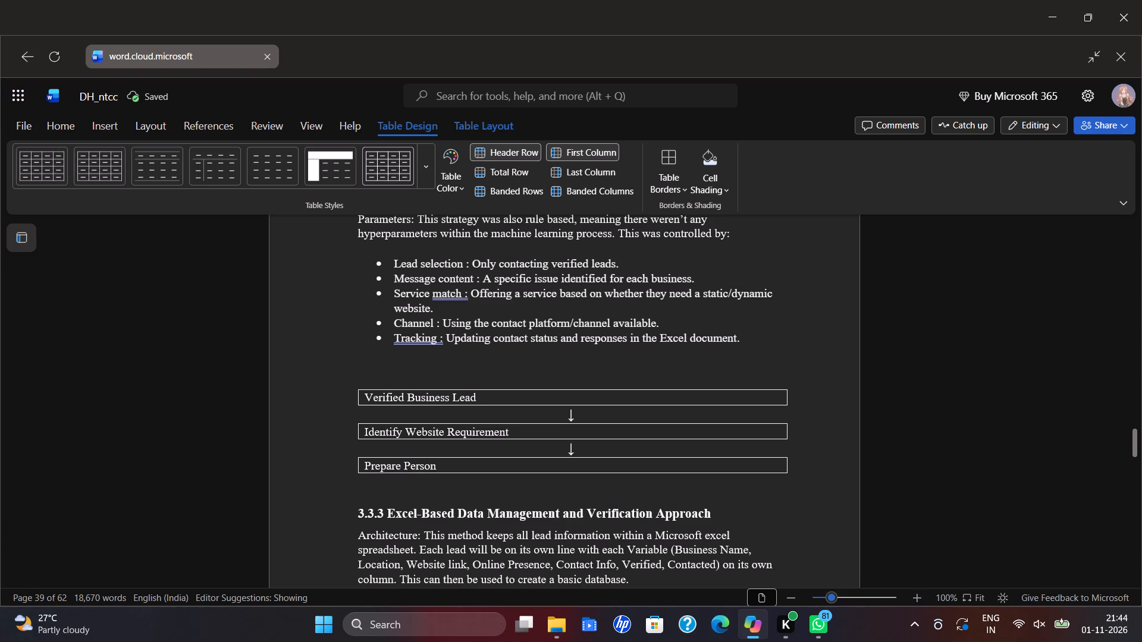
text(al)
text(isef)
key(BackSpace)
key(d)
key(space)
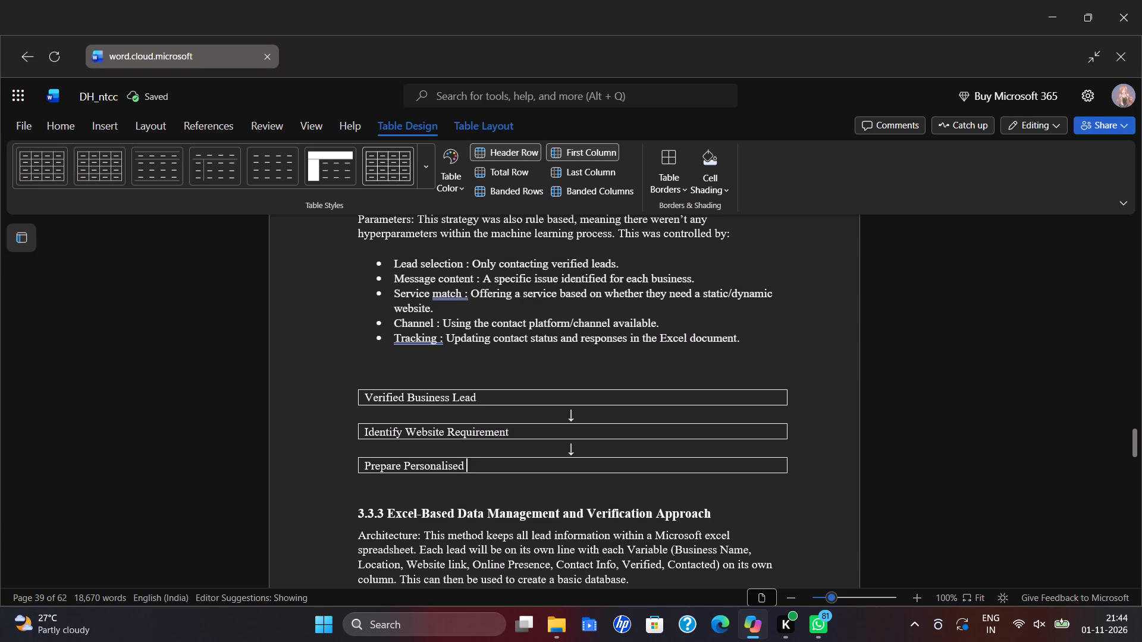
key(z)
text(Mess)
key(BackSpace)
key(BackSpace)
key(BackSpace)
key(BackSpace)
key(BackSpace)
key(shift+less)
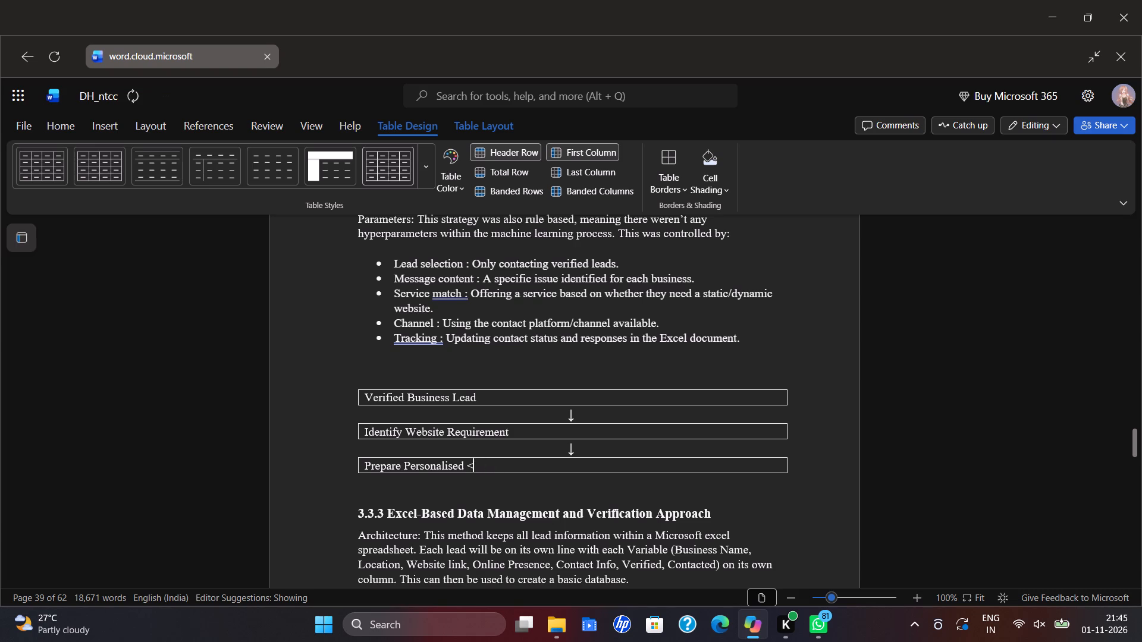
key(BackSpace)
key(shift+m)
text(ess)
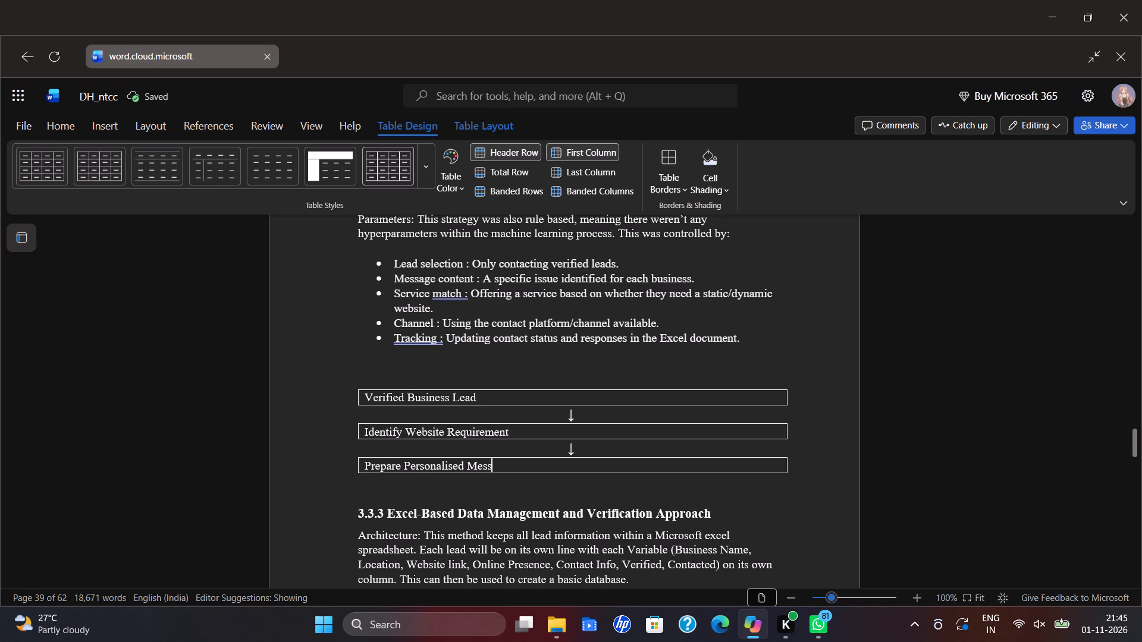
text(age)
Paste the copied down arrow directly below the "Prepare Personalised Message" box.
click(795, 467)
click(795, 464)
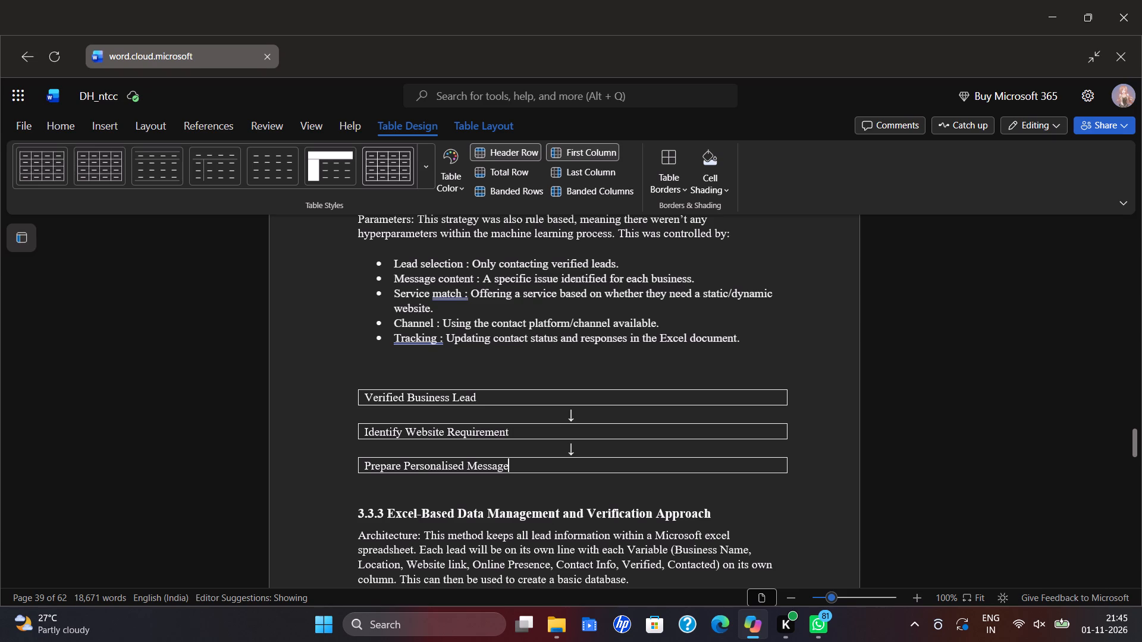
click(676, 495)
key(ctrl+v)
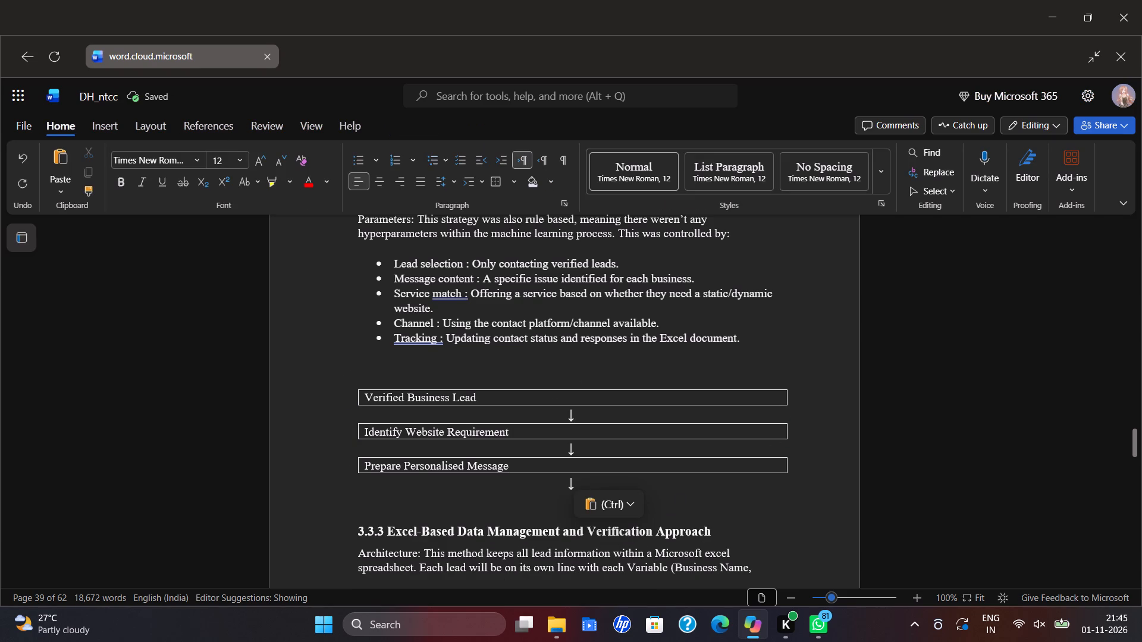
Insert a one-cell table below the newest arrow and label it "Contact Business".
scroll(606, 402, up, 2)
scroll(613, 410, down, 3)
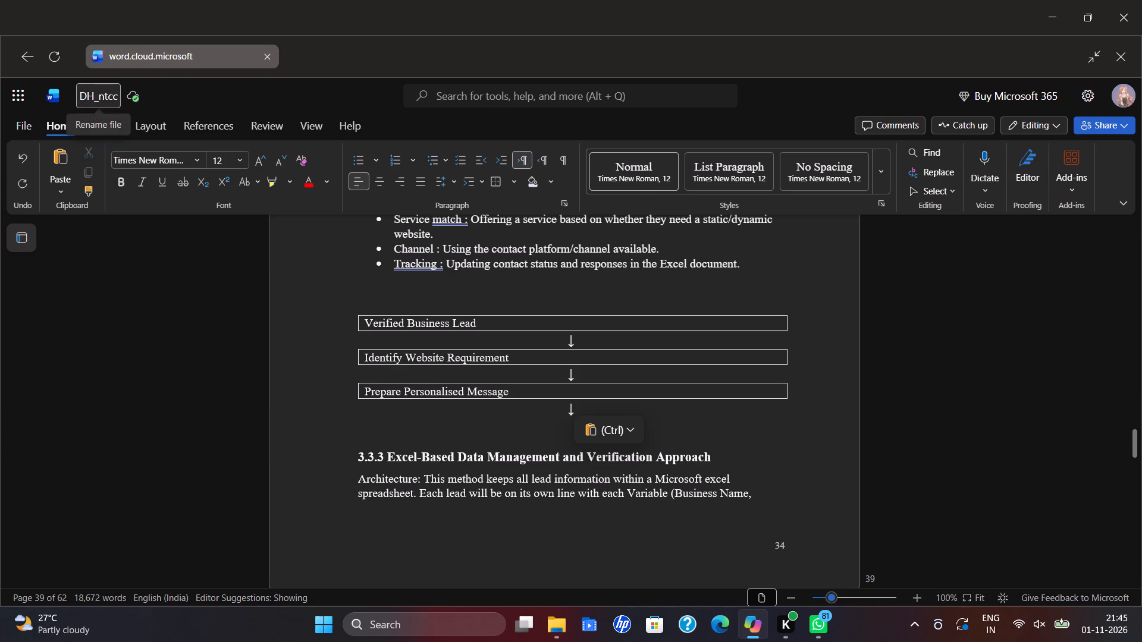
click(111, 124)
click(74, 166)
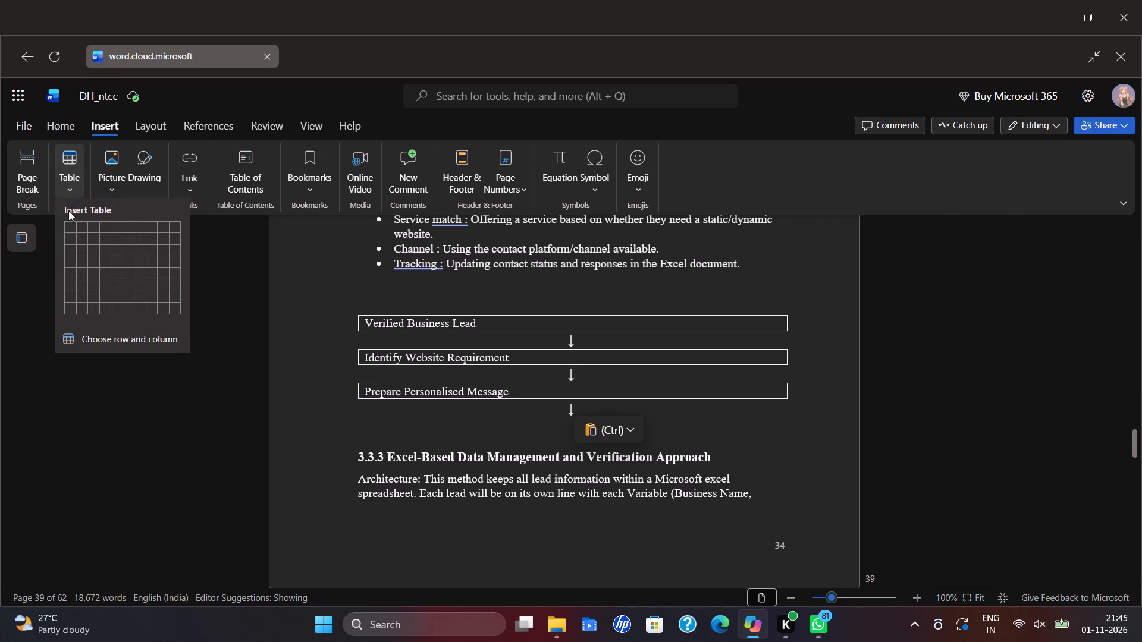
click(73, 229)
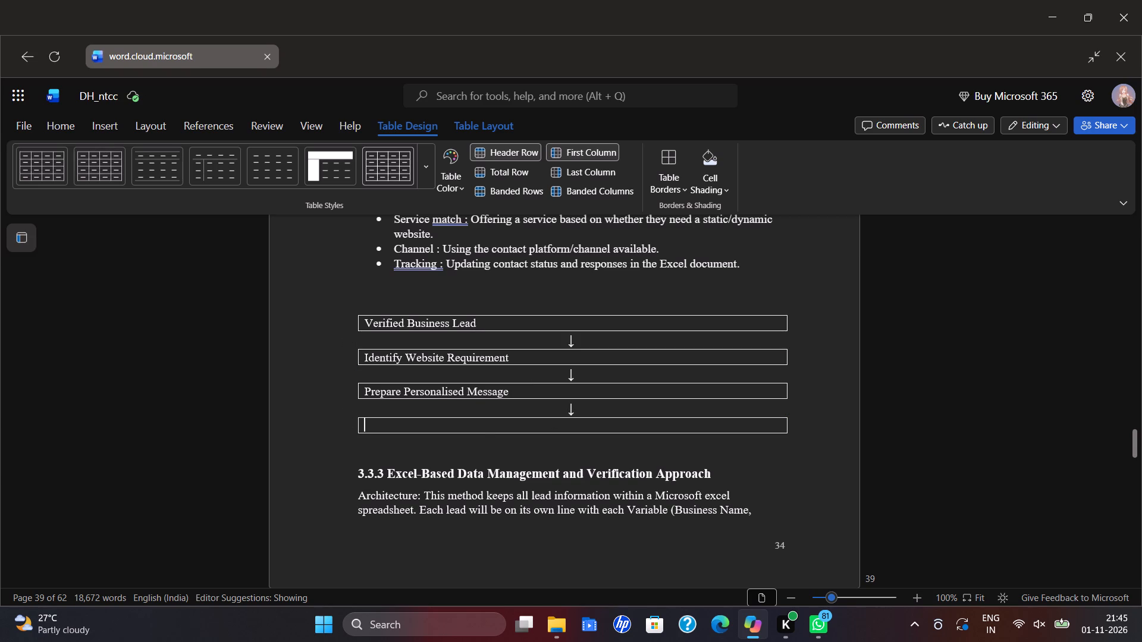
text(Contact Business)
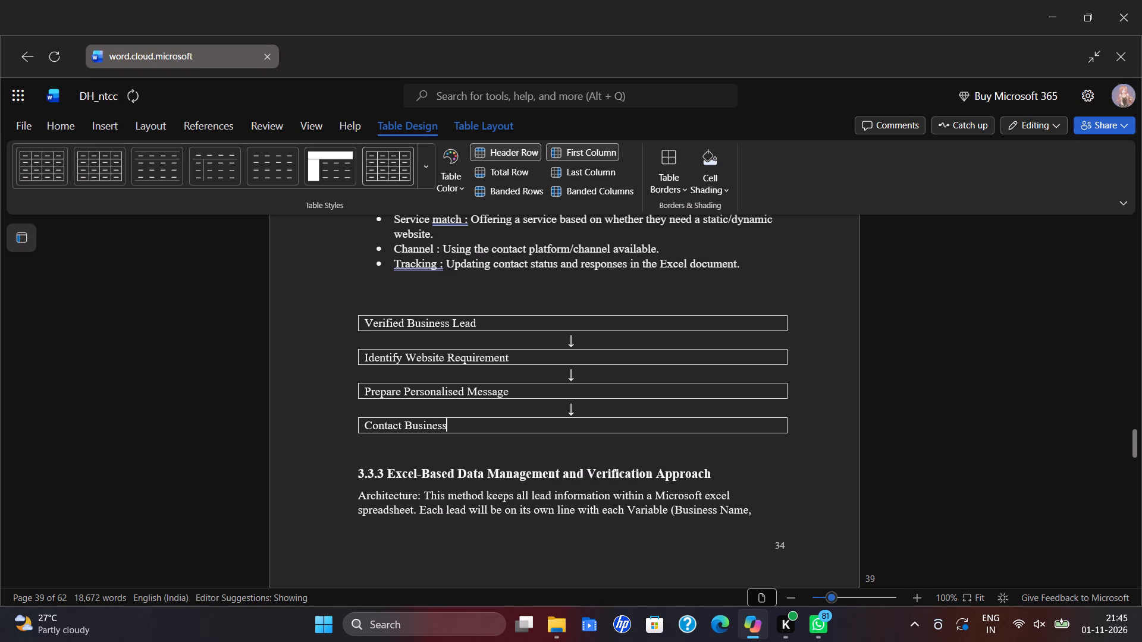
Paste another down arrow on the line directly below the "Contact Business" box.
click(391, 440)
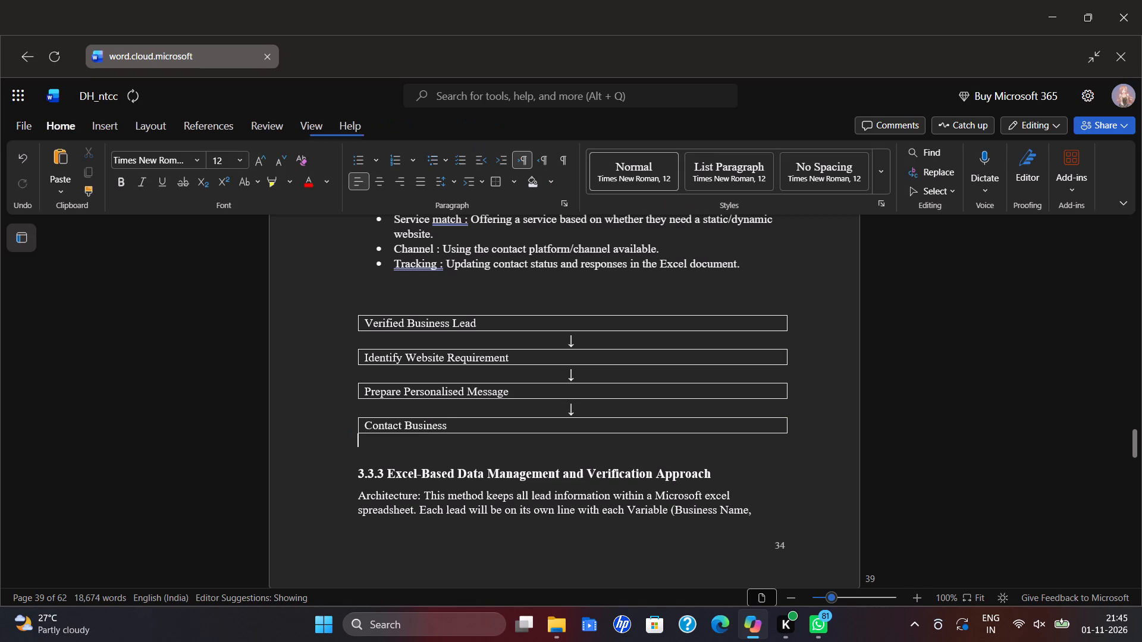
key(ctrl+v)
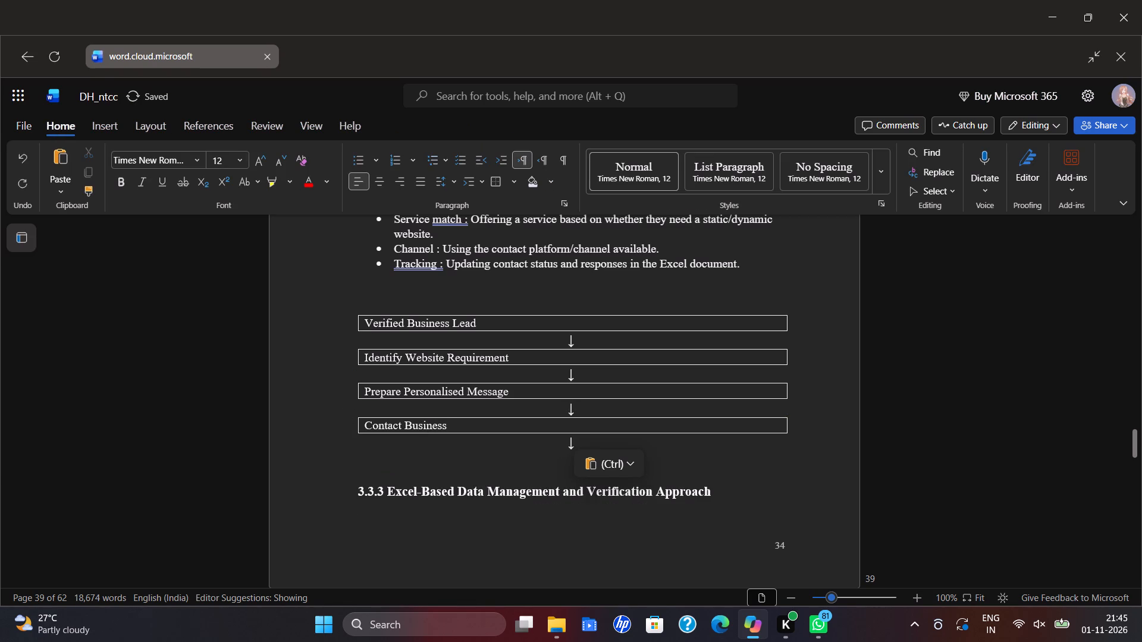
Insert a one-cell table below the arrow under "Contact Business" and label it "Record Response".
click(107, 122)
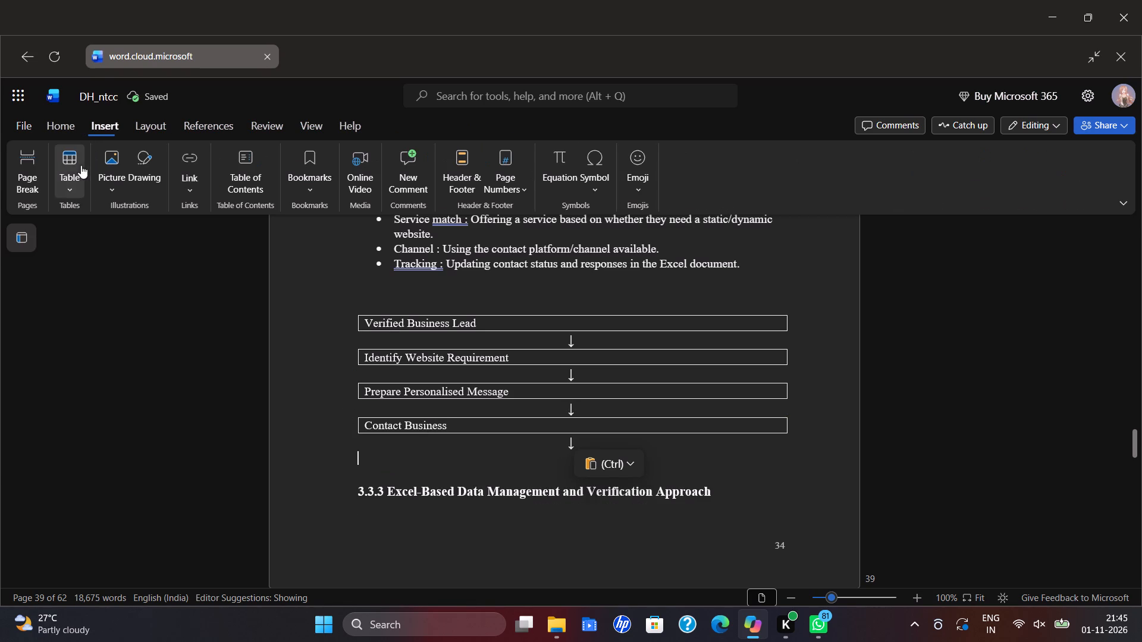
click(70, 160)
click(71, 226)
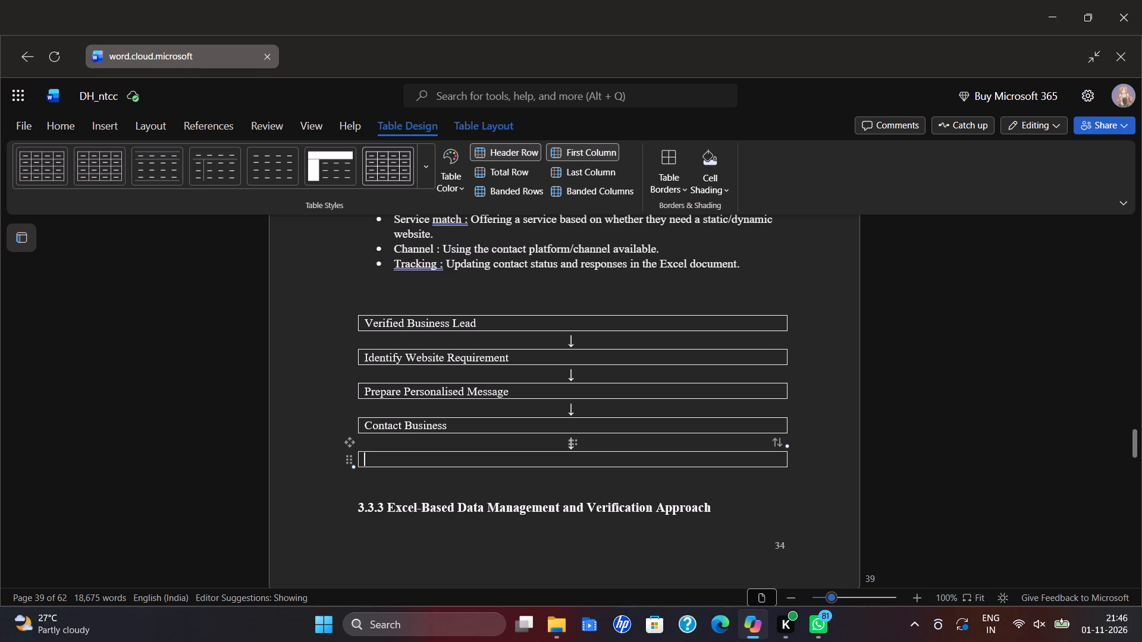
text(Record)
key(space)
text(Re)
text(sponse)
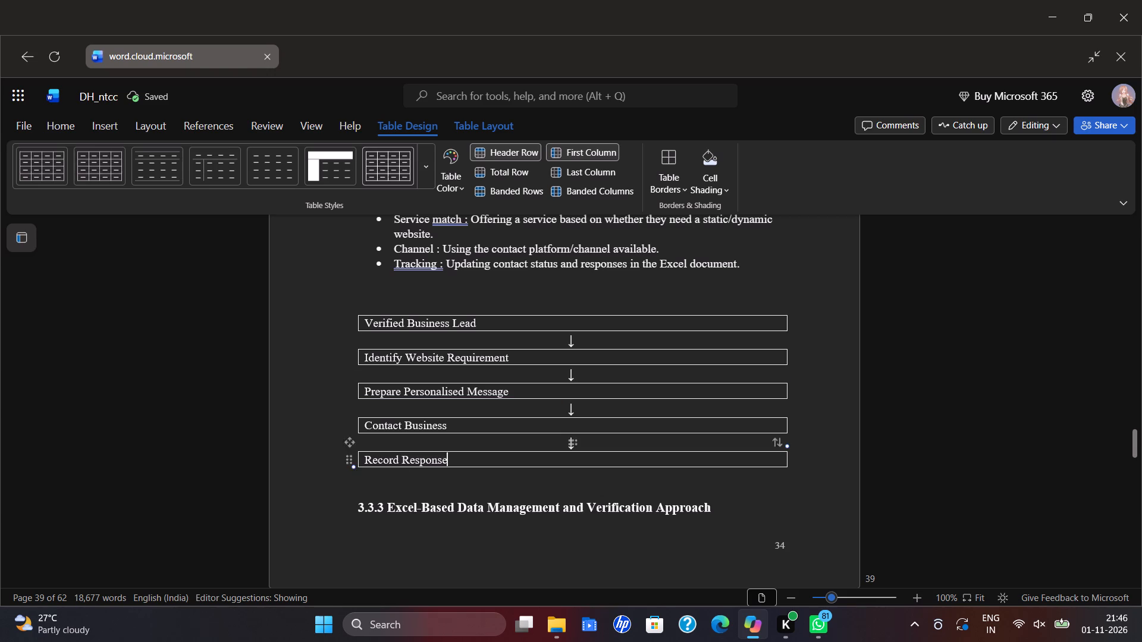
Paste another down arrow on the line directly below the "Record Response" box.
click(407, 483)
key(ctrl+v)
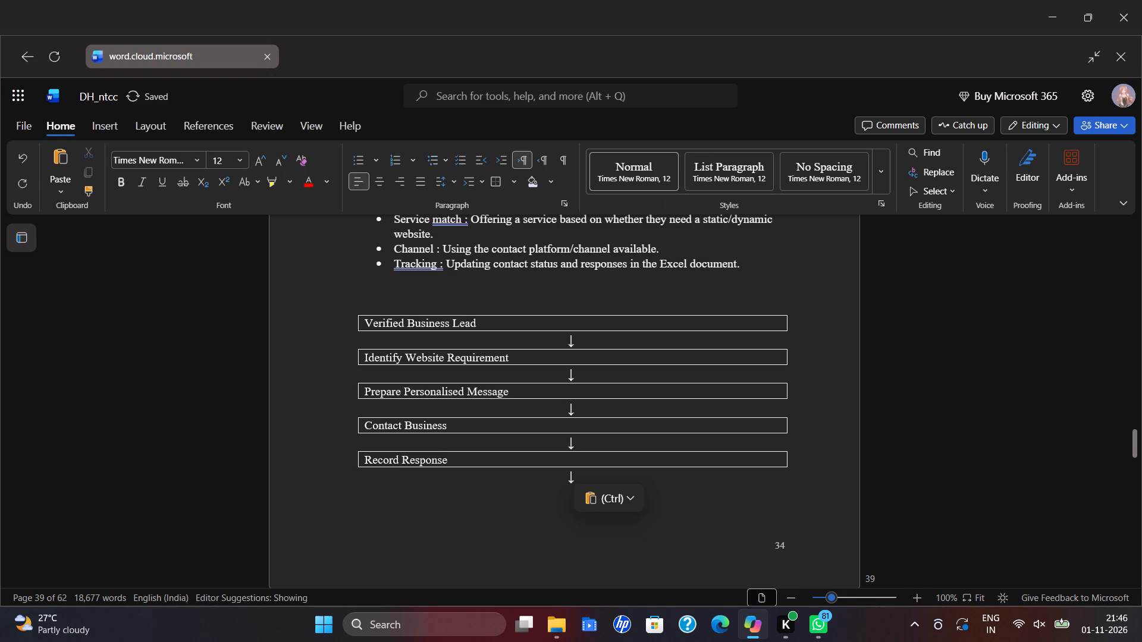
Insert a one-cell table below the arrow under "Record Response" and label it "Follow up".
click(90, 114)
click(95, 120)
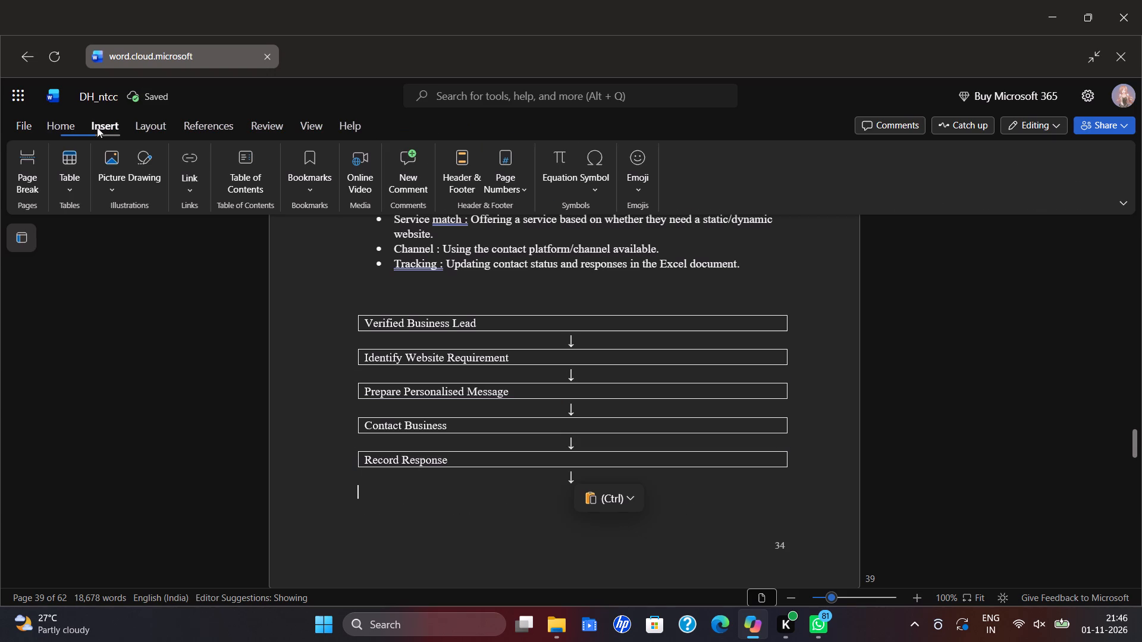
click(60, 158)
click(73, 225)
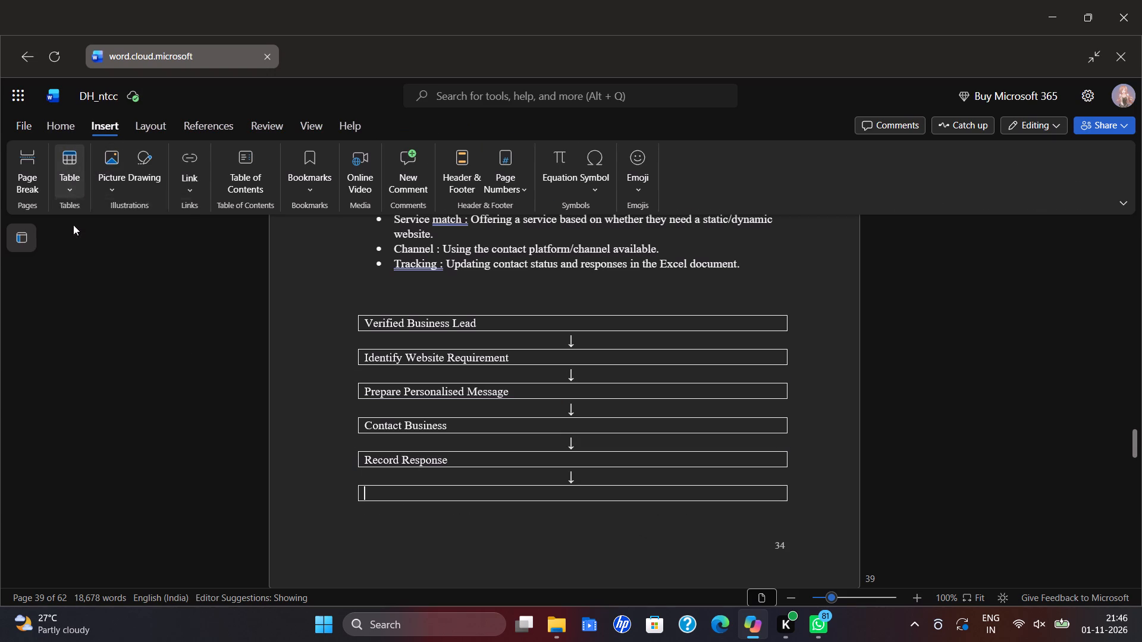
text(Follo)
text(w up)
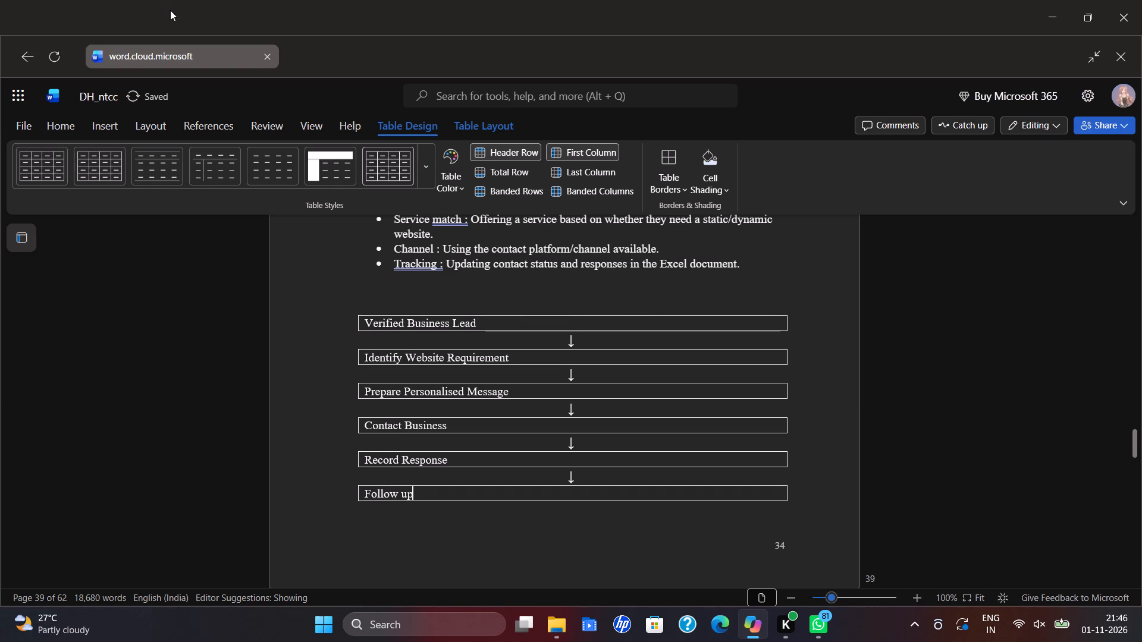
scroll(618, 333, down, 3)
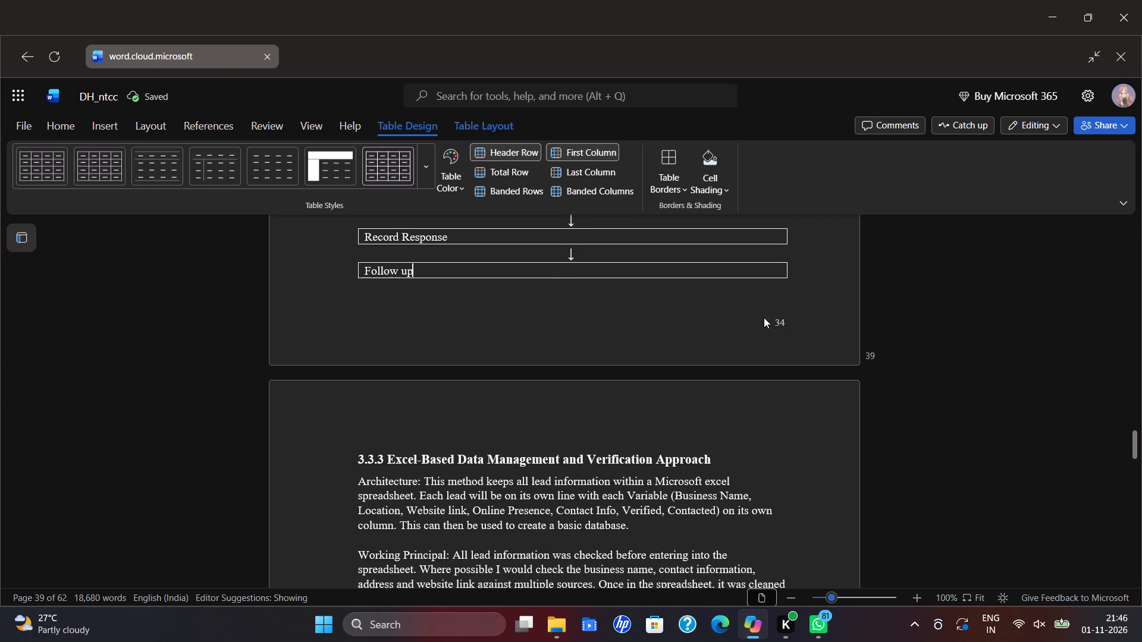
Add the caption "Fig 3.3.2 Personalised Client Outreach Process" on a new line between the "Follow up" box and the 3.3.3 heading.
click(807, 301)
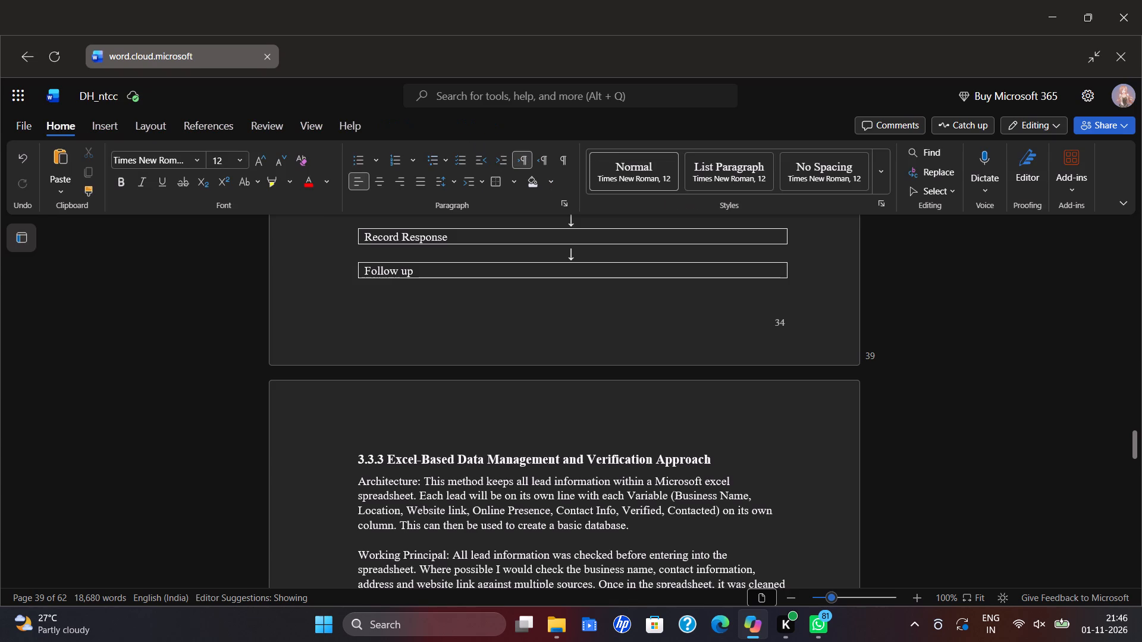
key(Return)
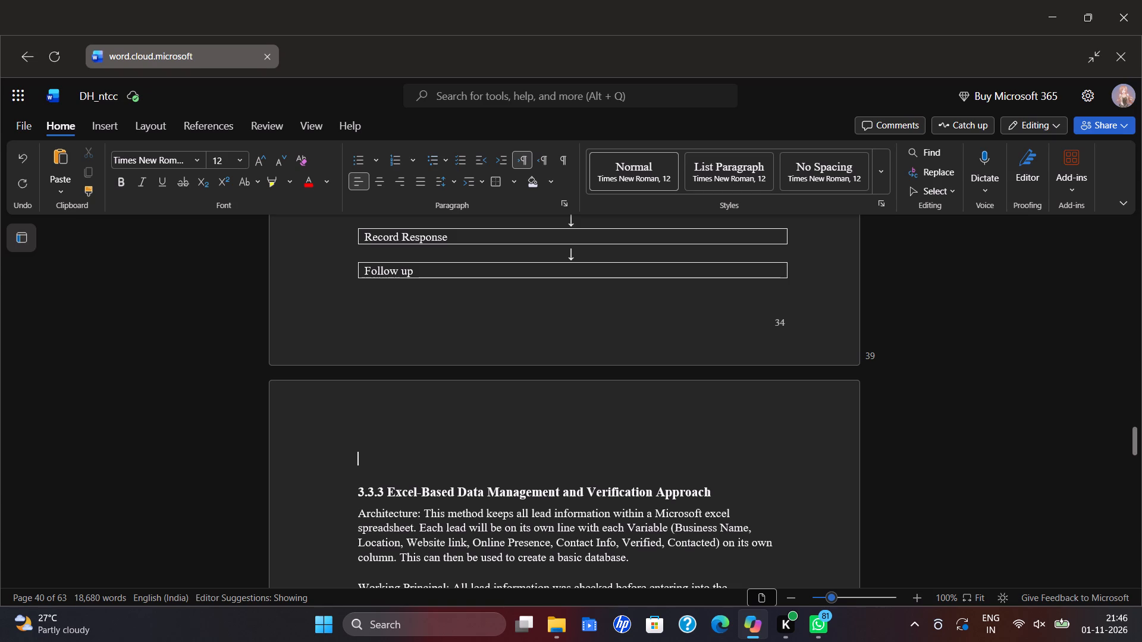
text(Fig)
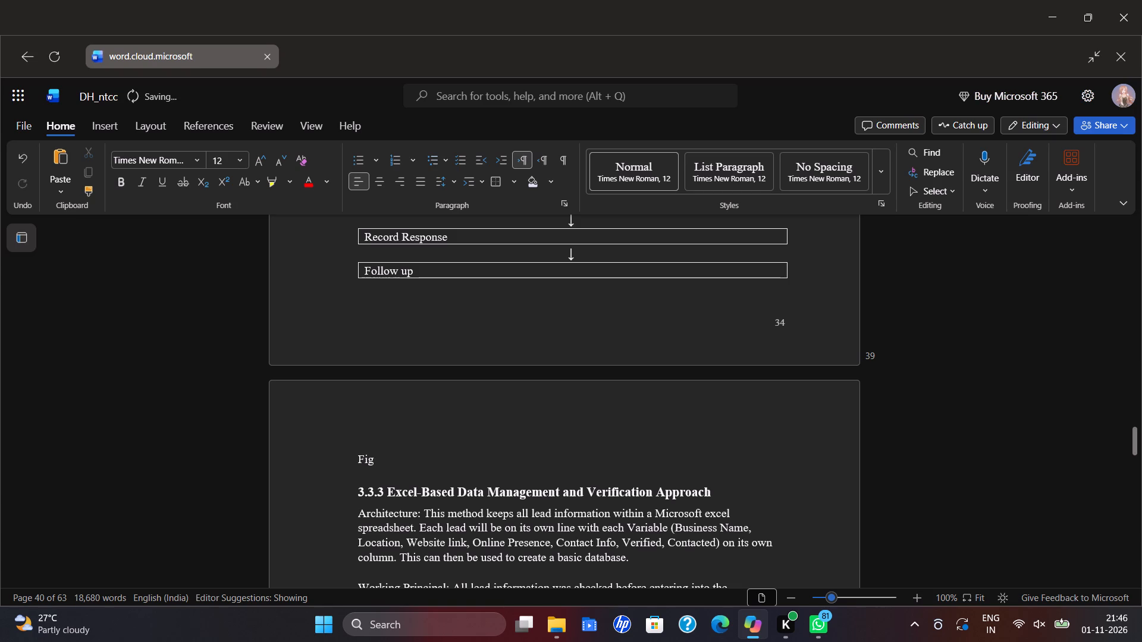
key(space)
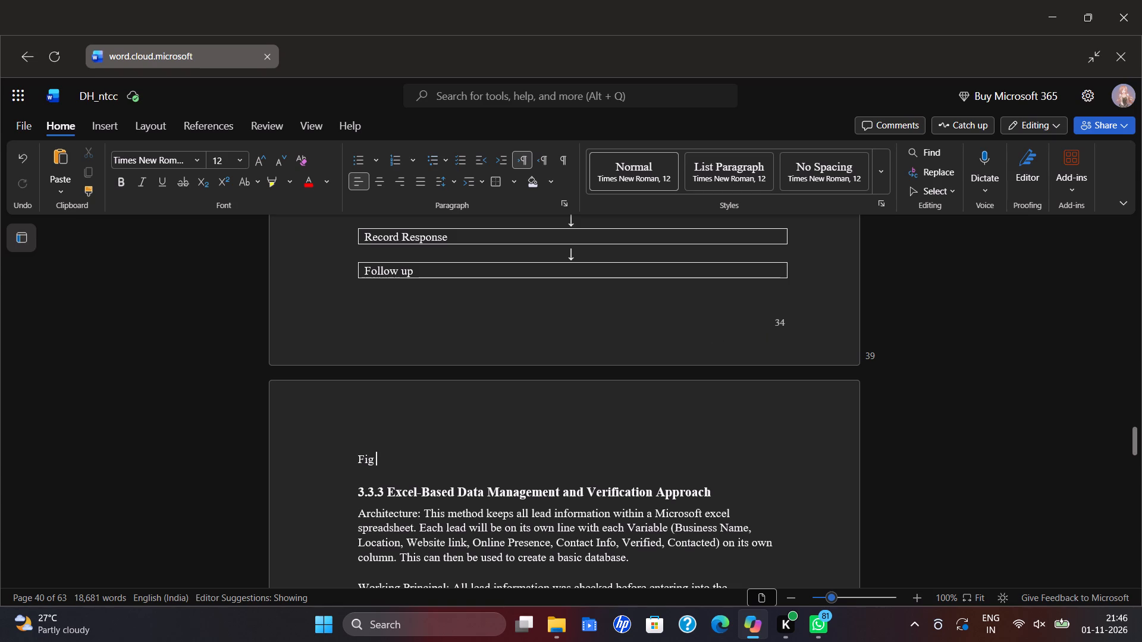
scroll(526, 402, up, 11)
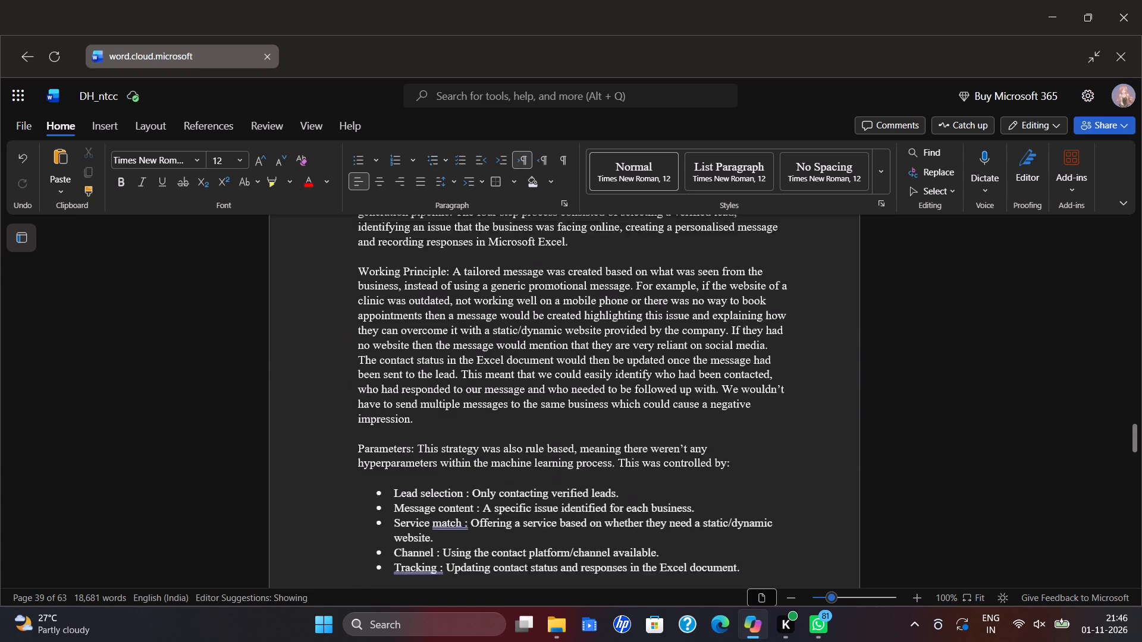
scroll(534, 306, up, 5)
scroll(535, 306, down, 10)
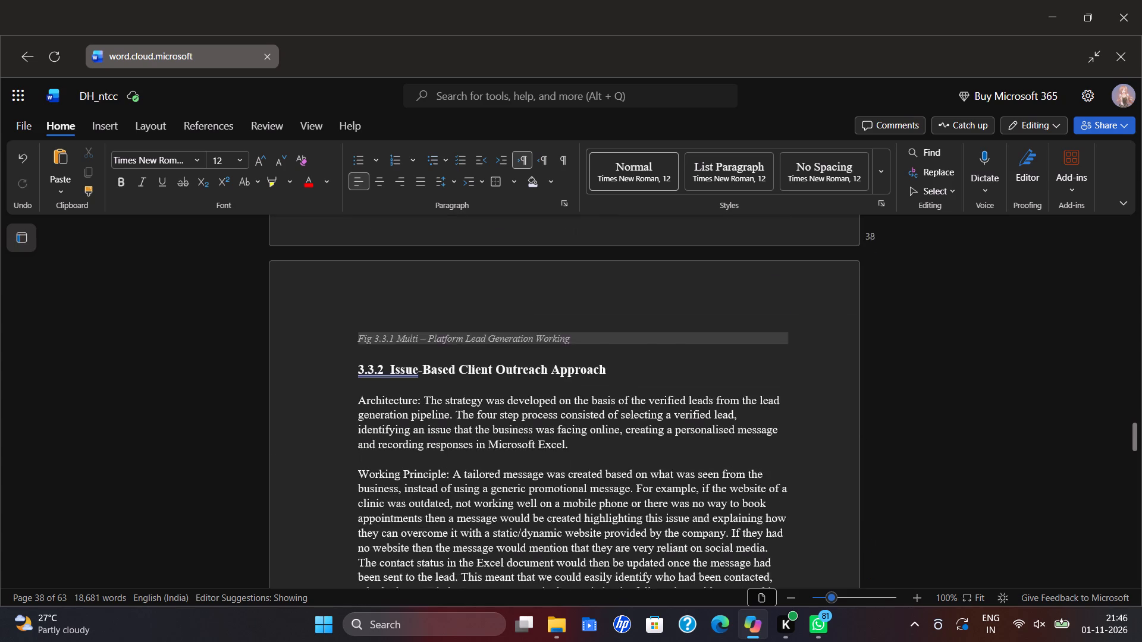
scroll(532, 342, down, 3)
scroll(401, 353, down, 3)
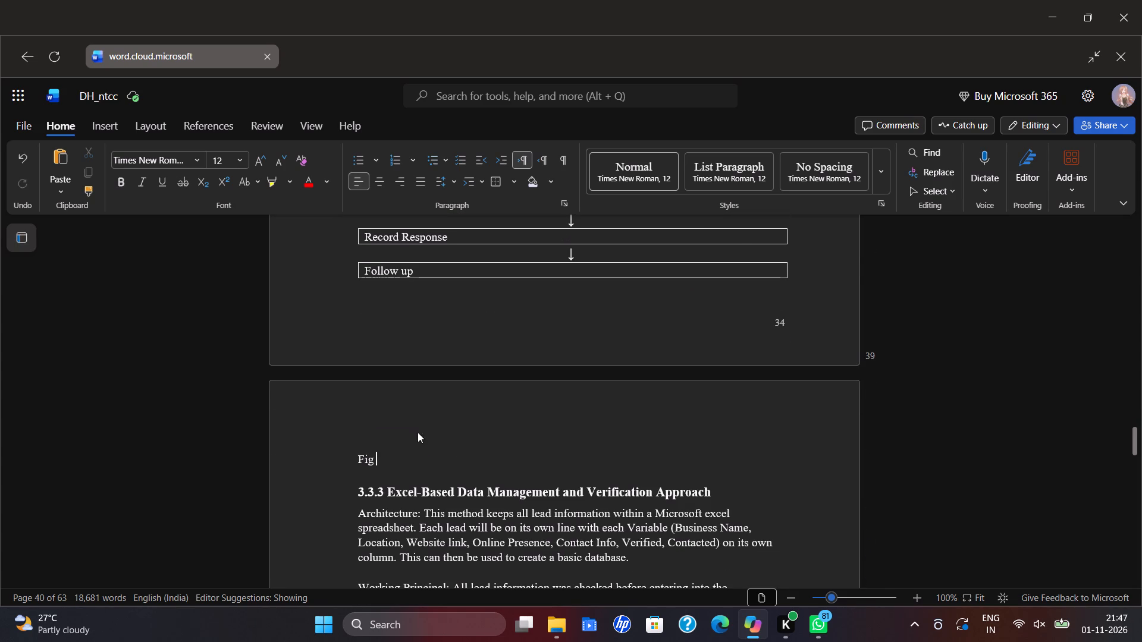
click(401, 464)
key(3)
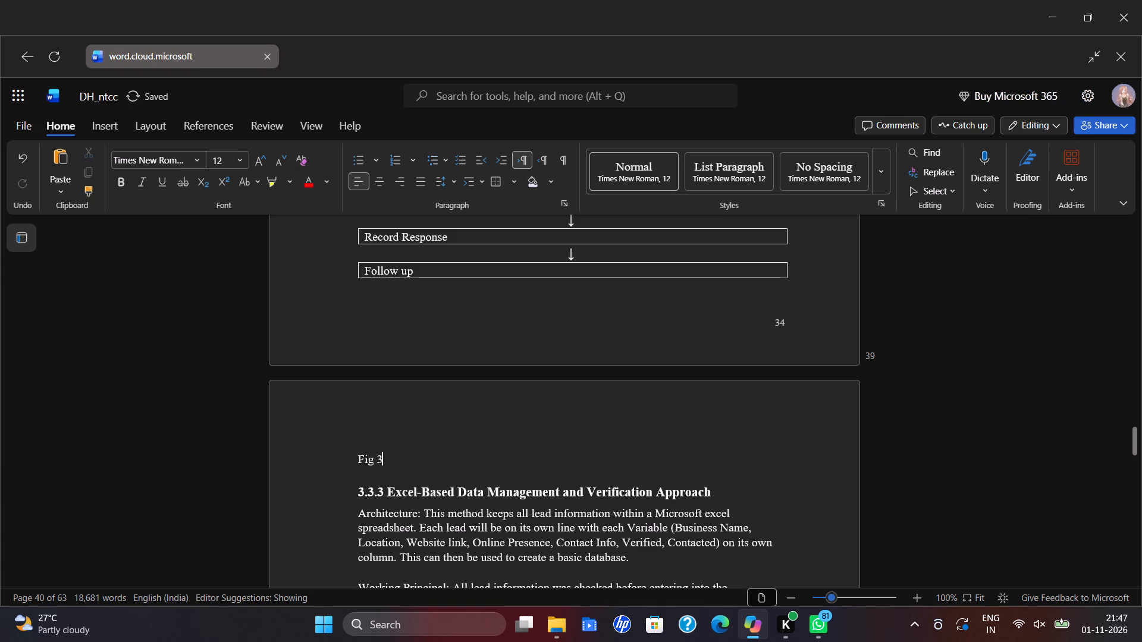
key(period)
key(3)
key(period)
text(2)
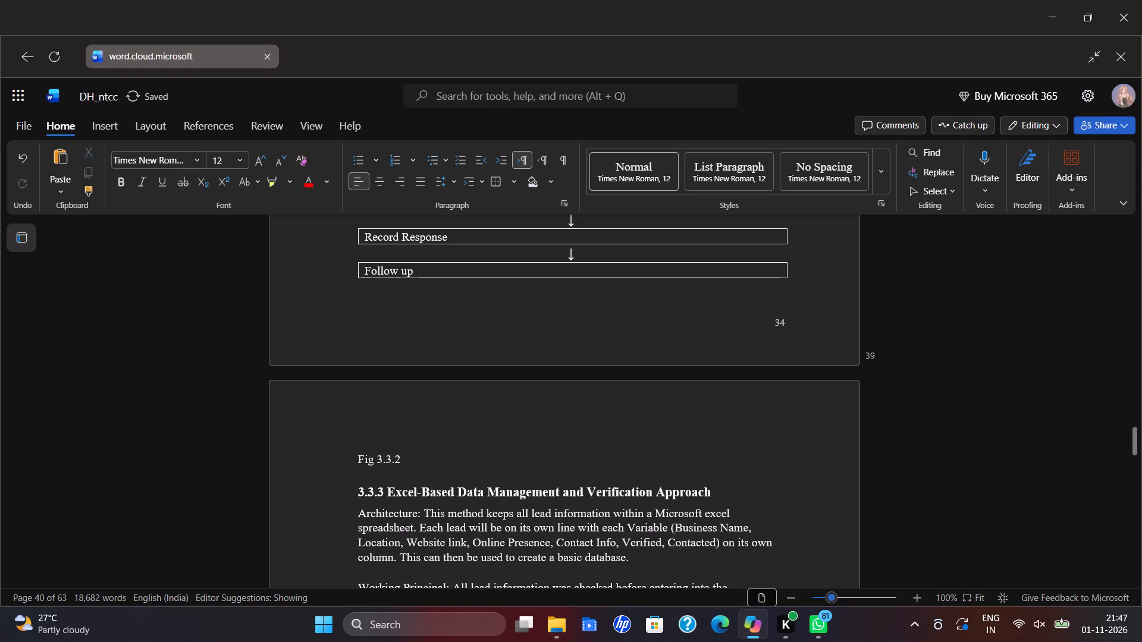
key(space)
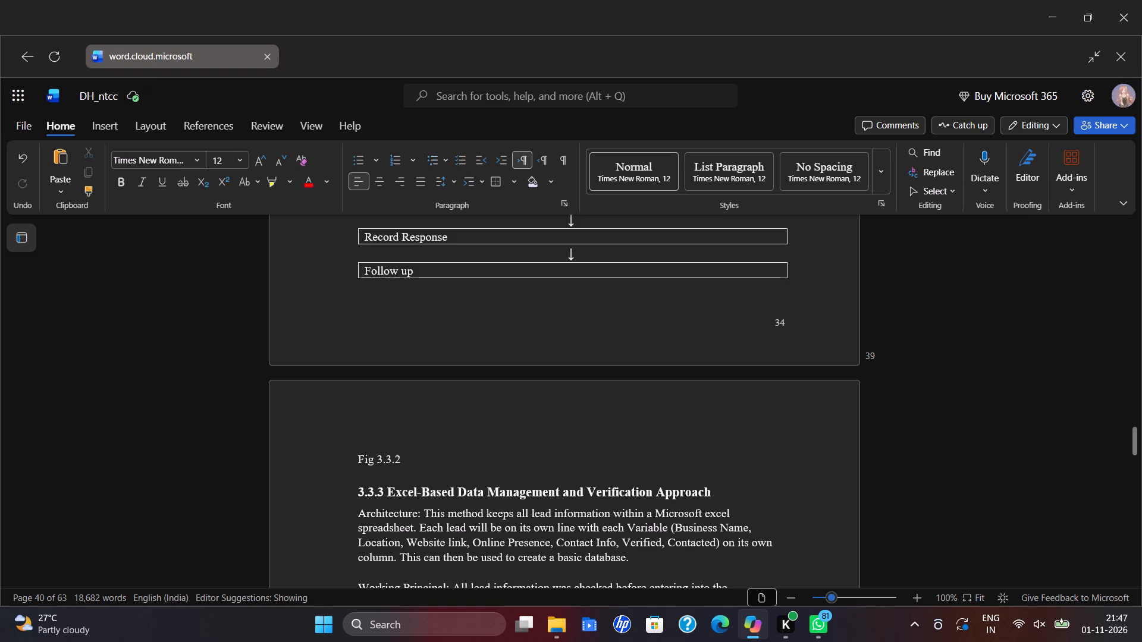
text(Per)
text(so)
text(na)
text(lised)
key(space)
text(Clin)
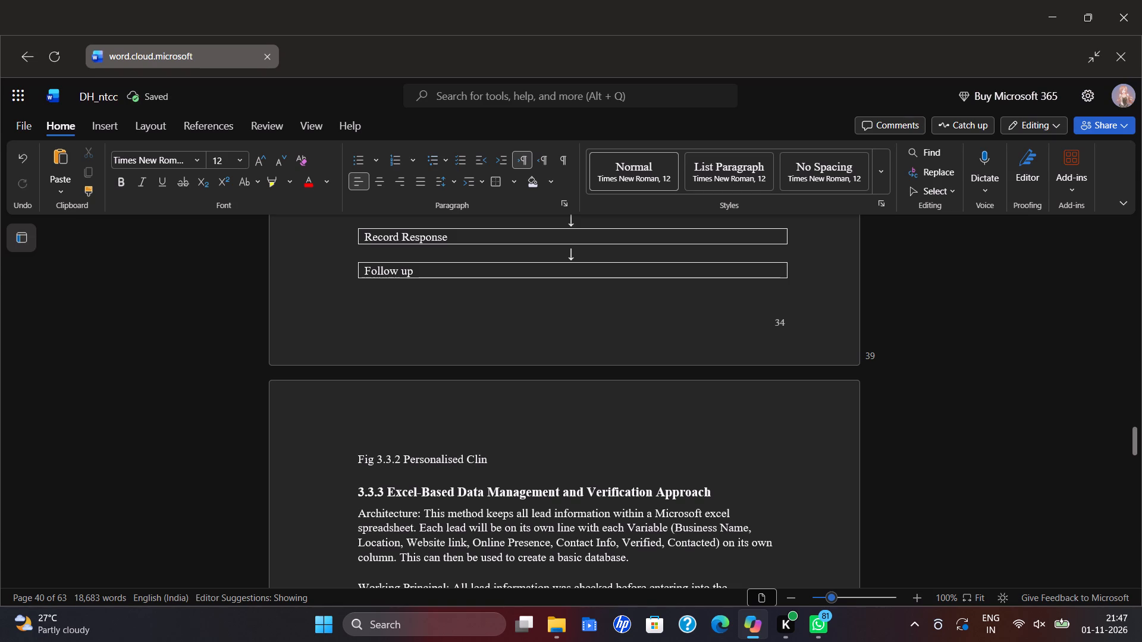
key(BackSpace)
key(w)
key(BackSpace)
text(ent)
key(space)
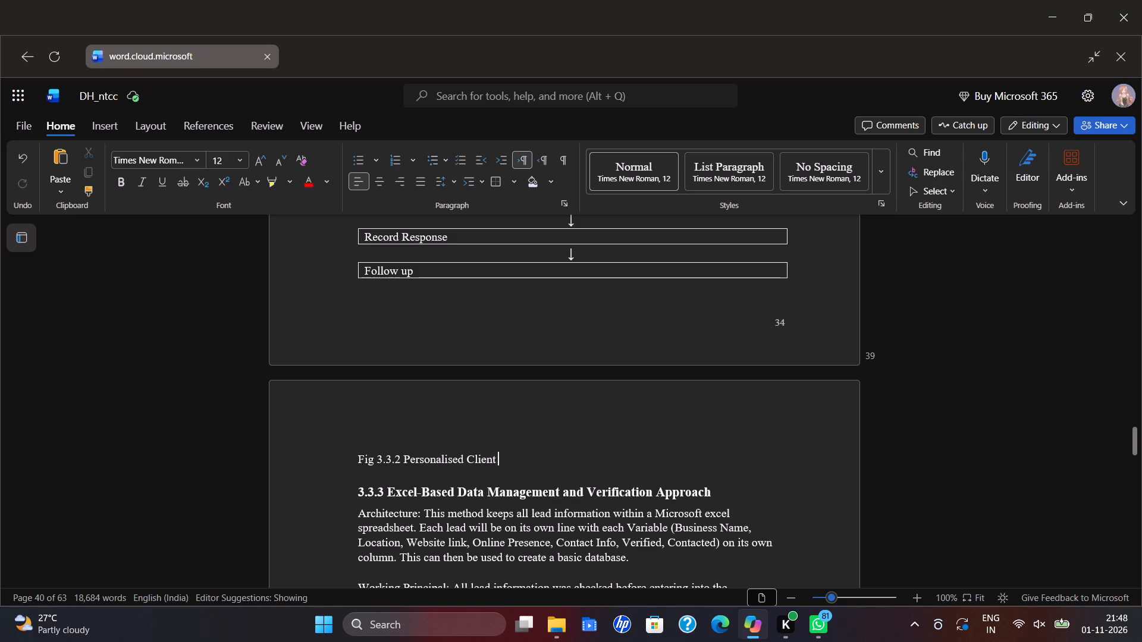
text(Outreac)
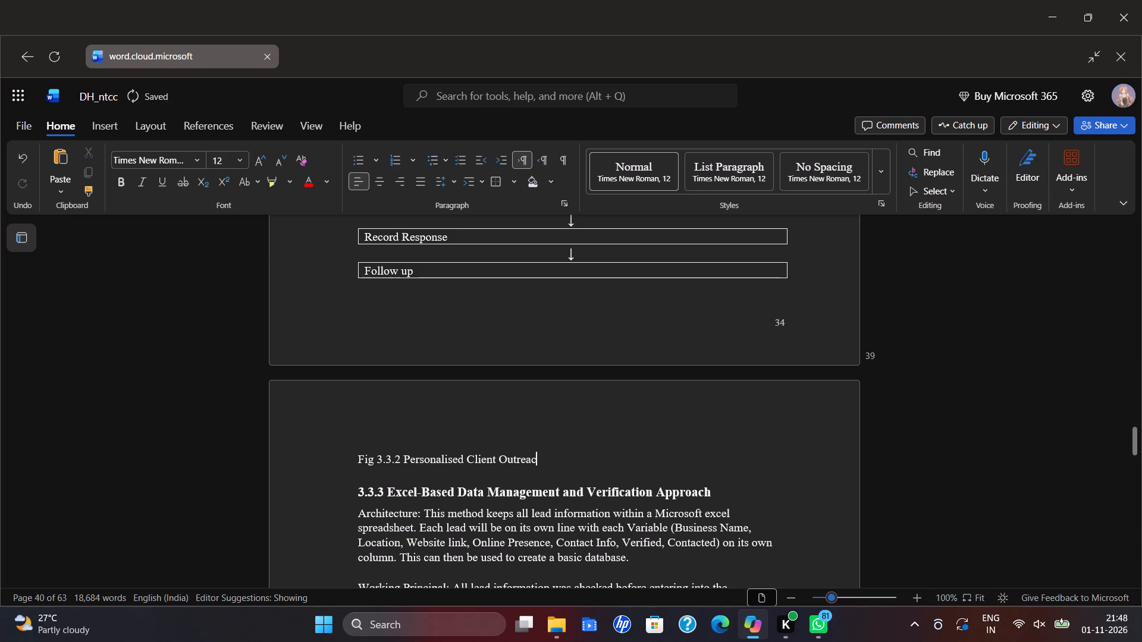
text(h)
key(space)
text(Process)
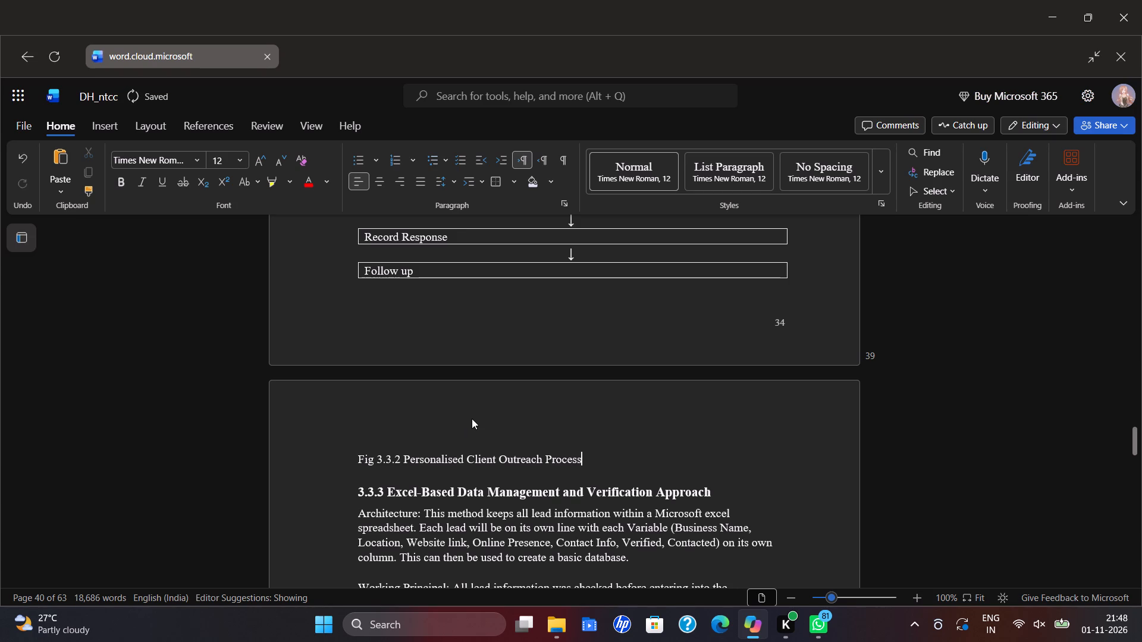
scroll(472, 419, down, 2)
scroll(792, 398, up, 3)
scroll(786, 404, down, 4)
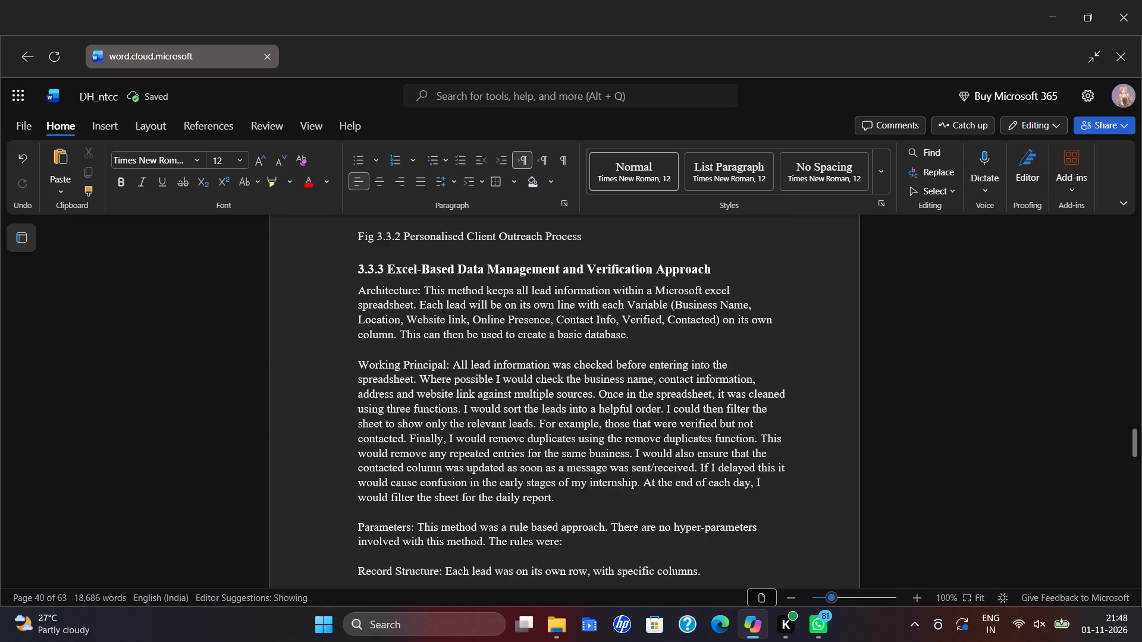
scroll(783, 410, up, 5)
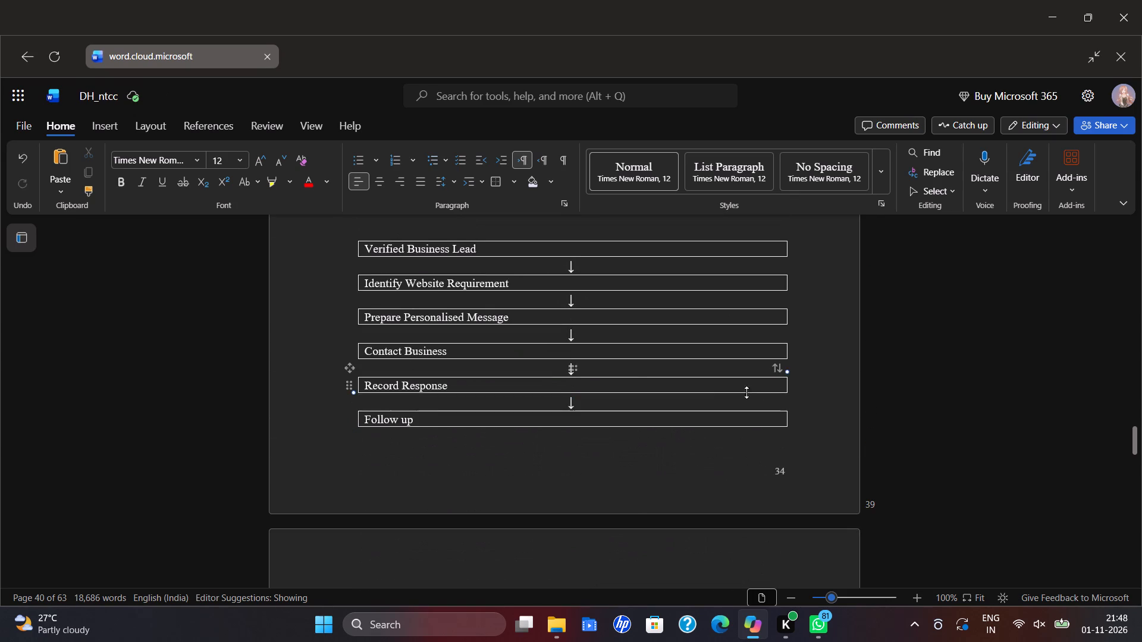
scroll(377, 425, down, 5)
scroll(428, 456, down, 2)
scroll(424, 453, up, 4)
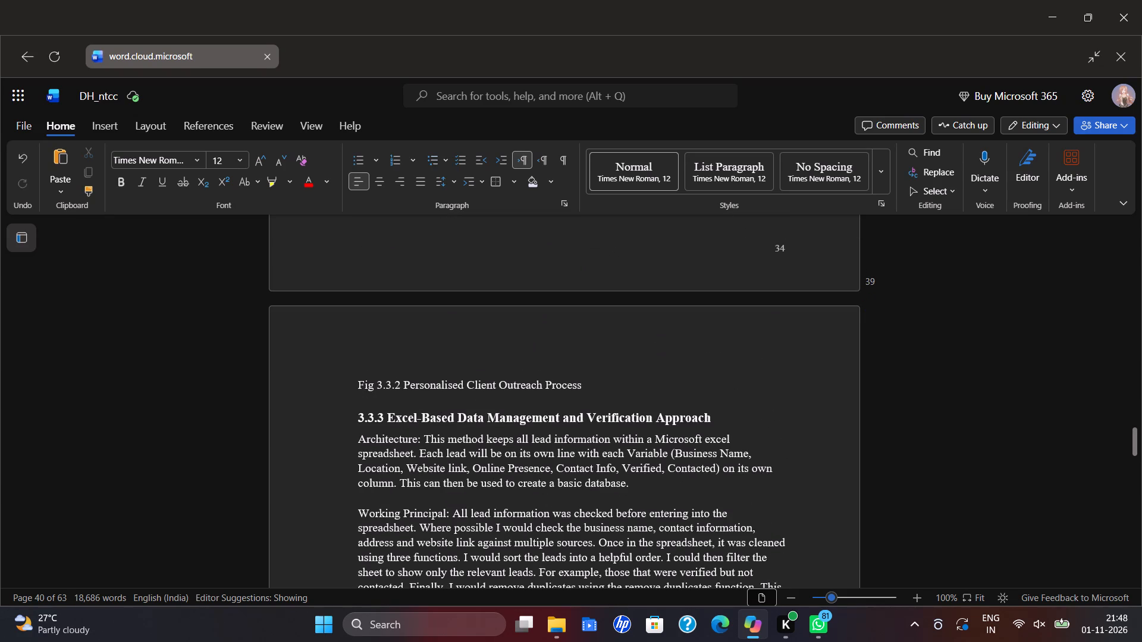
scroll(611, 407, down, 6)
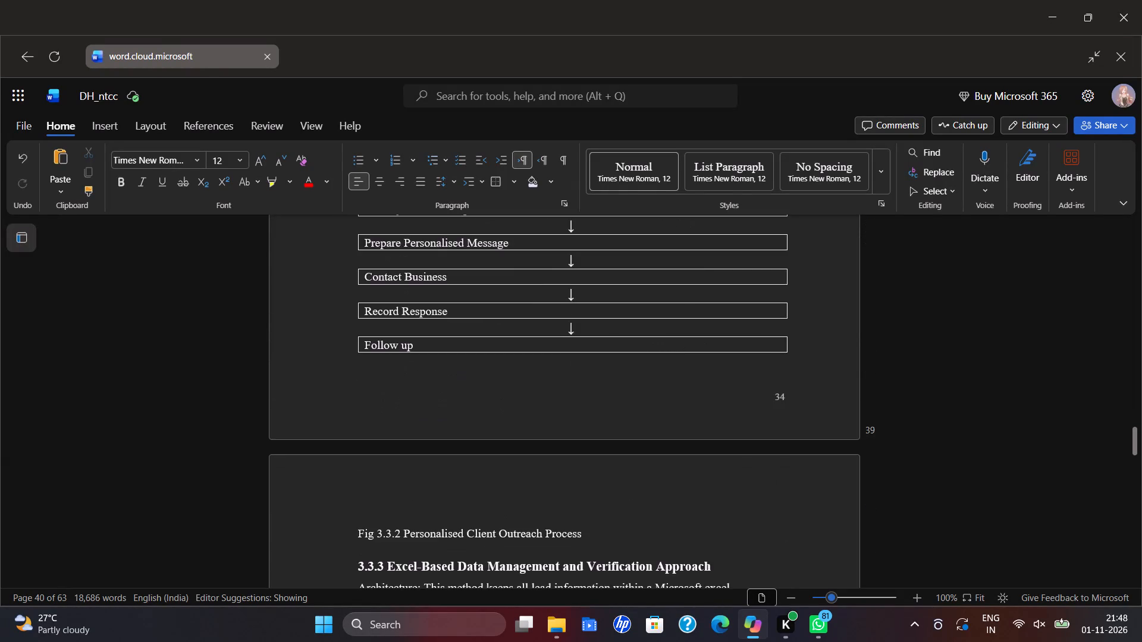
scroll(397, 369, down, 2)
scroll(397, 369, up, 5)
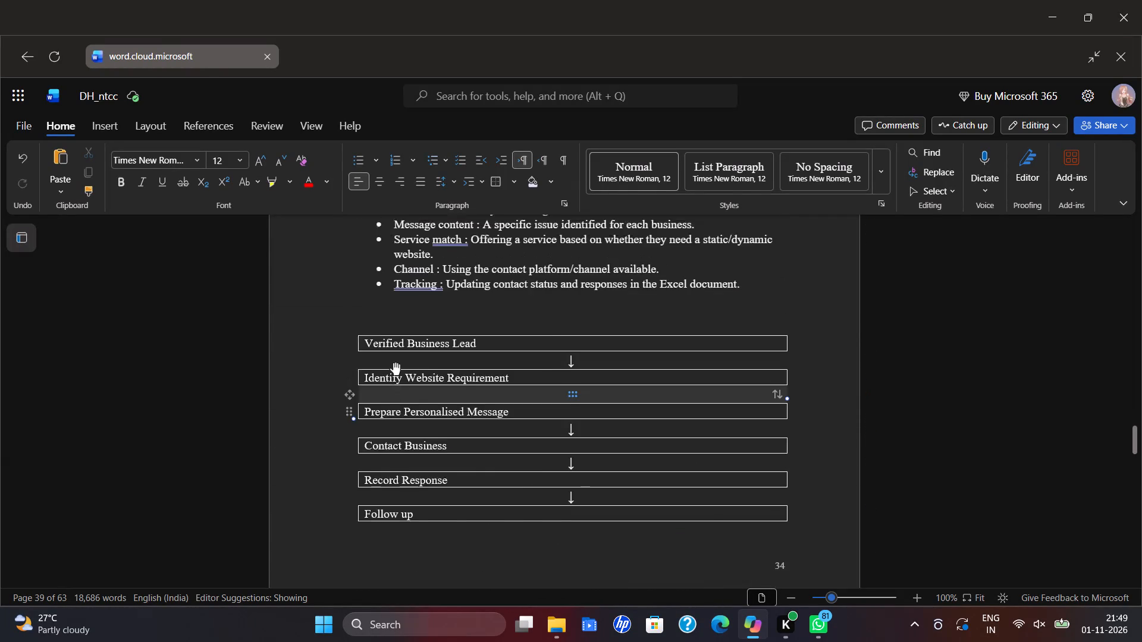
scroll(397, 369, up, 1)
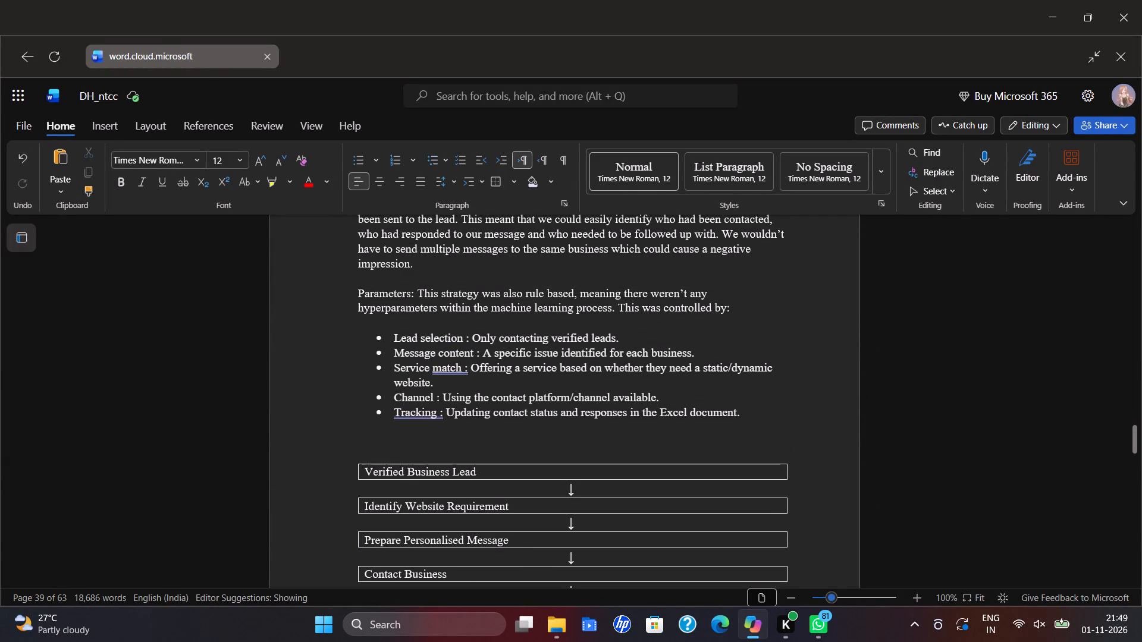
Compare the paragraph structure of sections 3.3.2 and 3.3.3, including the parameters, the reason paragraph and the figure placeholder.
scroll(755, 421, up, 4)
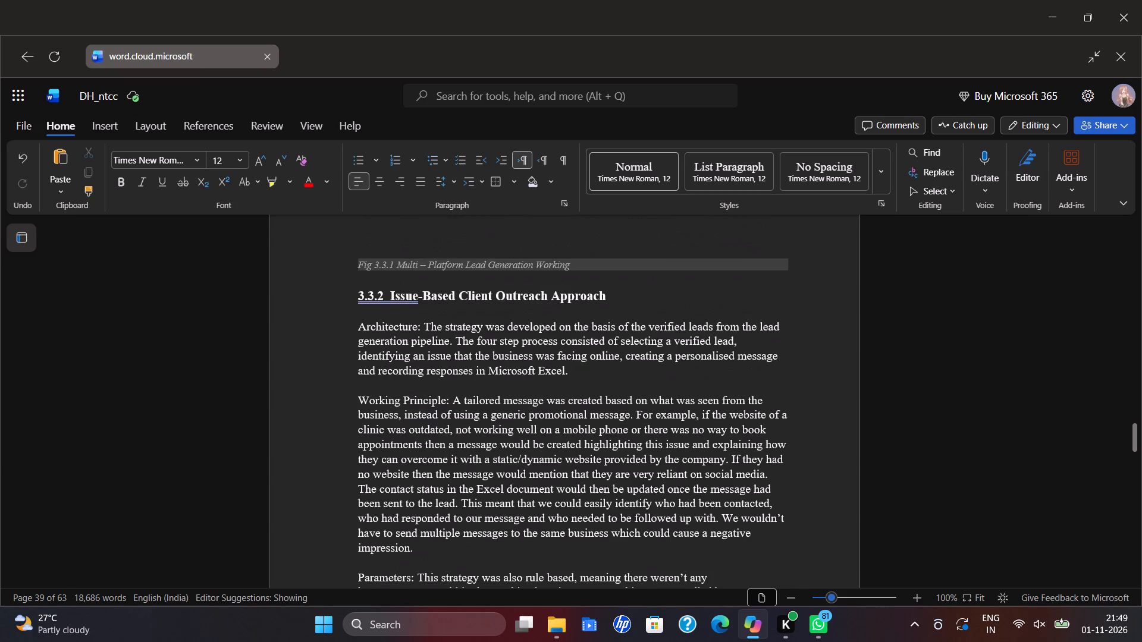
scroll(736, 421, down, 13)
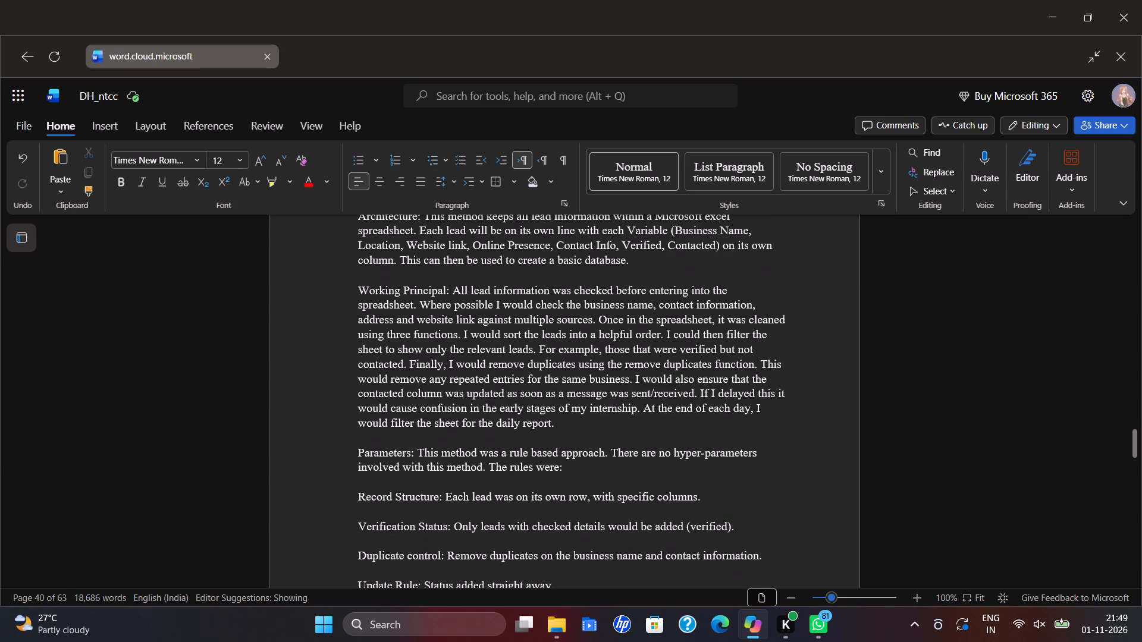
scroll(736, 460, down, 2)
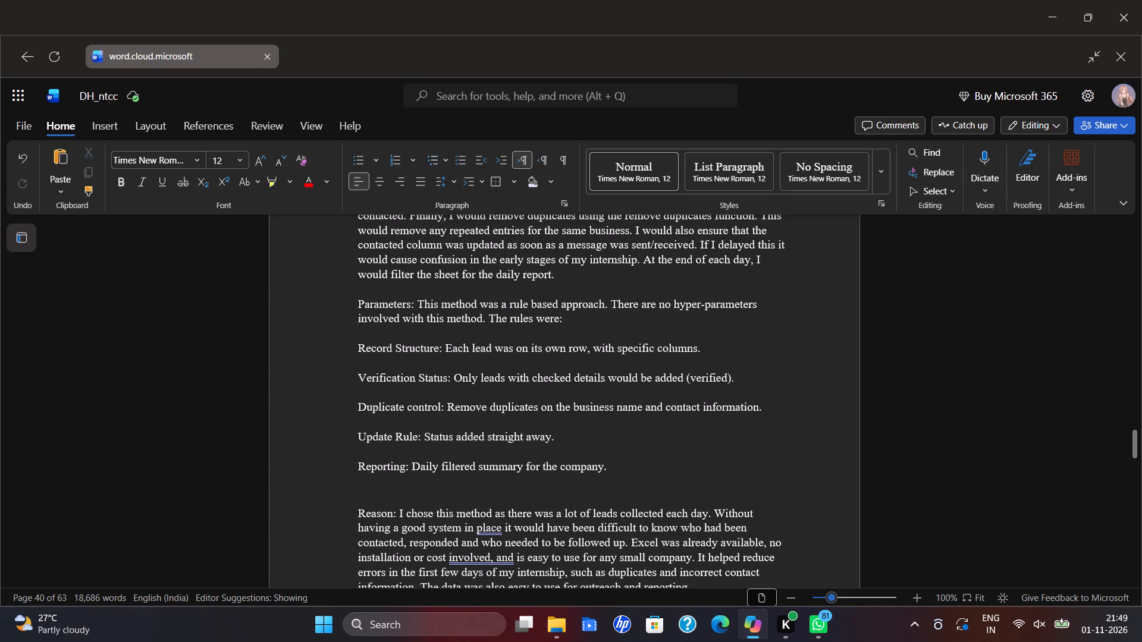
scroll(735, 458, up, 10)
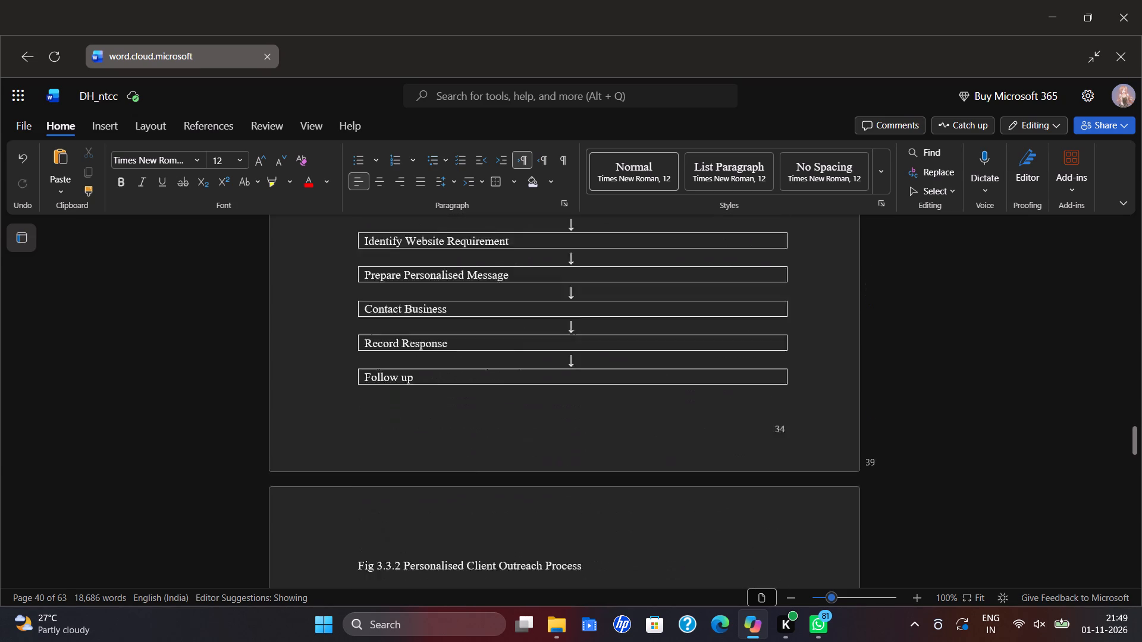
scroll(735, 458, up, 4)
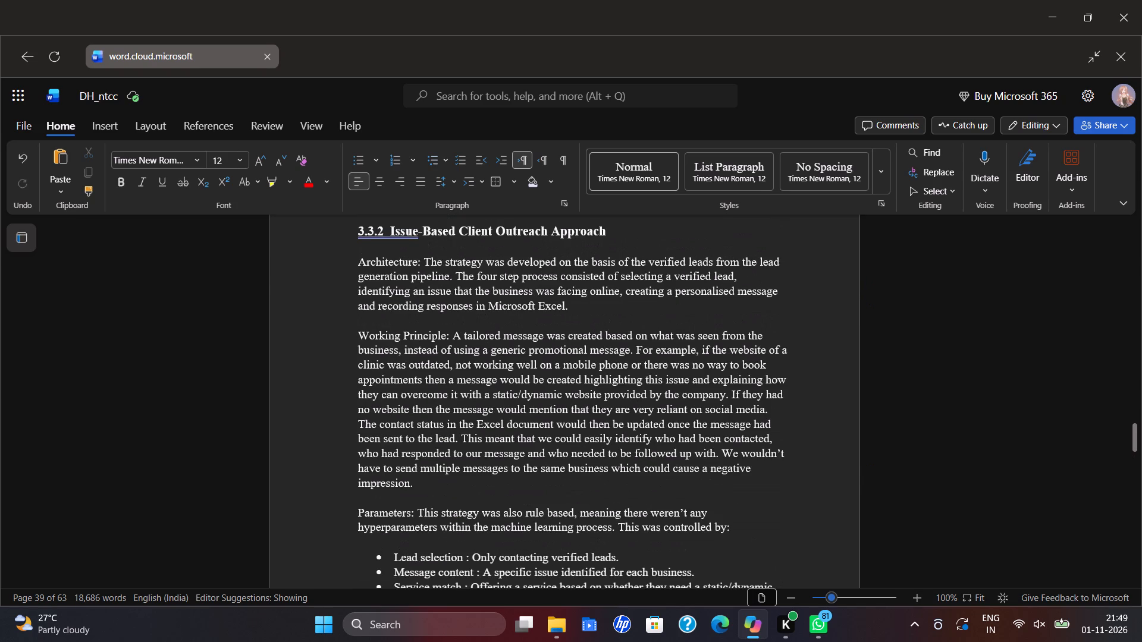
scroll(437, 409, down, 5)
scroll(497, 499, up, 3)
scroll(481, 487, down, 4)
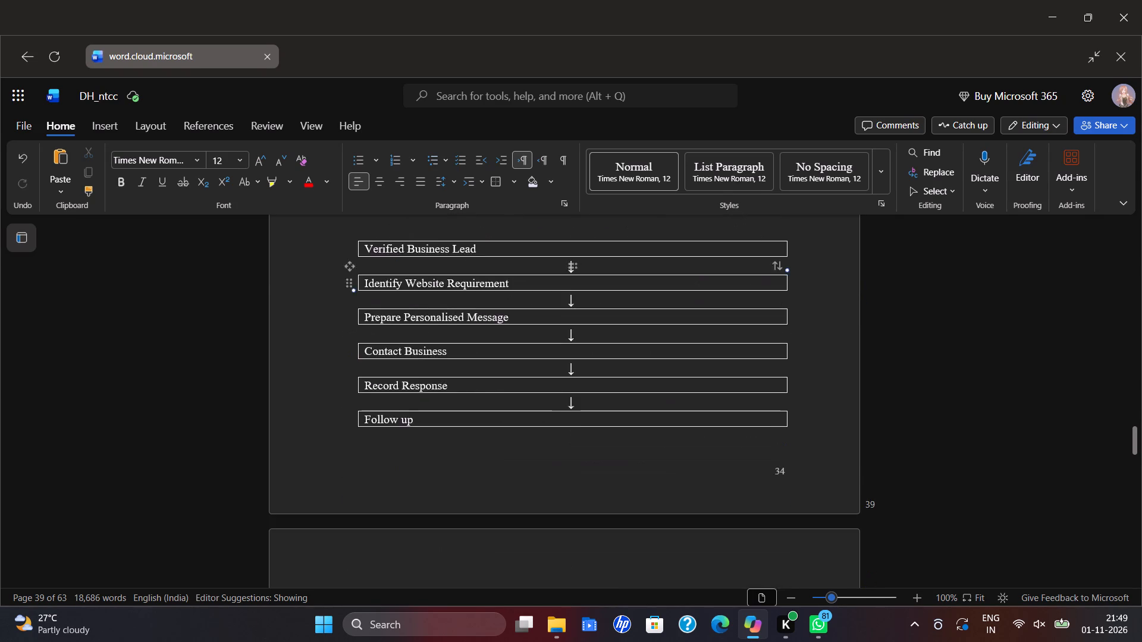
scroll(483, 485, down, 4)
scroll(365, 307, down, 4)
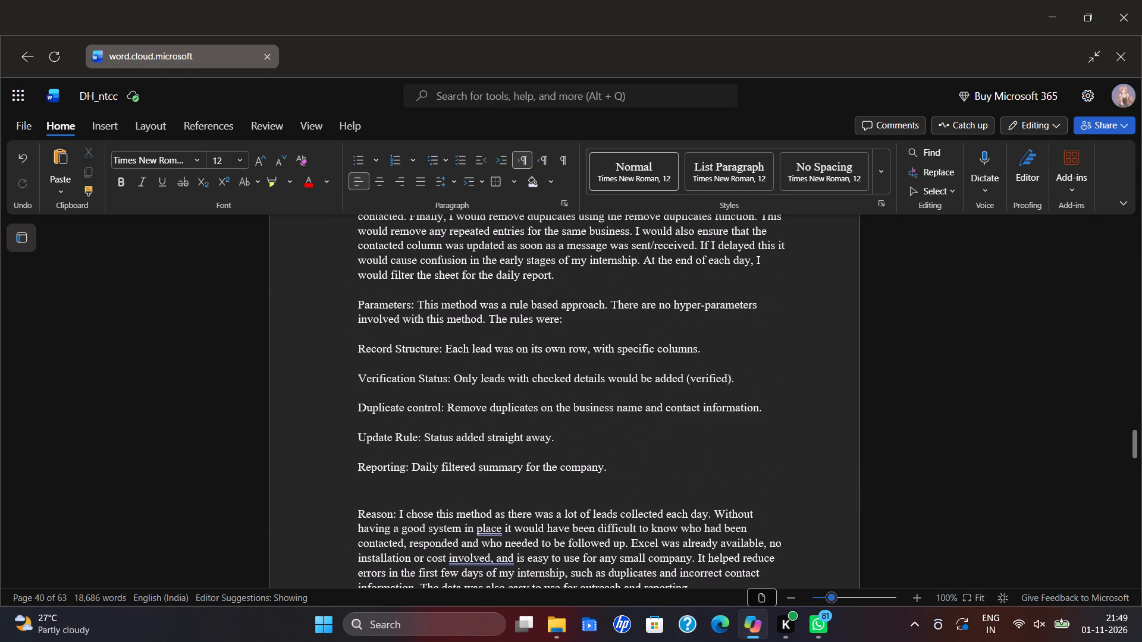
scroll(367, 311, down, 4)
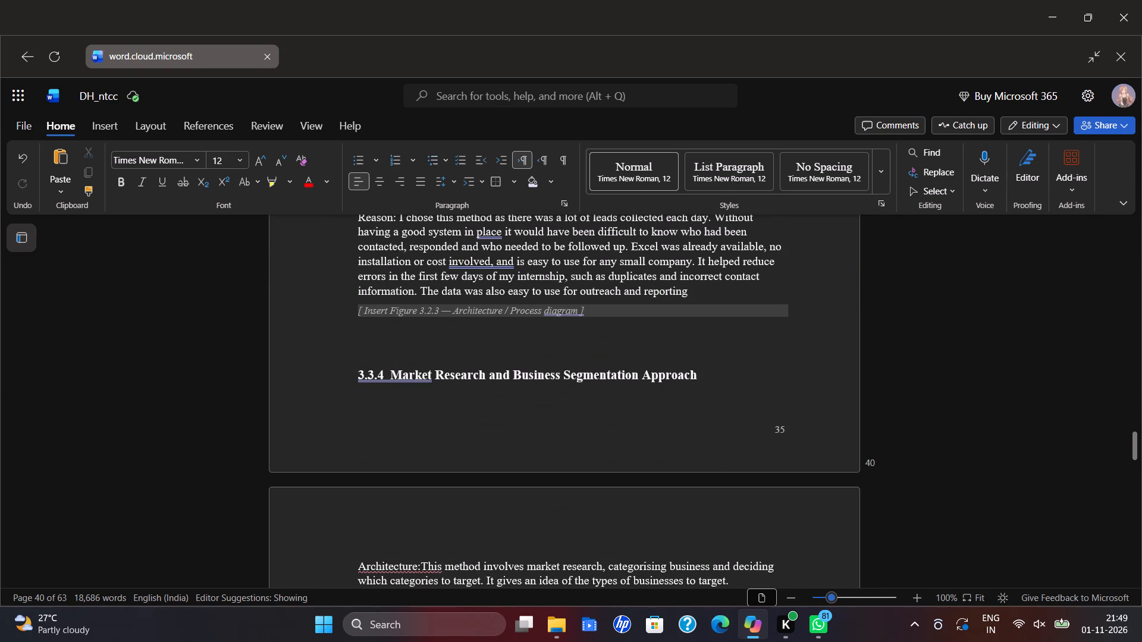
scroll(372, 332, up, 5)
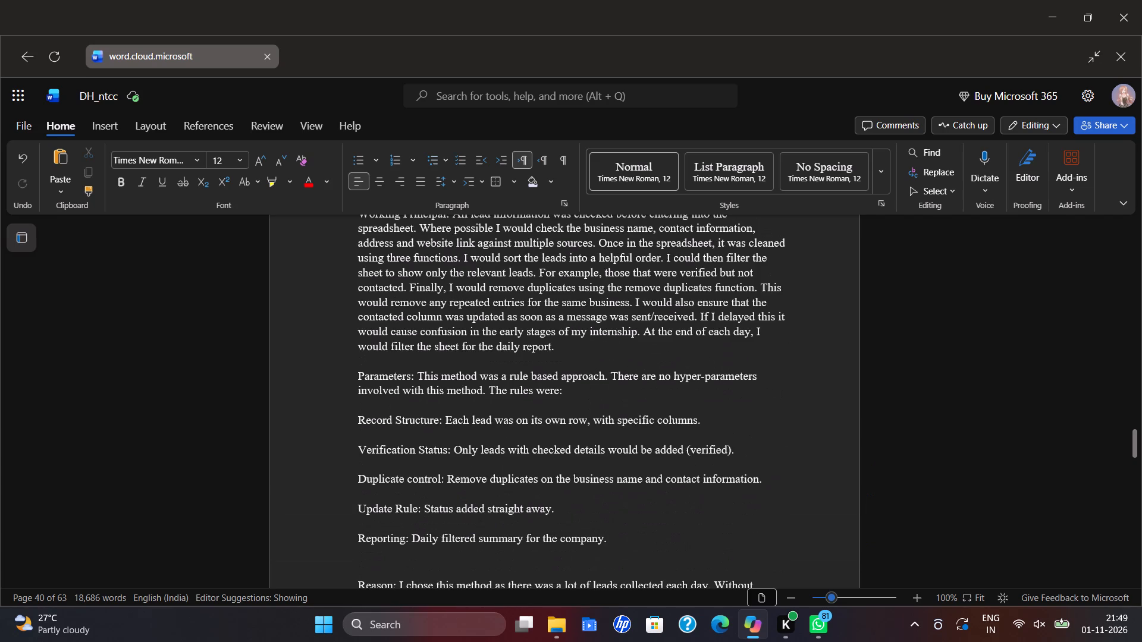
scroll(372, 332, down, 5)
scroll(619, 404, down, 3)
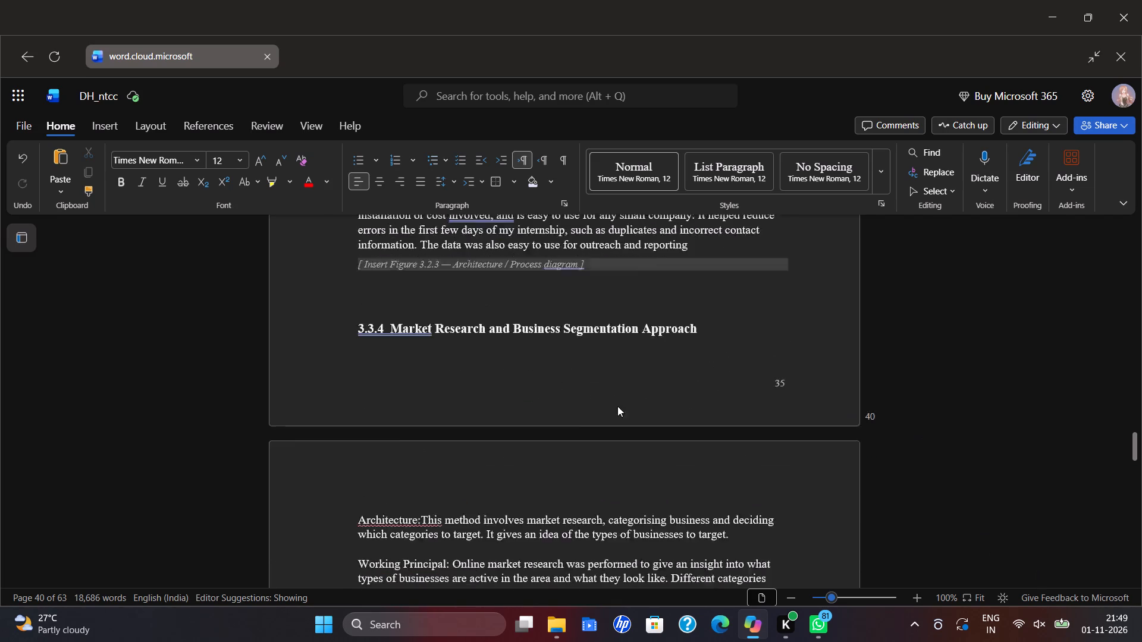
scroll(617, 406, up, 6)
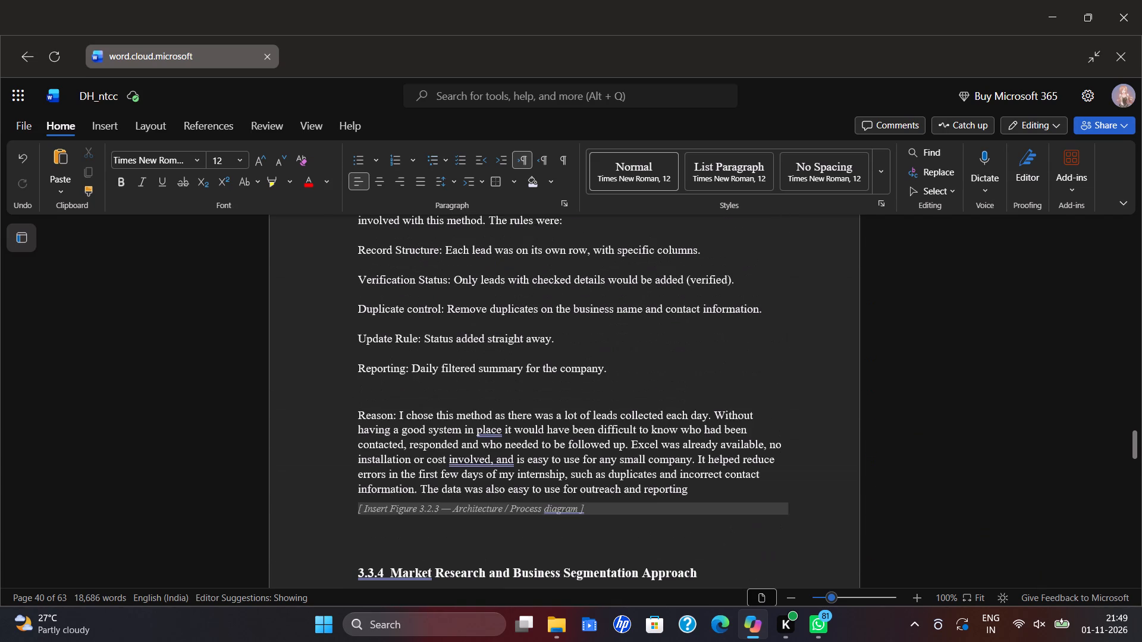
Add a non-bulleted "Reason :" line below the Tracking bullet in section 3.3.2, above the flowchart.
scroll(617, 406, up, 11)
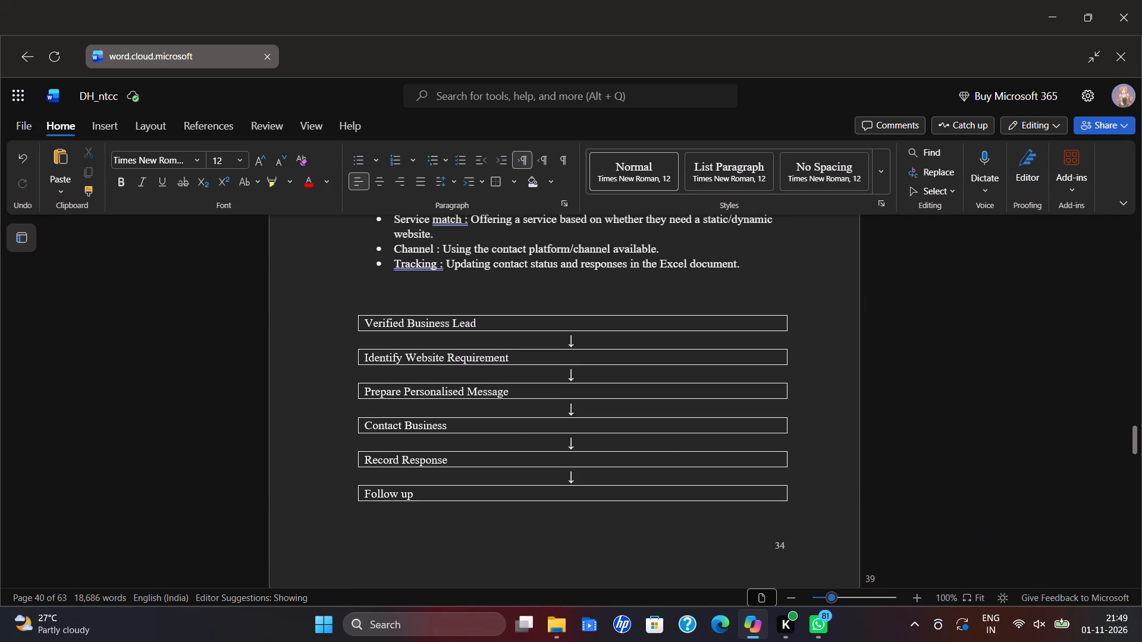
scroll(617, 406, up, 2)
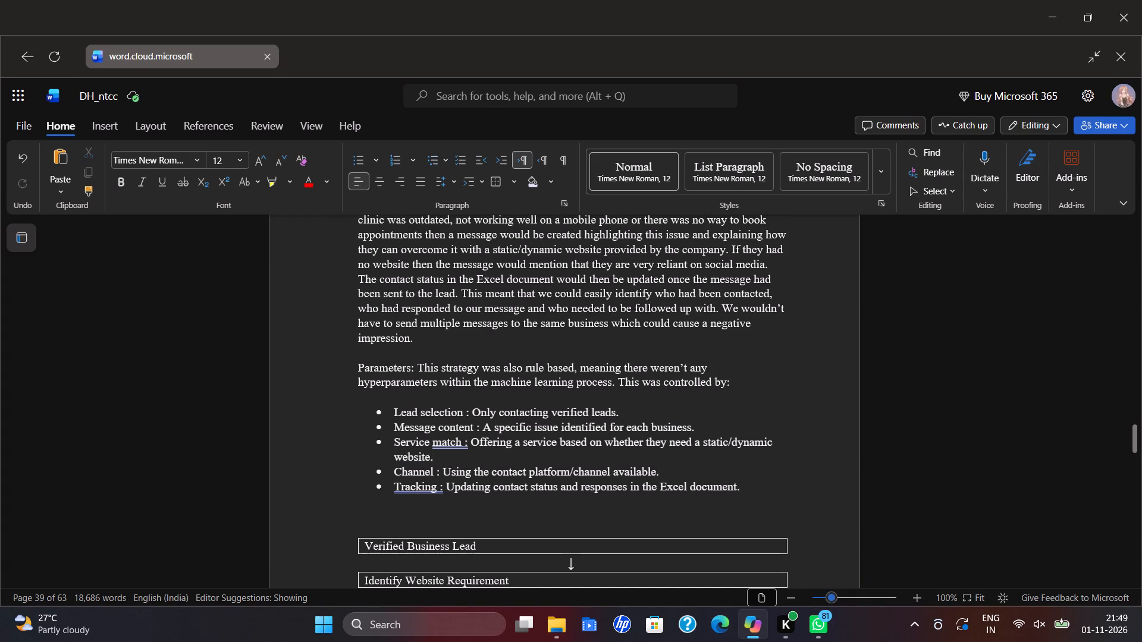
click(756, 489)
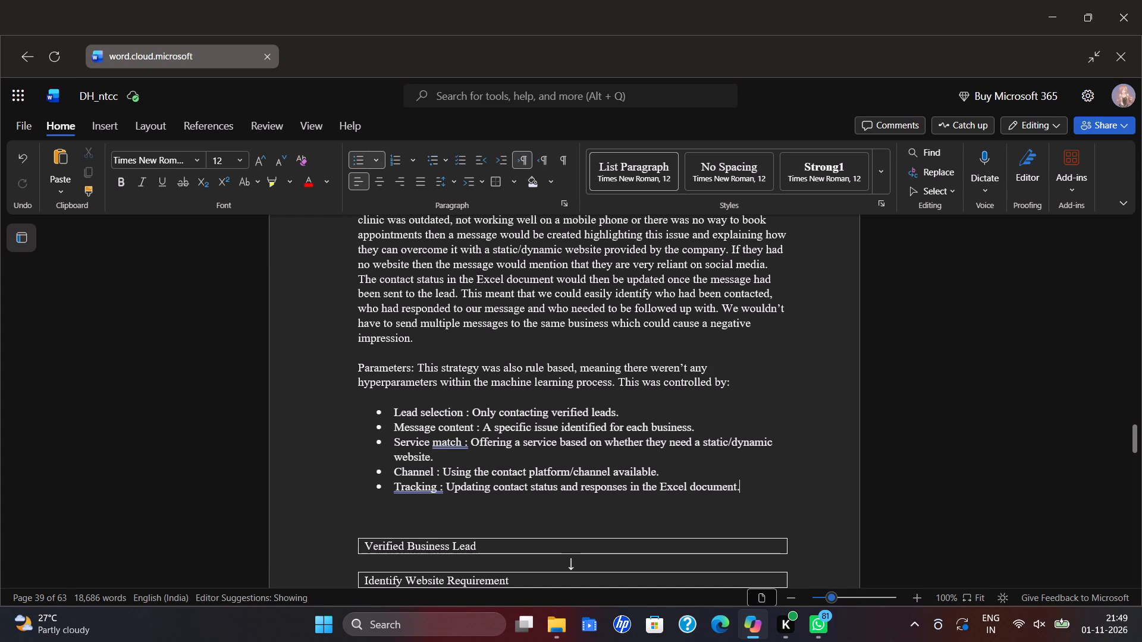
key(Return)
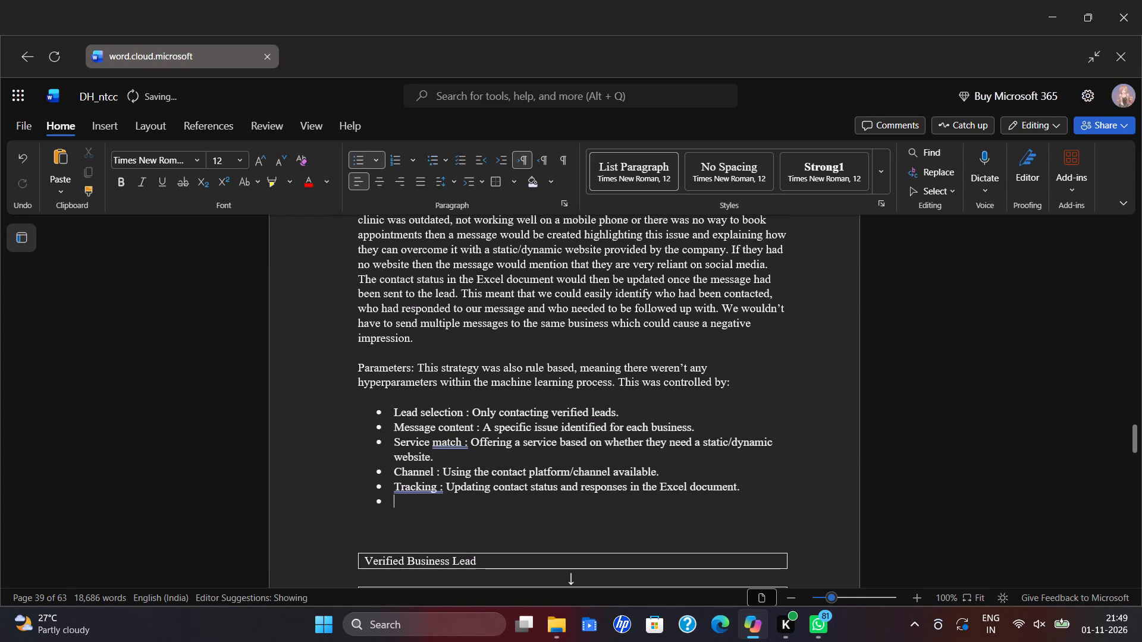
key(Return)
key(Return)
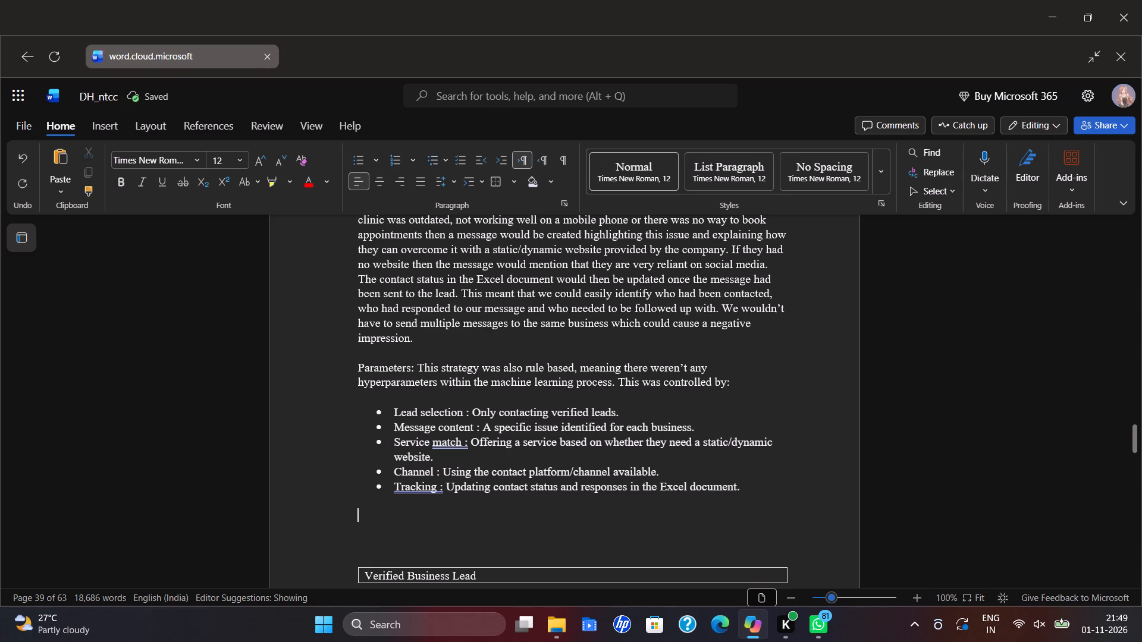
text(Reaso)
text(n)
key(space)
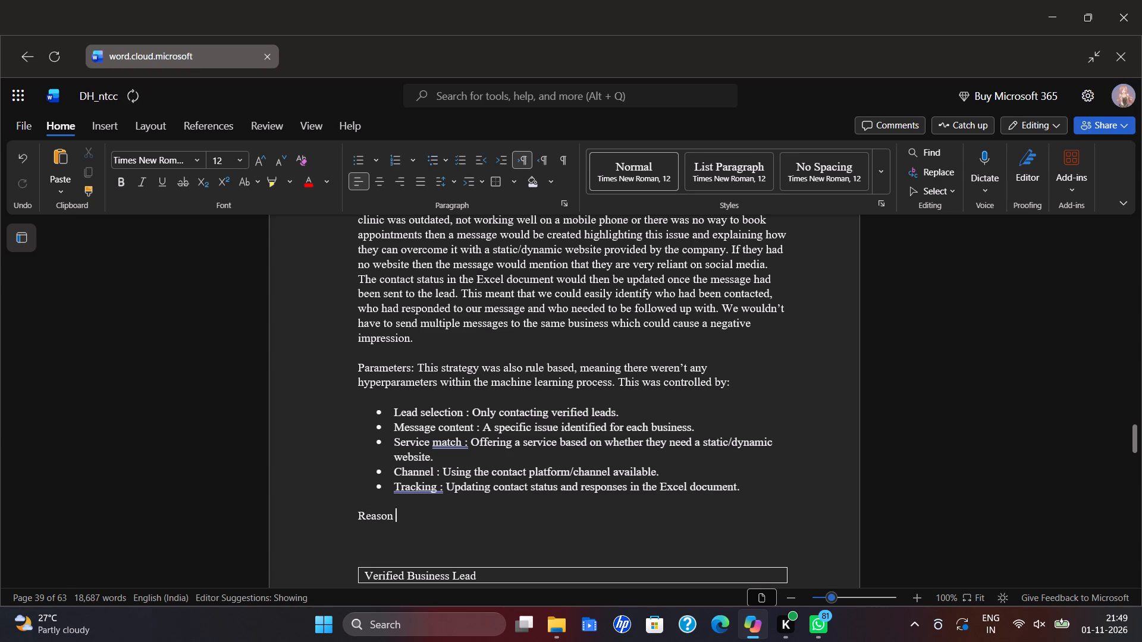
text(:)
key(space)
Centre the "Verified Business Lead" label in its flowchart box by padding it with leading spaces.
scroll(288, 457, down, 1)
scroll(487, 520, down, 3)
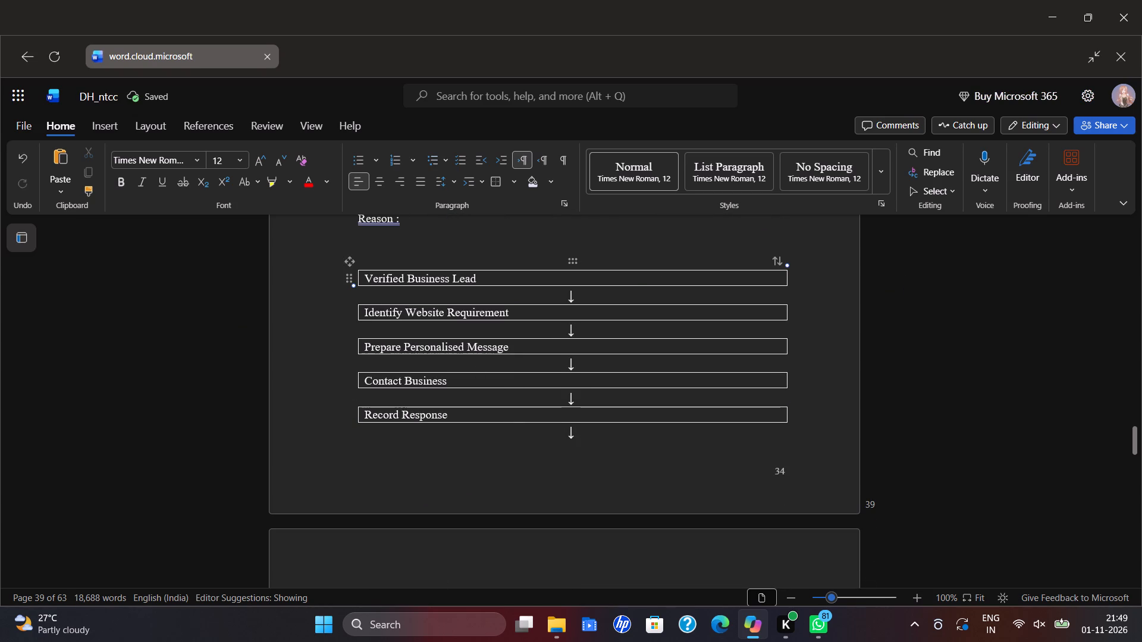
click(367, 282)
key(space)
key(space)
key(space)
key(space)
key(space)
key(space)
key(space)
key(space)
key(space)
key(space)
key(space)
key(space)
key(space)
key(space)
key(space)
key(space)
key(space)
key(space)
key(space)
key(space)
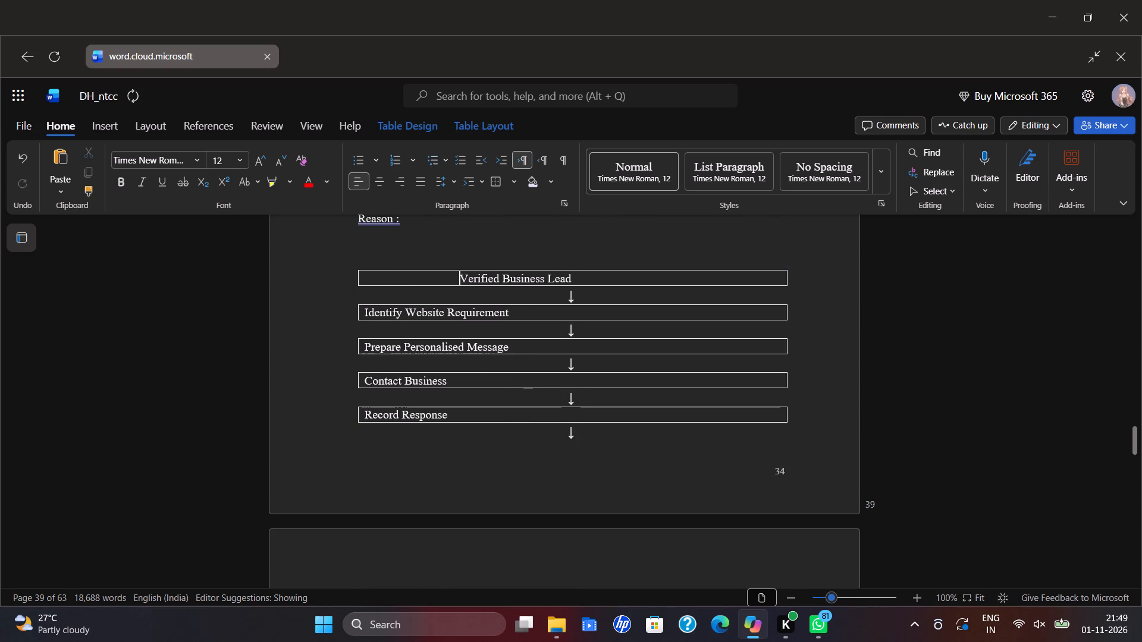
key(space)
key(space)
key(space)
key(space)
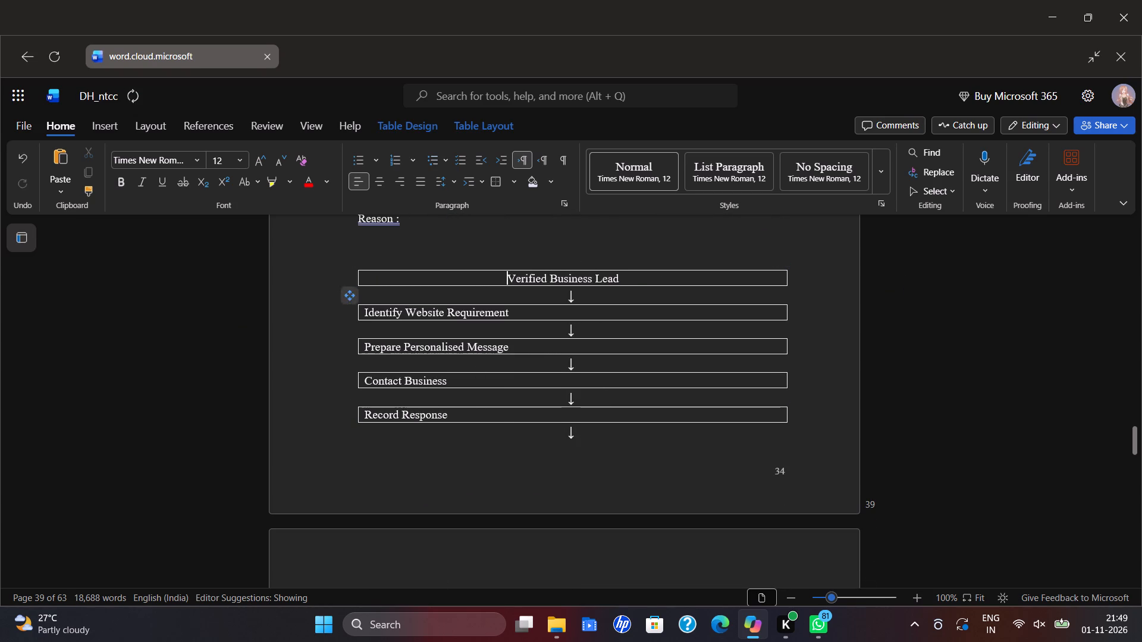
Centre the "Identify Website Requirement" label in its flowchart box by padding it with leading spaces.
click(362, 310)
key(space)
key(space)
key(space)
key(space)
key(space)
key(space)
key(space)
key(space)
key(space)
key(space)
key(space)
key(space)
key(space)
key(space)
key(space)
key(space)
key(space)
key(space)
key(space)
key(space)
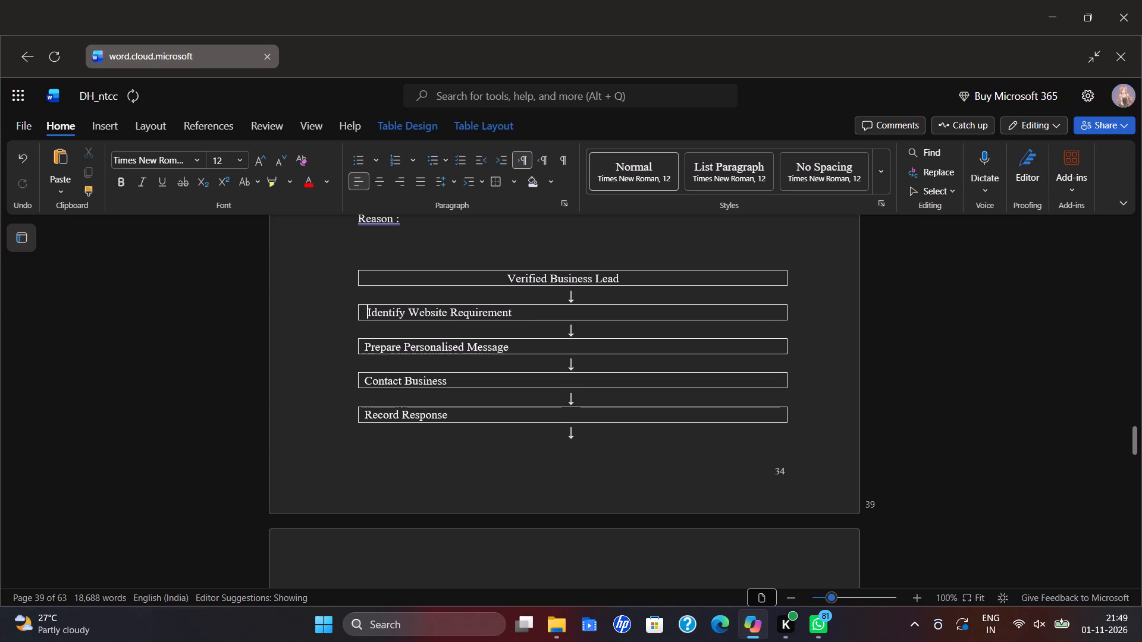
key(space)
key(space)
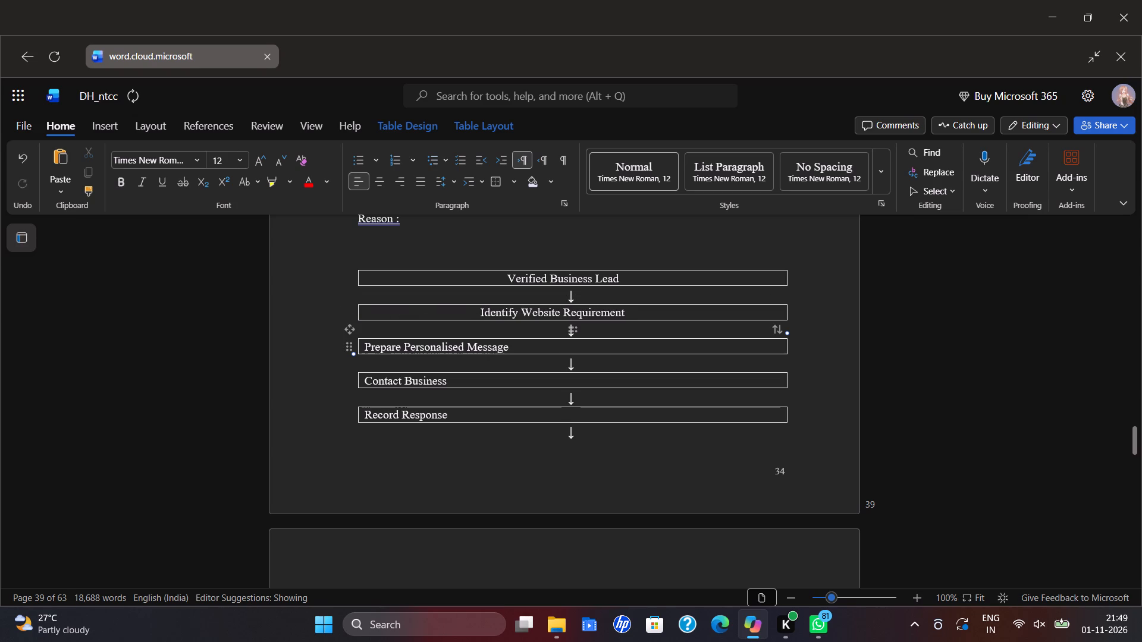
key(space)
Centre the "Prepare Personalised Message" label in its flowchart box by padding it with leading spaces.
click(366, 347)
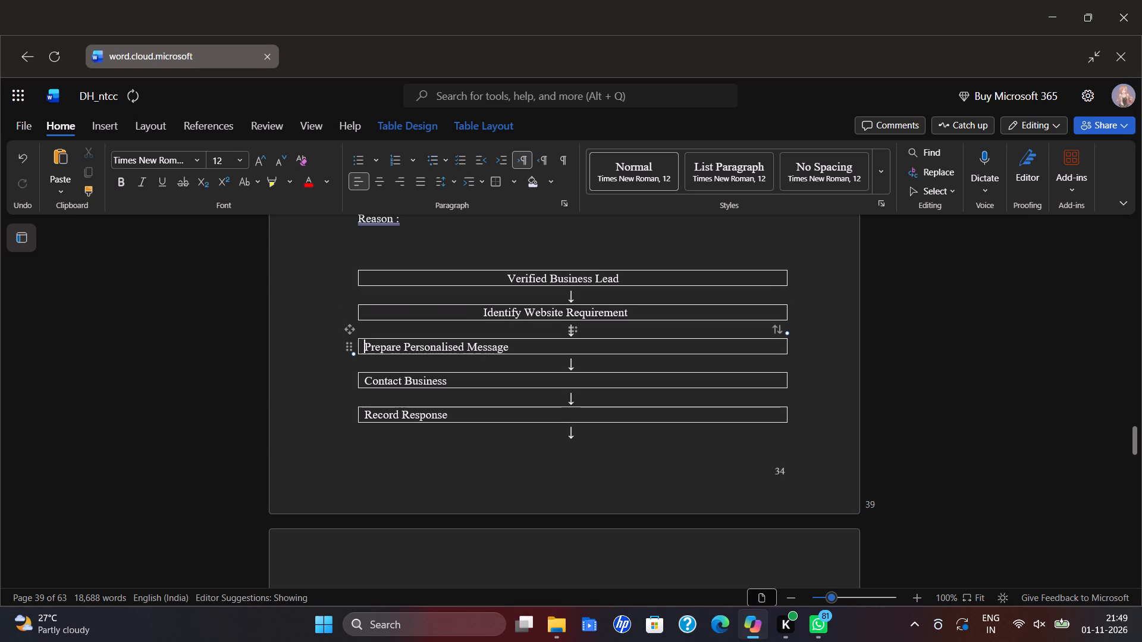
key(space)
key(space)
key(space)
key(space)
key(space)
key(space)
key(space)
key(space)
key(space)
key(space)
key(space)
key(space)
key(space)
key(space)
key(space)
key(space)
key(space)
key(space)
key(space)
key(space)
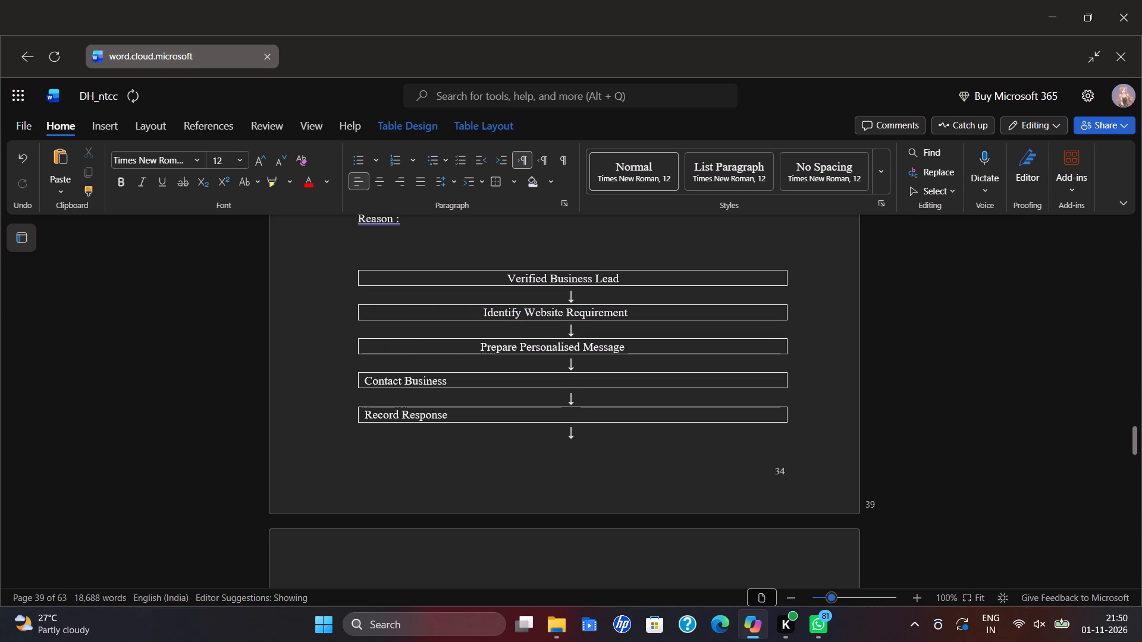
key(space)
Shift the "Identify Website Requirement" label one more space toward the centre of its box.
click(478, 311)
key(space)
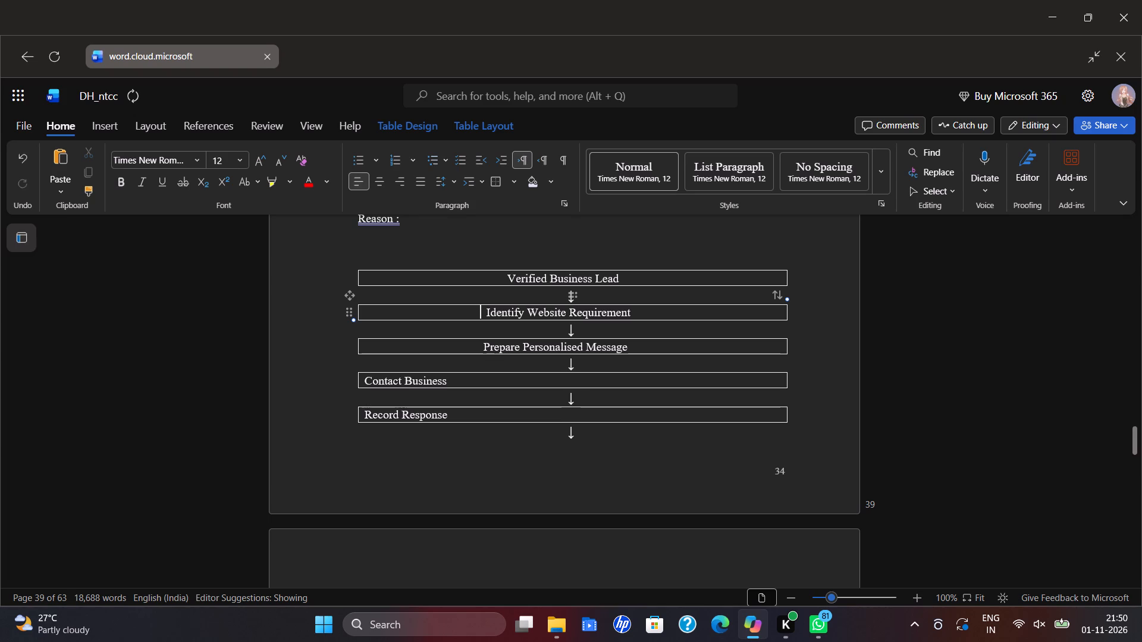
key(space)
key(BackSpace)
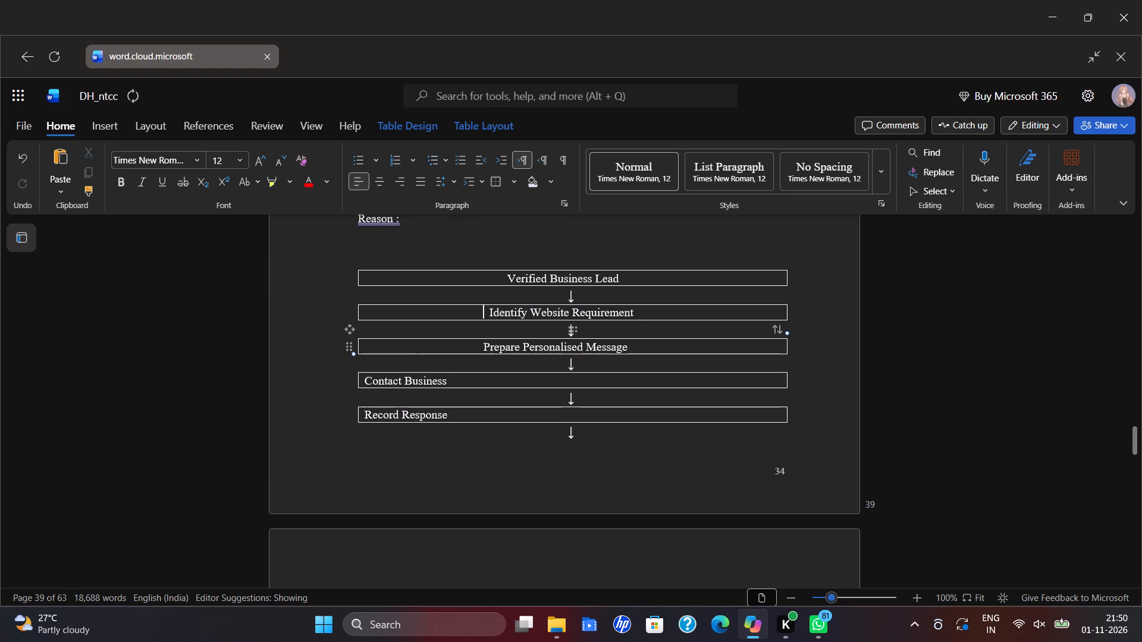
Centre the "Contact Business" label in its flowchart box by padding it with leading spaces.
click(366, 379)
key(space)
key(space)
key(space)
key(space)
key(space)
key(space)
key(space)
key(space)
key(space)
key(space)
key(space)
key(space)
key(space)
key(space)
key(space)
key(space)
key(space)
key(space)
key(space)
key(space)
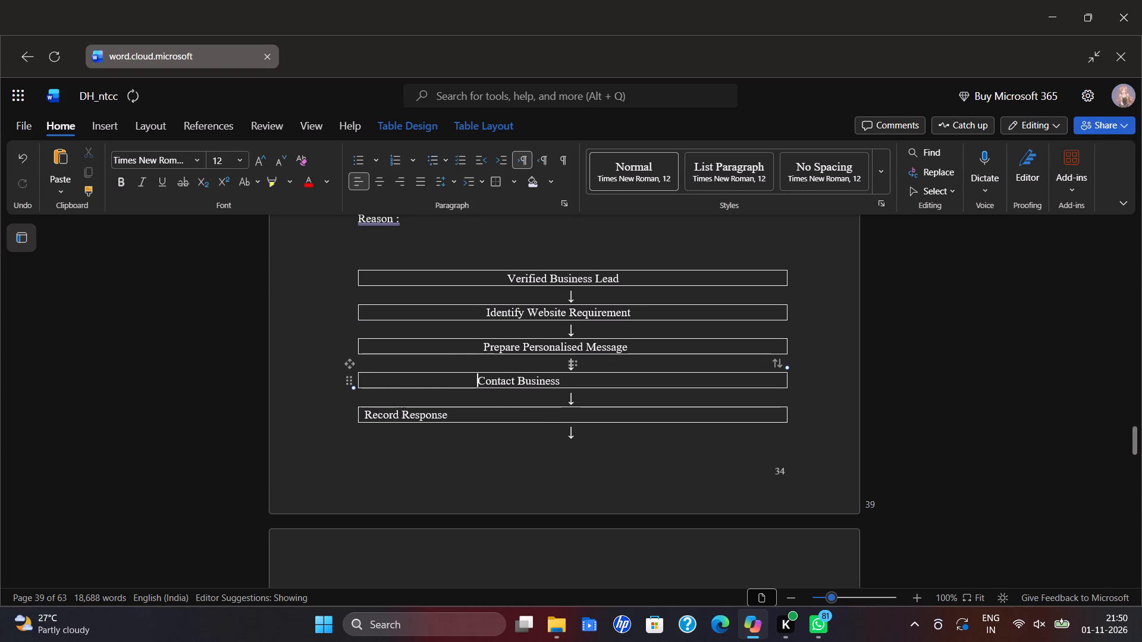
key(space)
key(space)
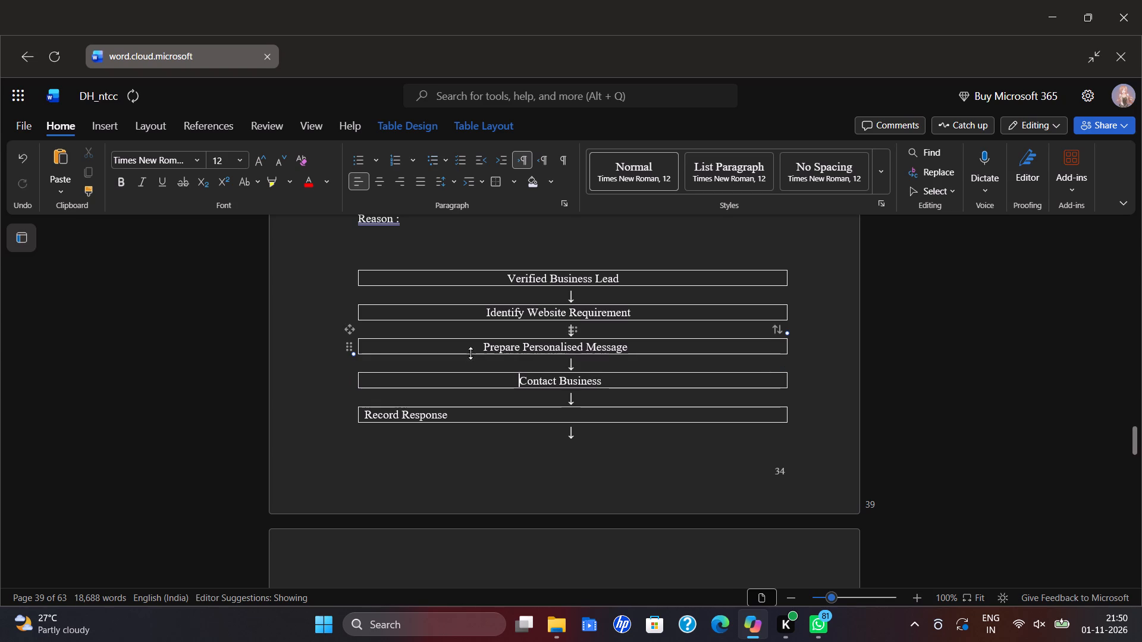
key(space)
Shift the "Prepare Personalised Message" and "Identify Website Requirement" labels two more spaces each toward the centre of their boxes.
click(464, 353)
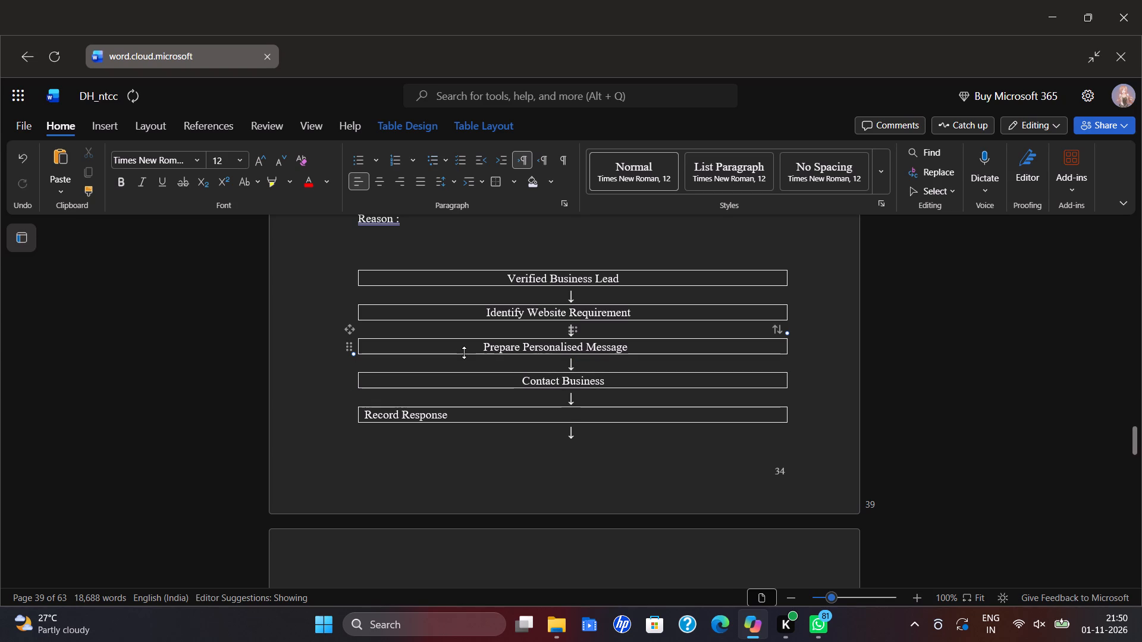
key(space)
key(space)
click(474, 314)
key(space)
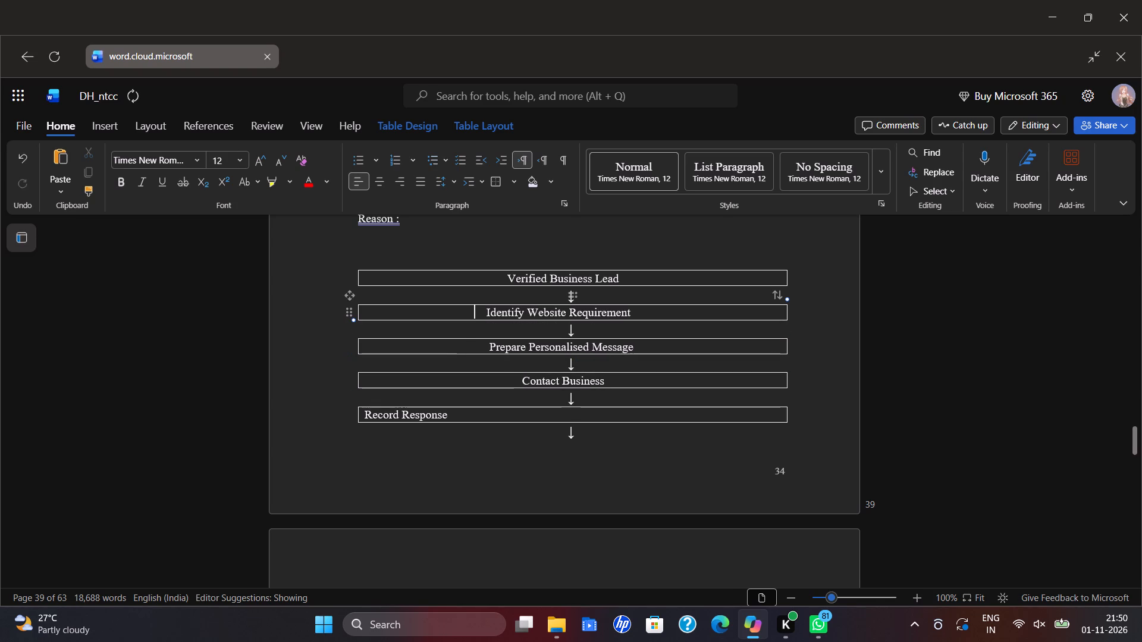
key(space)
Centre the "Record Response" label in its flowchart box by padding it with leading spaces.
click(367, 413)
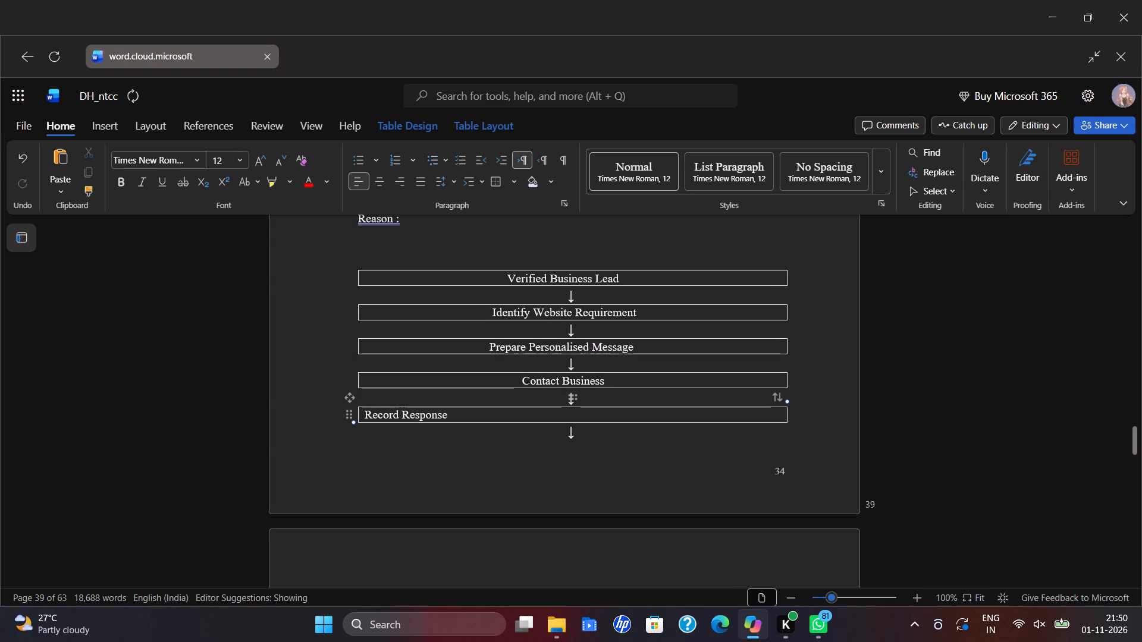
Pad the "Record Response" label with leading spaces until it is centred in its flowchart box.
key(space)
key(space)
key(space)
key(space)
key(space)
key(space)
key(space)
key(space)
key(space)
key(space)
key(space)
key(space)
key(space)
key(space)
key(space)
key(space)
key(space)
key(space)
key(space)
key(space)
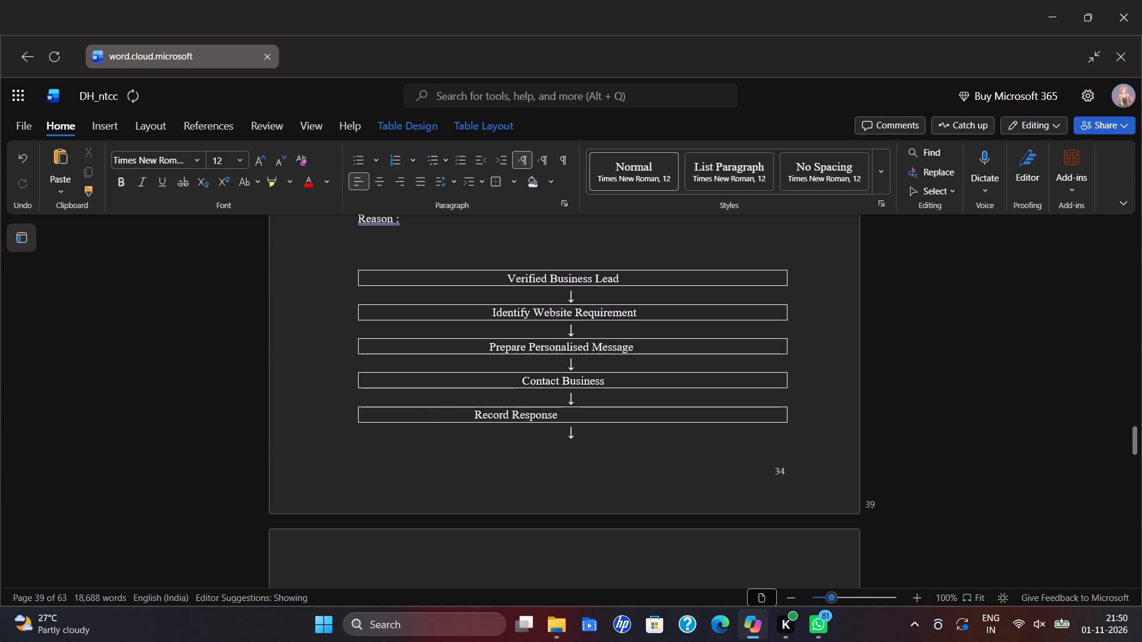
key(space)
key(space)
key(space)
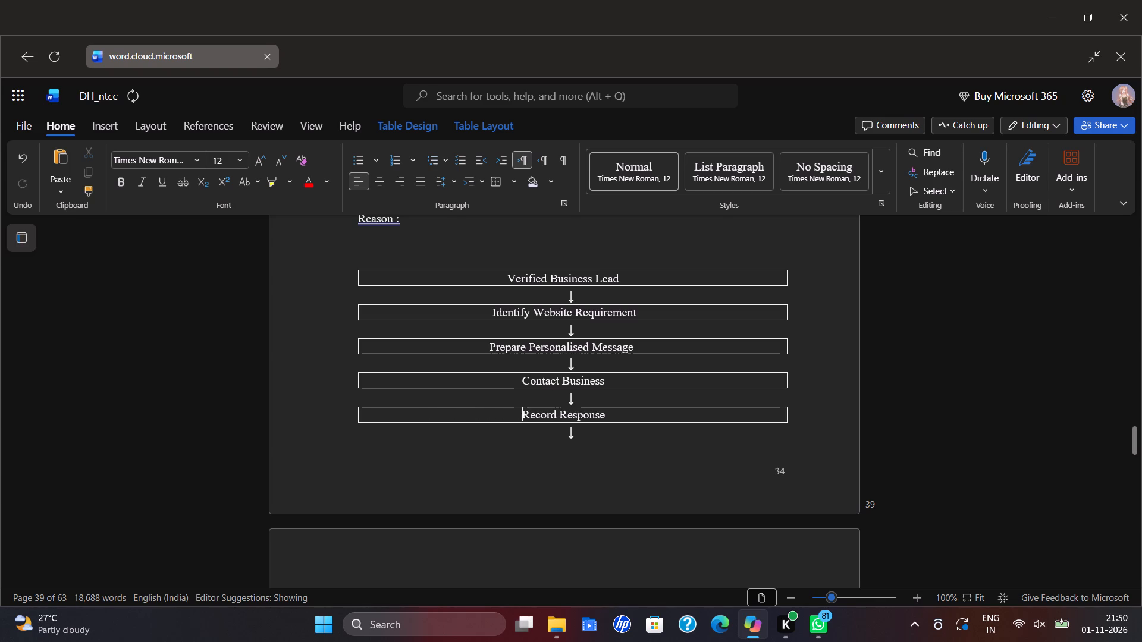
Review section 3.3.3 below the outreach flowchart, then the "Reason :" entry and body text of section 3.3.2.
scroll(377, 460, down, 3)
scroll(393, 372, up, 3)
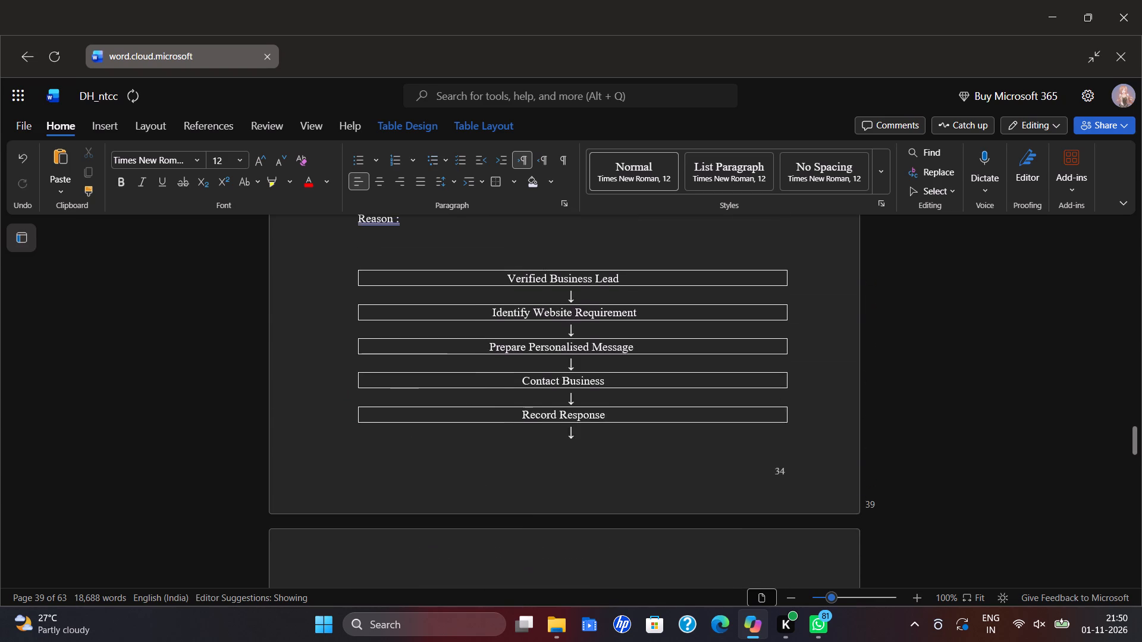
scroll(419, 439, down, 5)
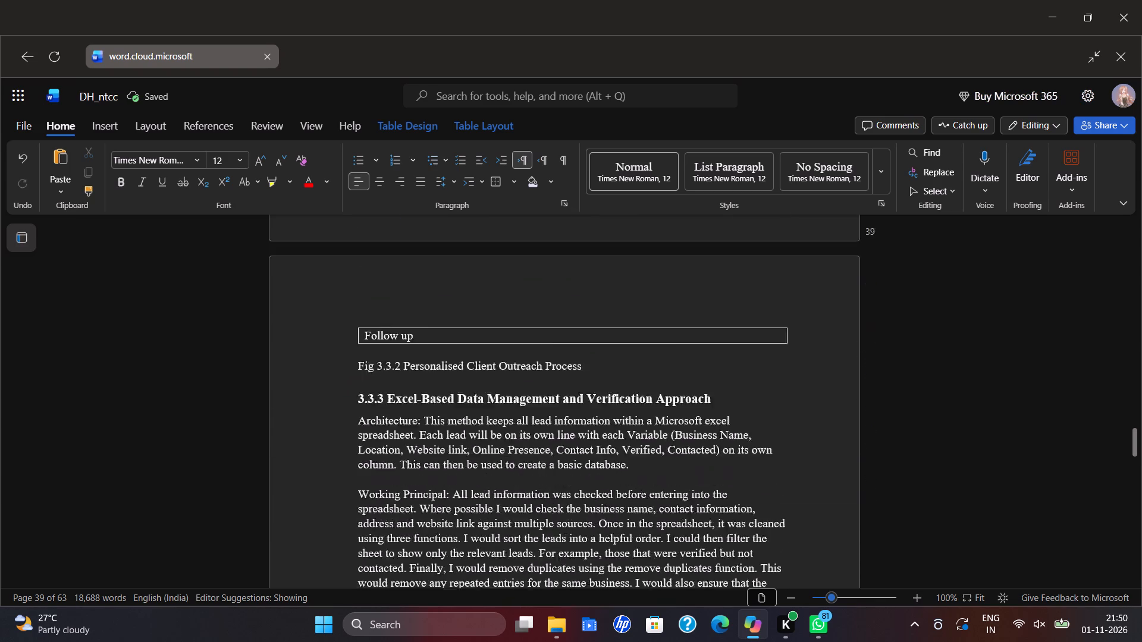
scroll(426, 437, down, 4)
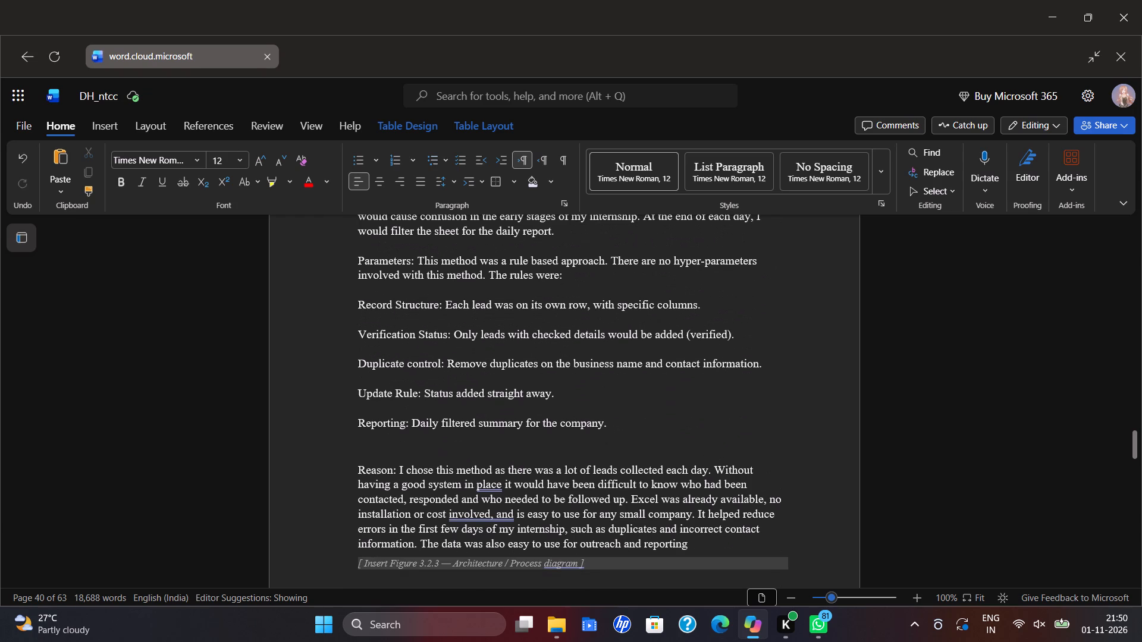
scroll(426, 430, up, 13)
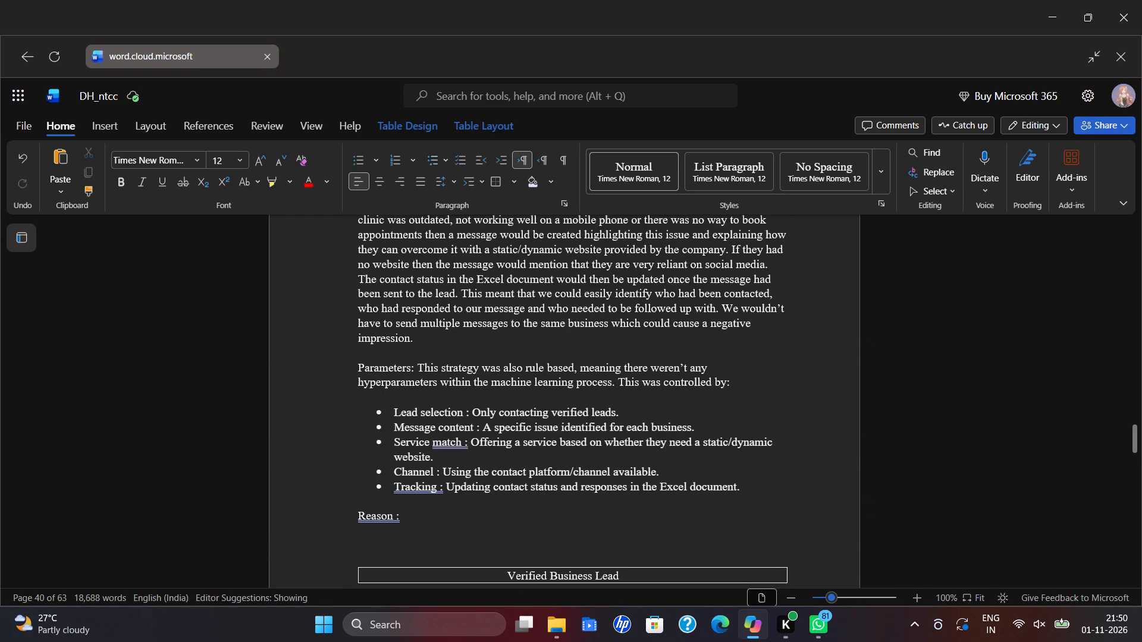
click(419, 517)
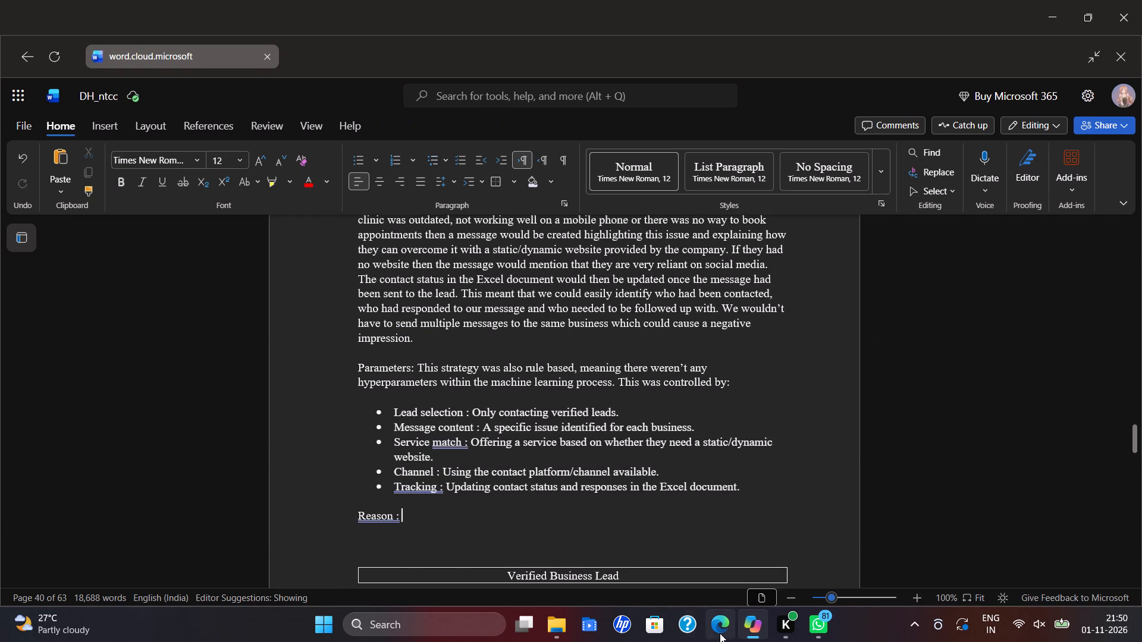
scroll(448, 487, up, 3)
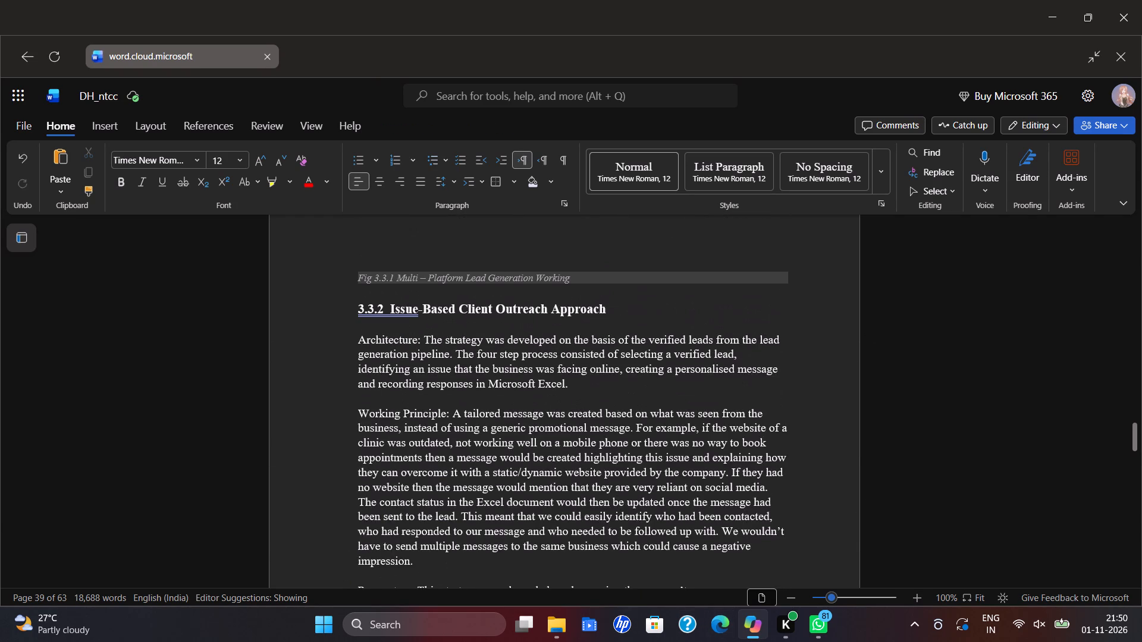
Open Telegram Desktop from the recent Windows searches.
click(460, 622)
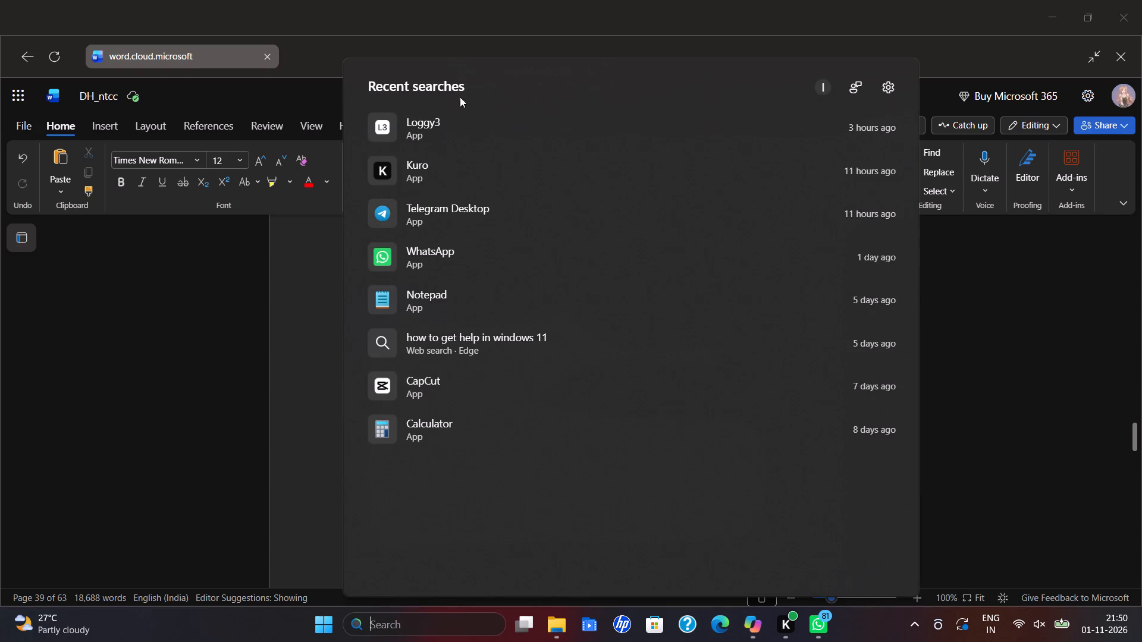
click(453, 199)
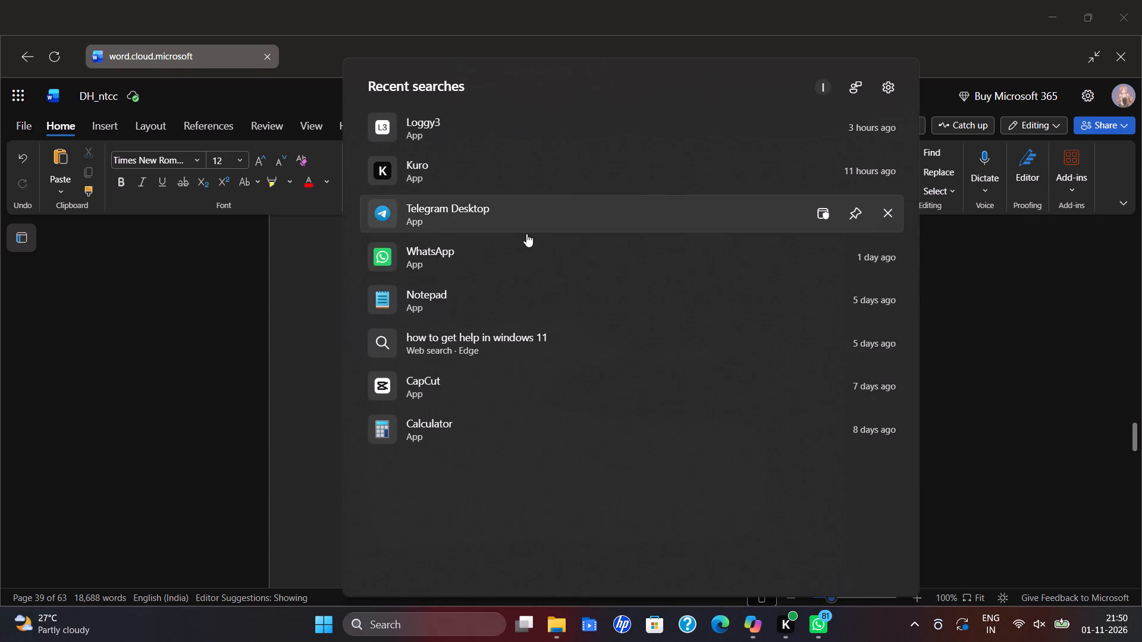
click(509, 214)
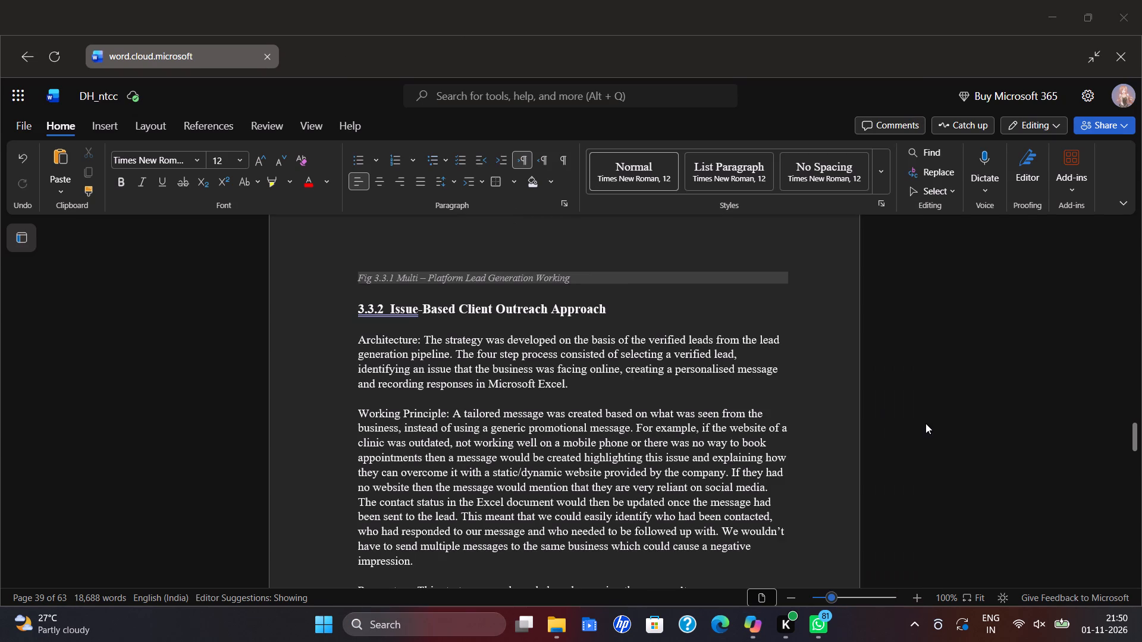
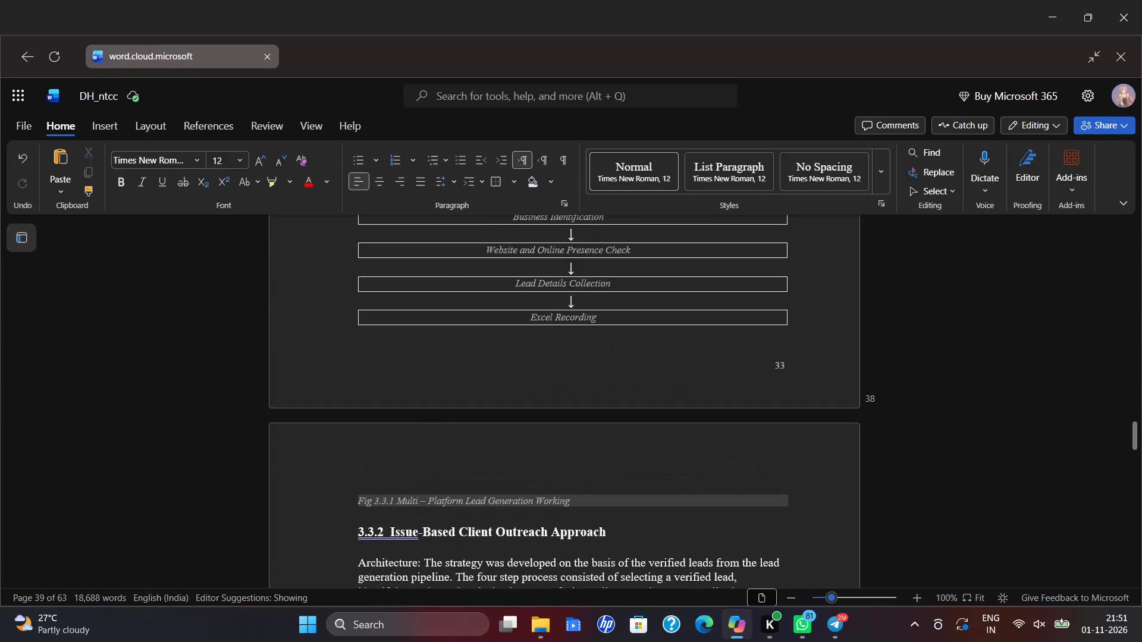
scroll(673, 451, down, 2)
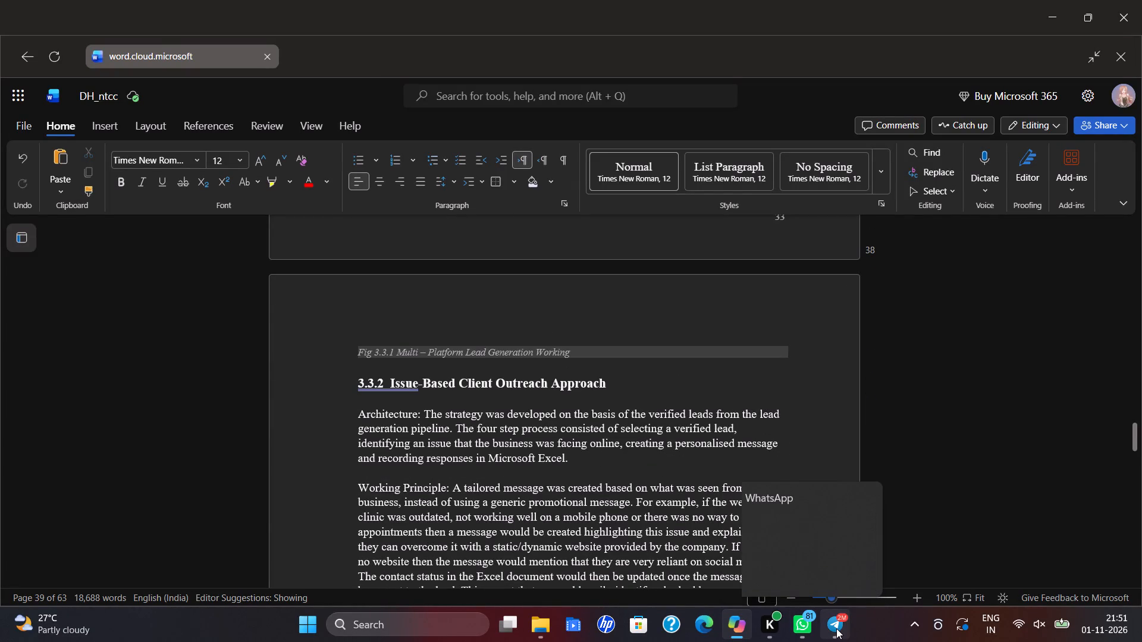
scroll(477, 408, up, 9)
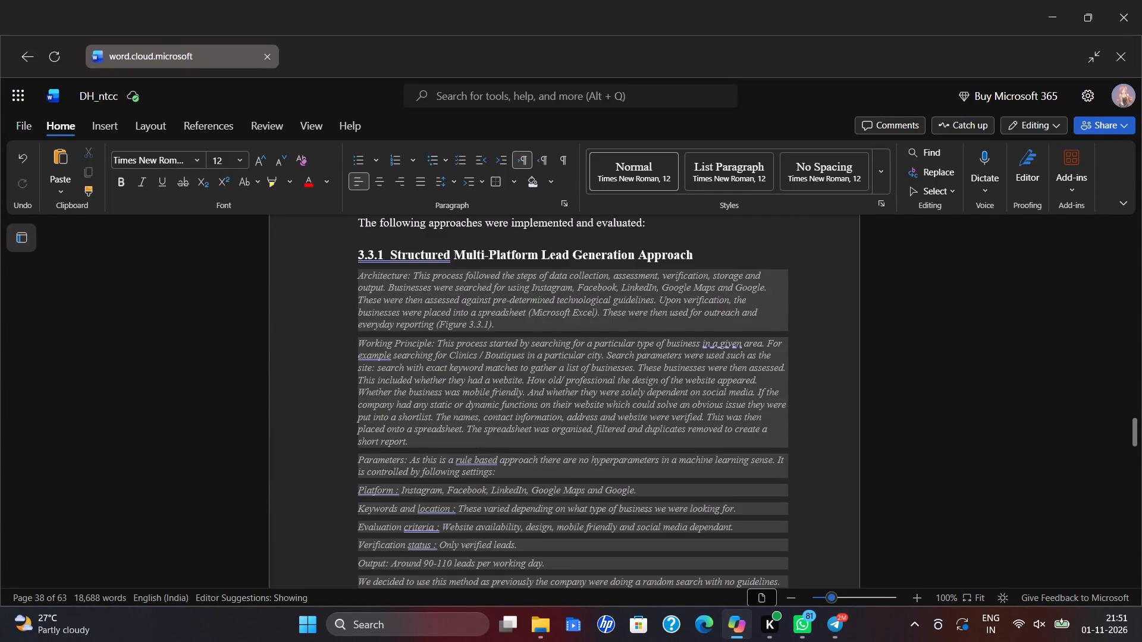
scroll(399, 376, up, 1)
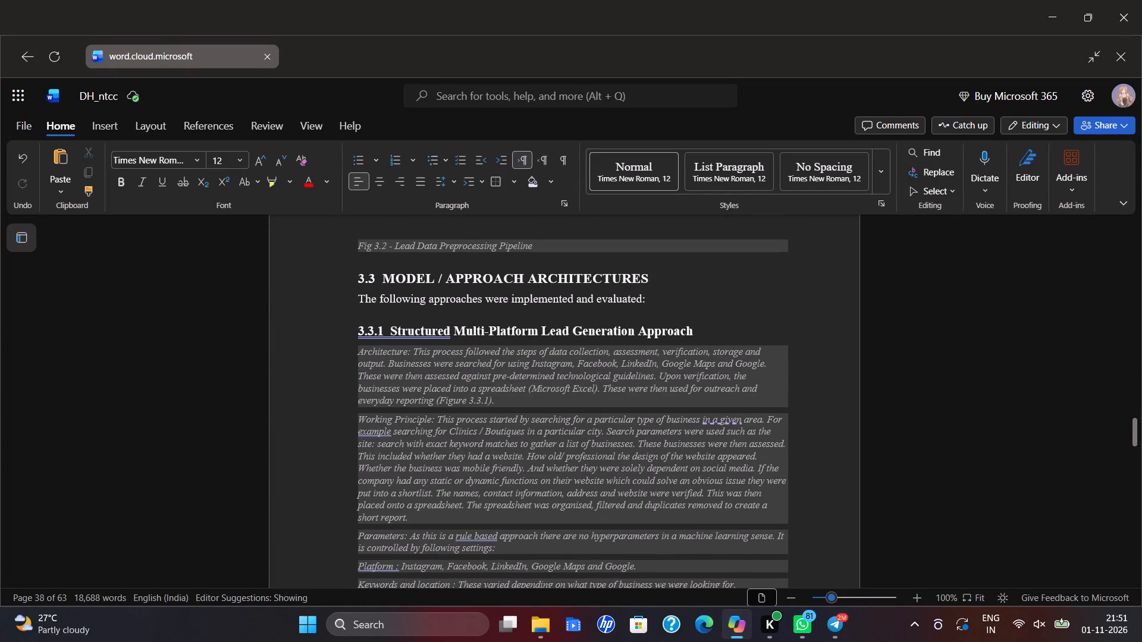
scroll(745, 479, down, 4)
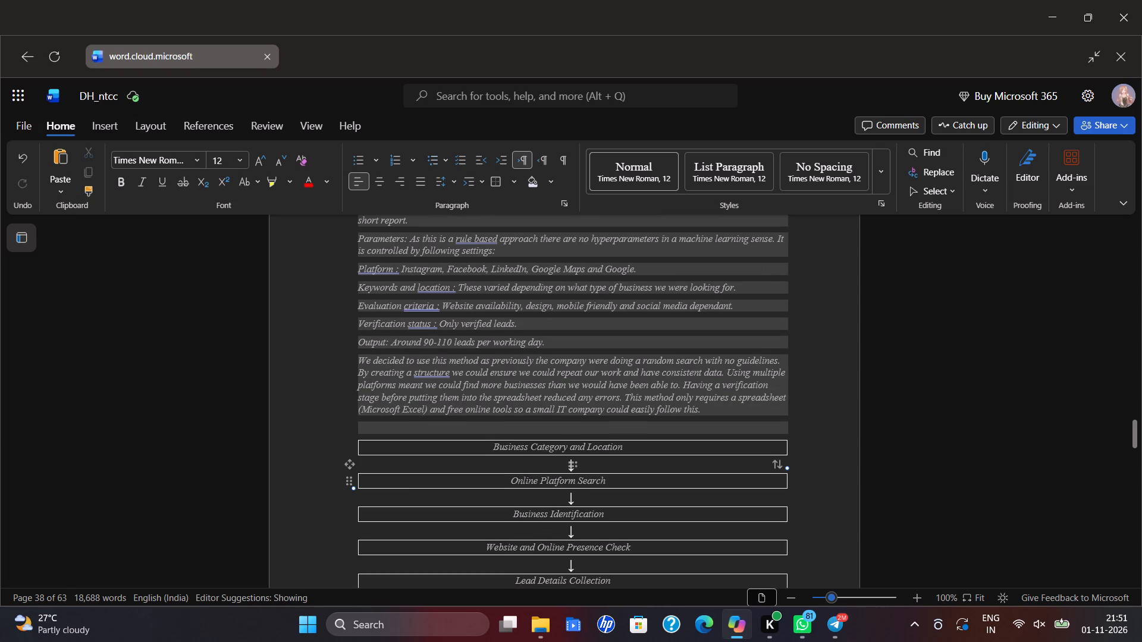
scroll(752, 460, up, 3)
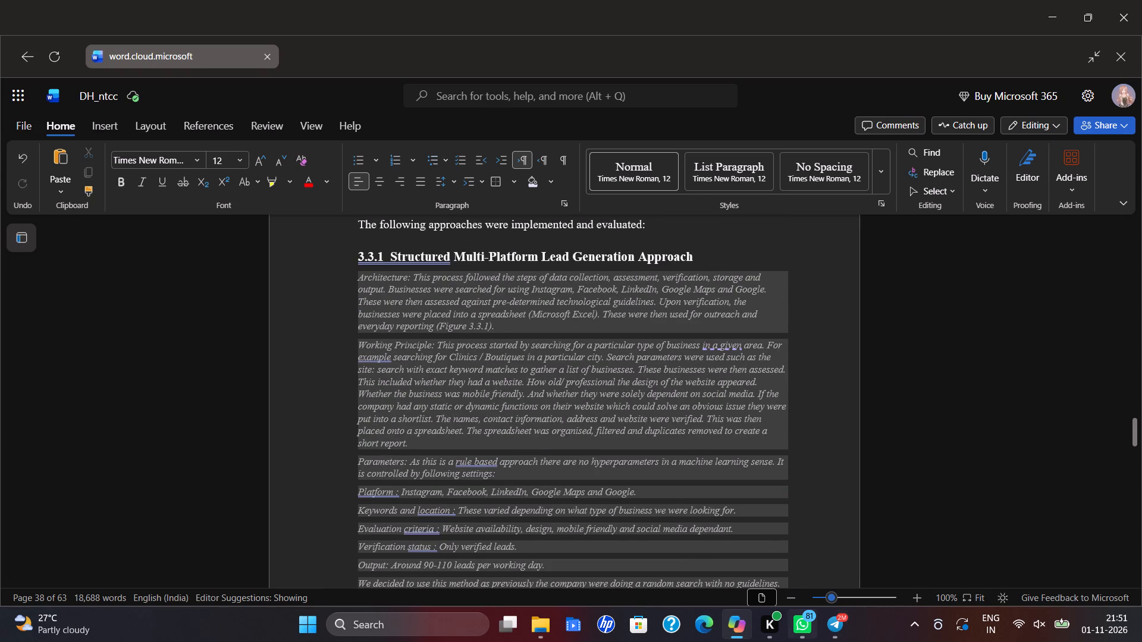
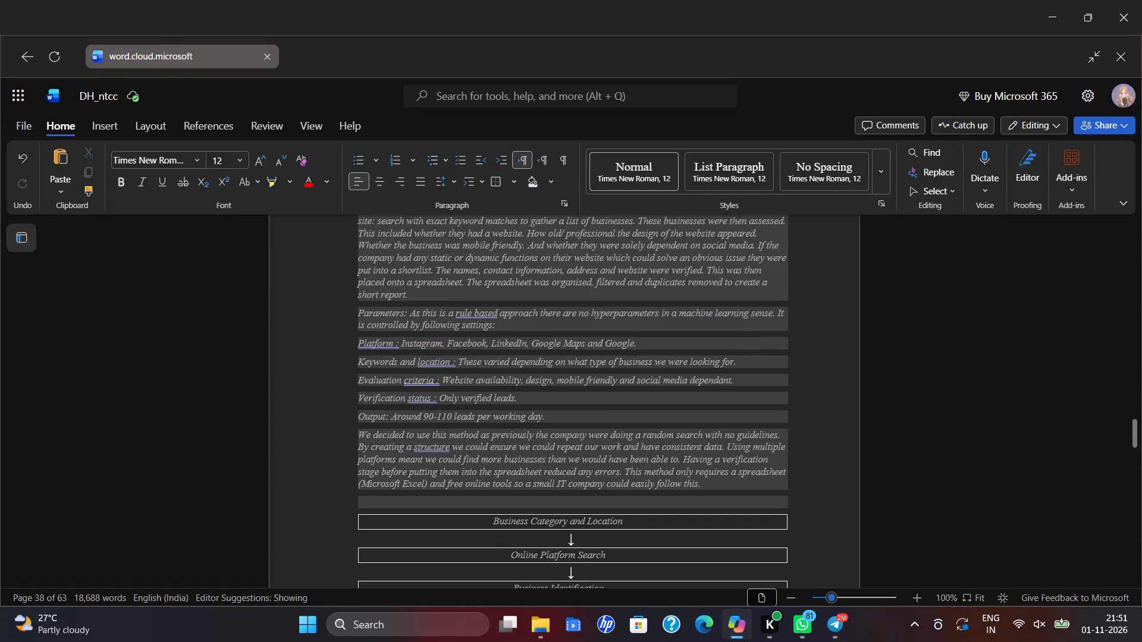
Paste the copied justification paragraph beginning "We decided to use this method" after "Reason :" in section 3.3.2.
scroll(466, 379, up, 13)
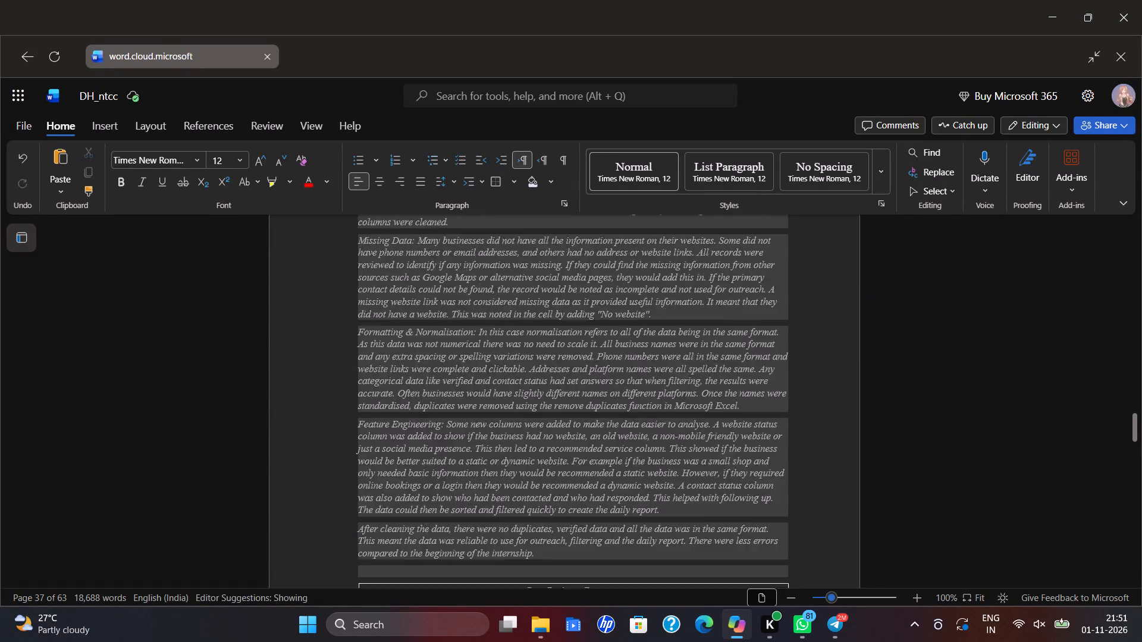
scroll(468, 380, down, 8)
scroll(447, 410, up, 7)
scroll(445, 408, down, 3)
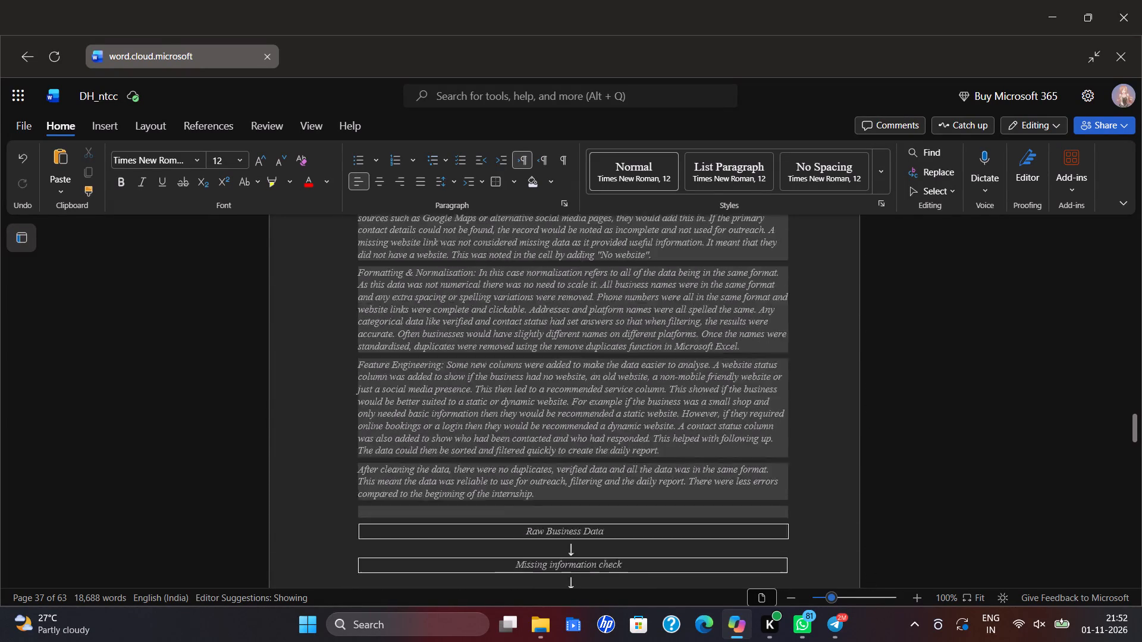
scroll(445, 416, down, 14)
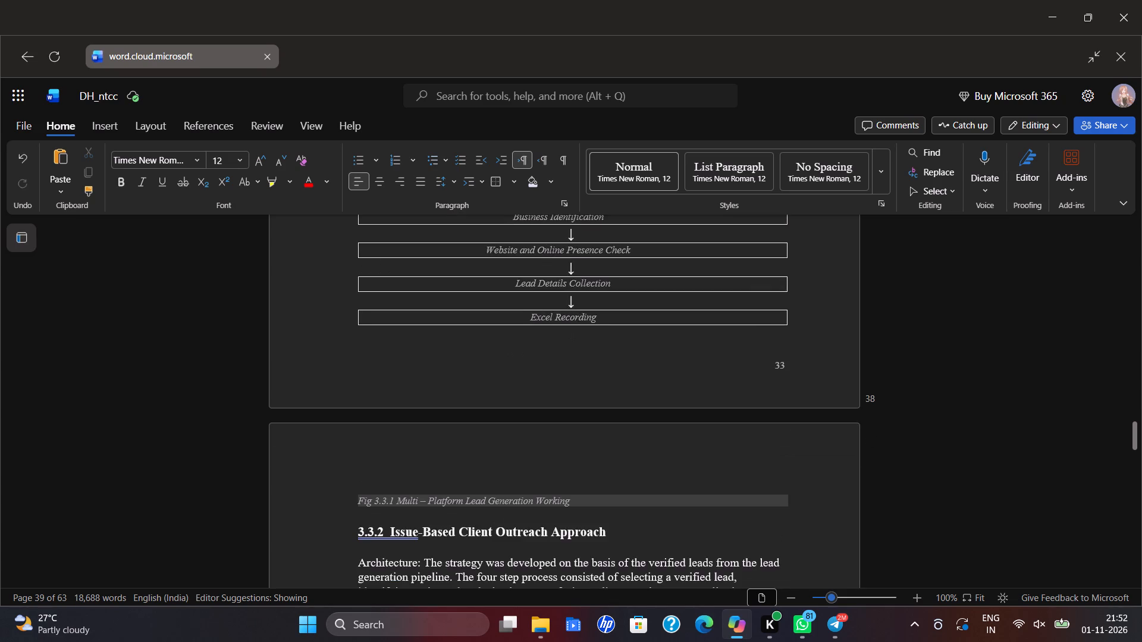
scroll(448, 398, down, 8)
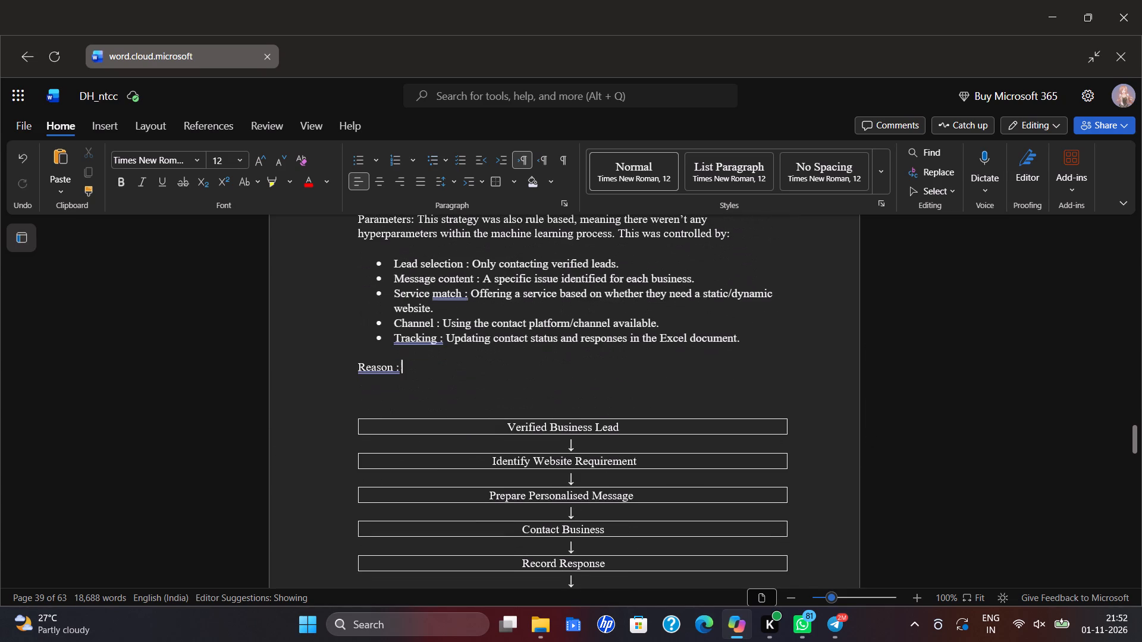
key(ctrl+v)
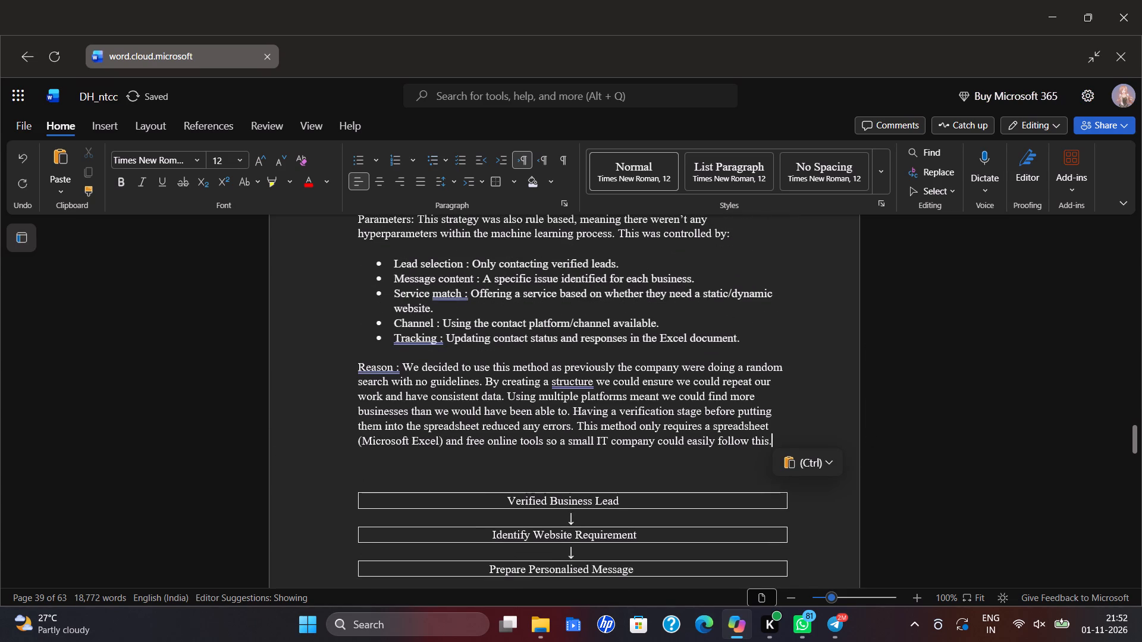
Centre the "Follow up" label in its flowchart box by padding it with leading spaces.
scroll(611, 401, up, 7)
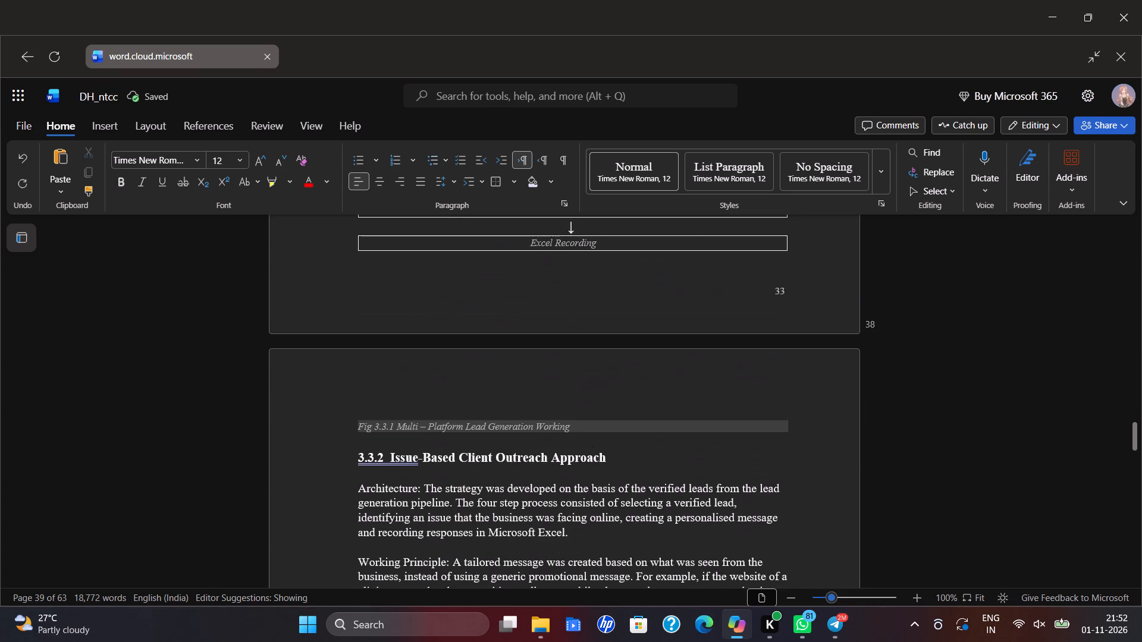
scroll(567, 400, up, 10)
scroll(572, 402, down, 11)
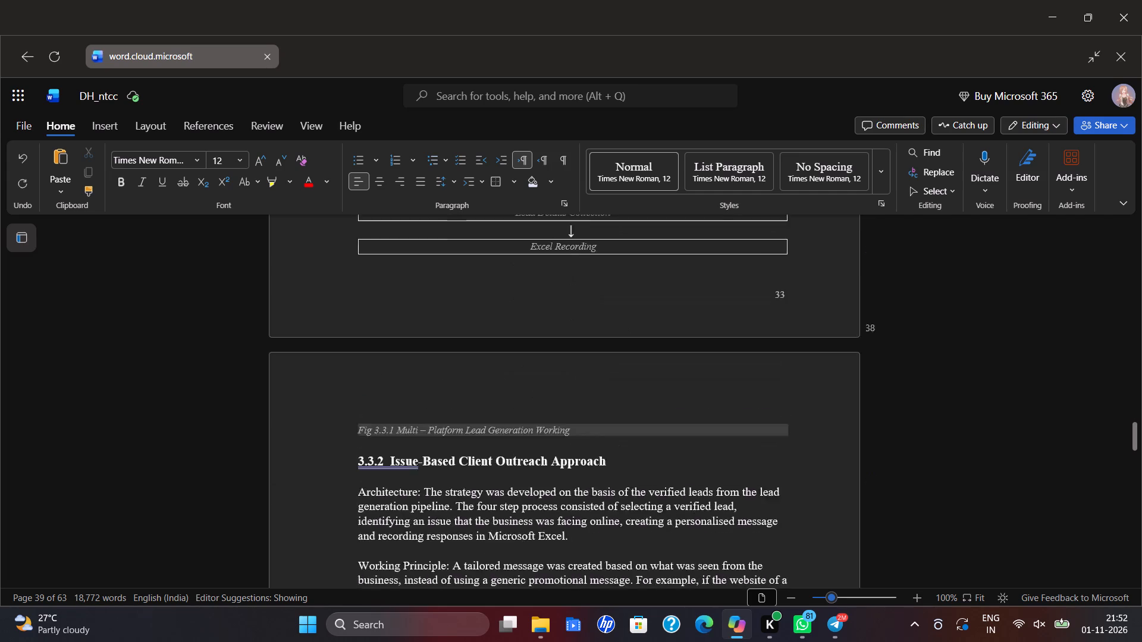
scroll(583, 408, down, 14)
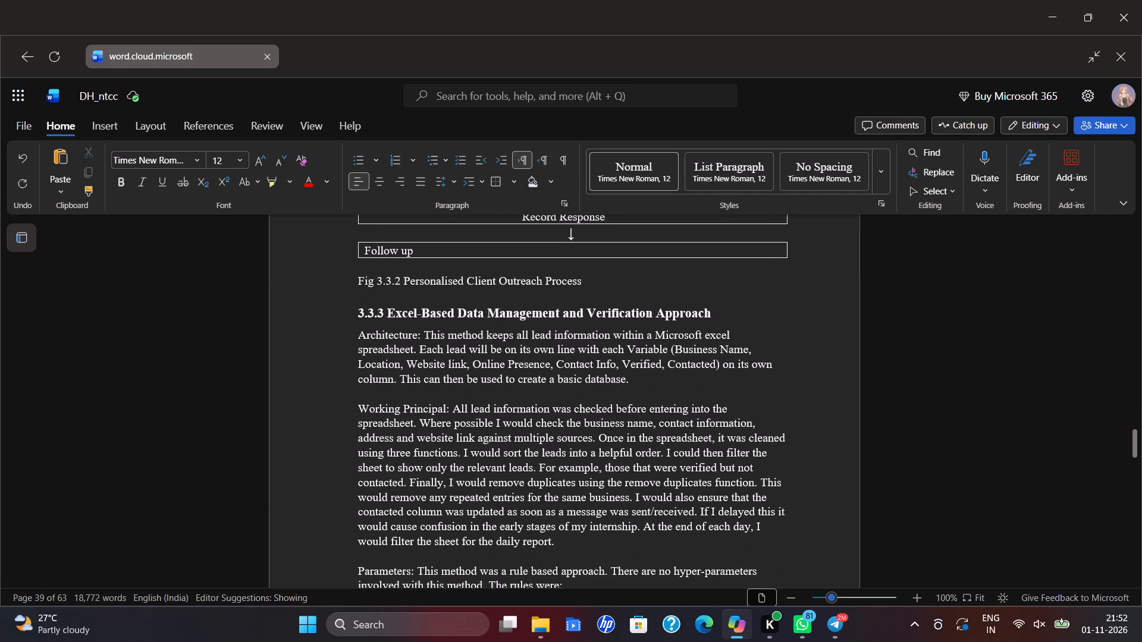
scroll(582, 412, up, 5)
scroll(582, 412, down, 4)
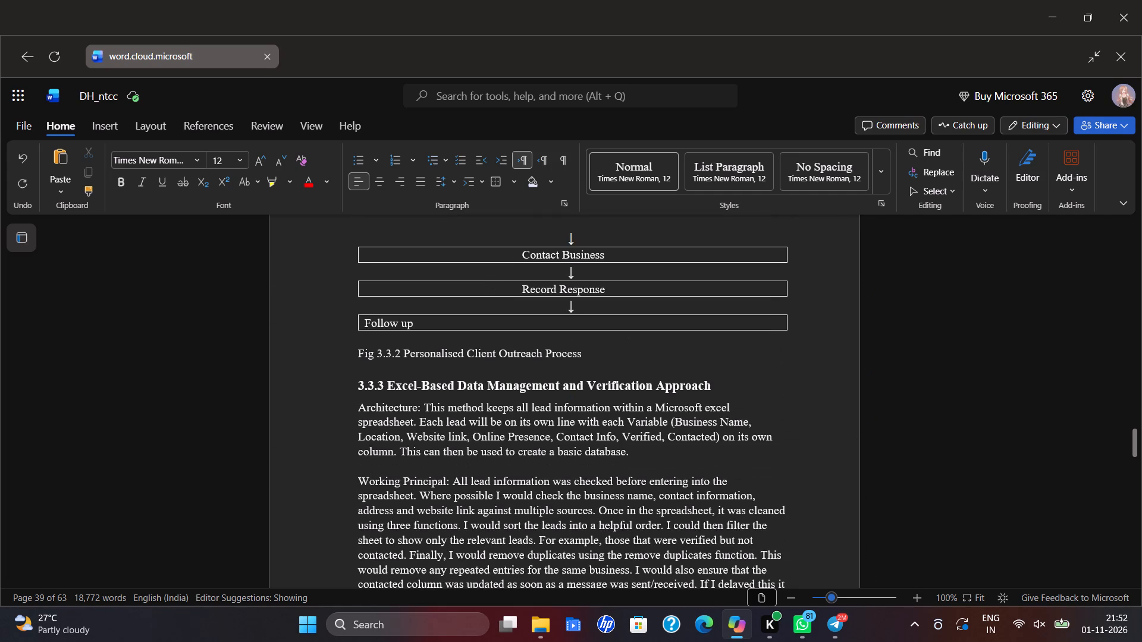
click(366, 319)
key(space)
key(space)
key(space)
key(space)
key(space)
key(space)
key(space)
key(space)
key(space)
key(space)
key(space)
key(space)
key(space)
key(space)
key(space)
key(space)
key(space)
key(space)
key(space)
key(space)
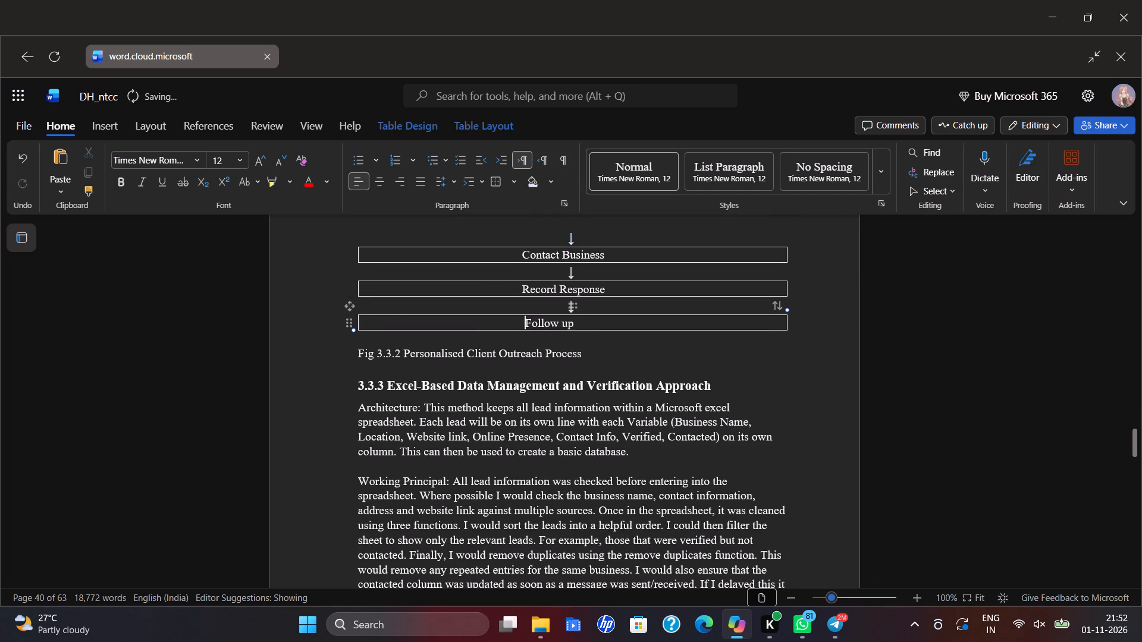
key(space)
Remove the blank lines between the five parameter rules in section 3.3.3, from Record Structure to Reporting.
scroll(374, 323, up, 3)
scroll(374, 323, down, 3)
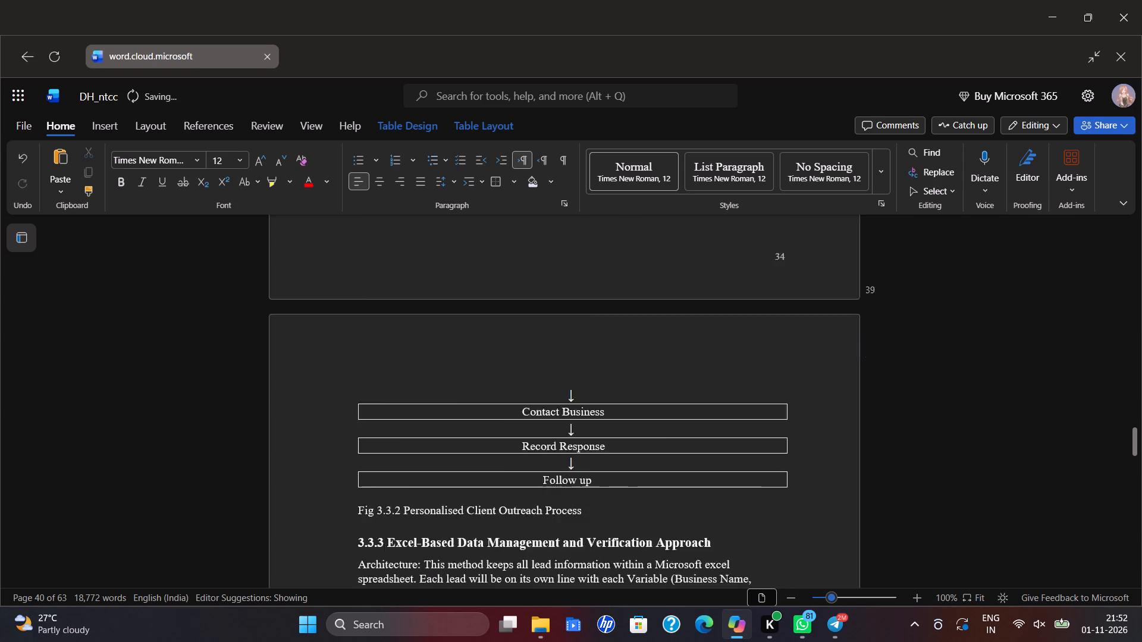
scroll(374, 325, down, 1)
scroll(373, 298, up, 1)
scroll(373, 298, down, 3)
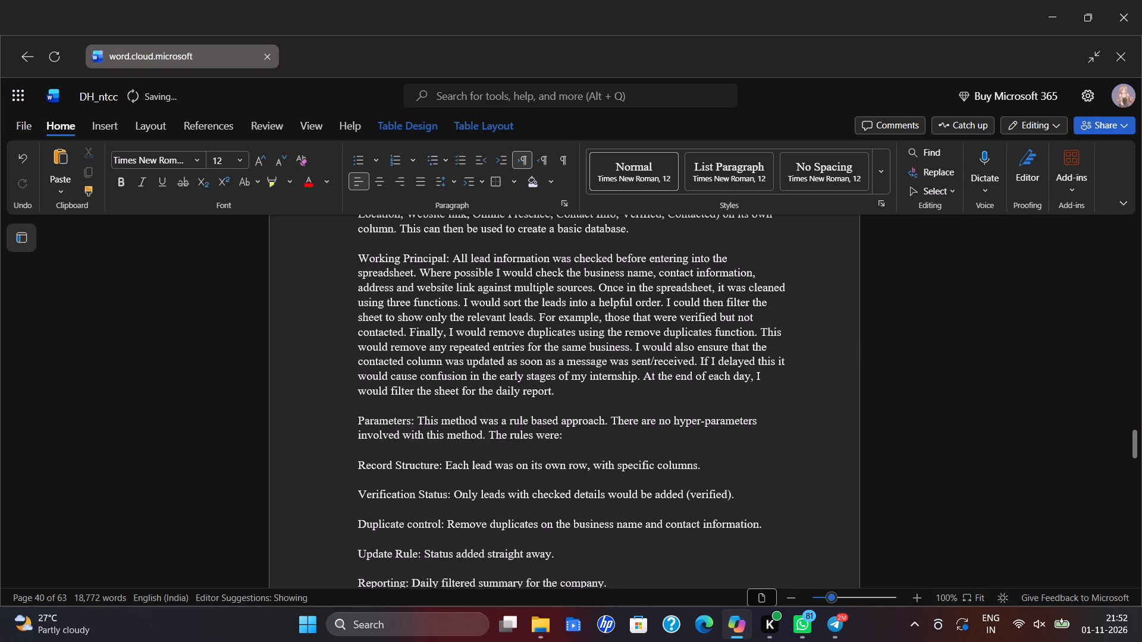
scroll(373, 298, down, 2)
scroll(437, 368, up, 2)
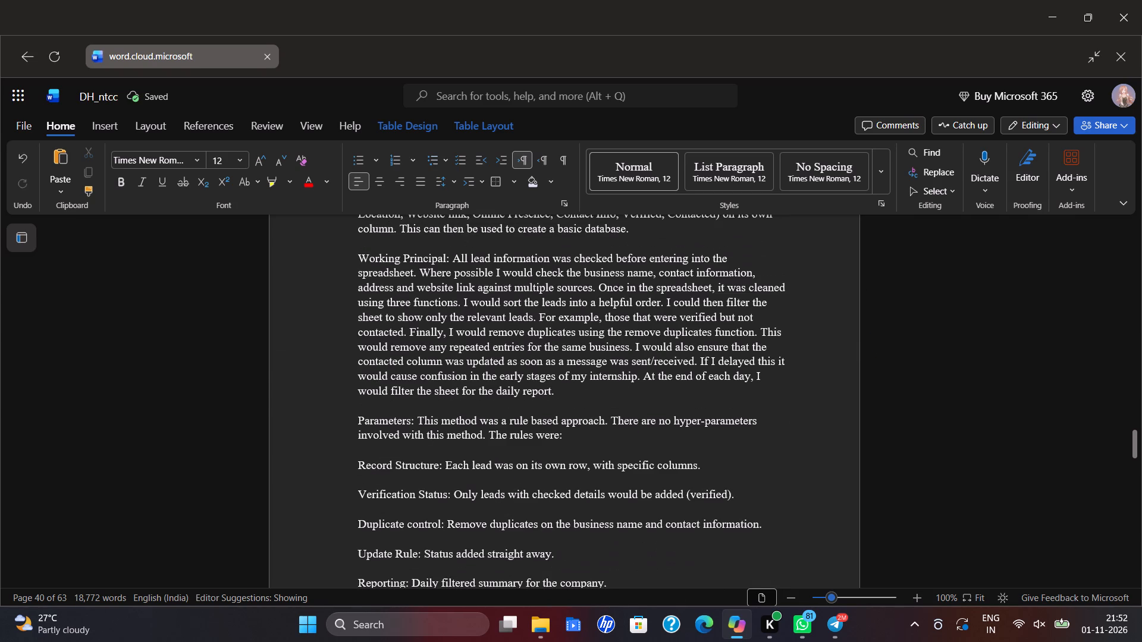
click(387, 480)
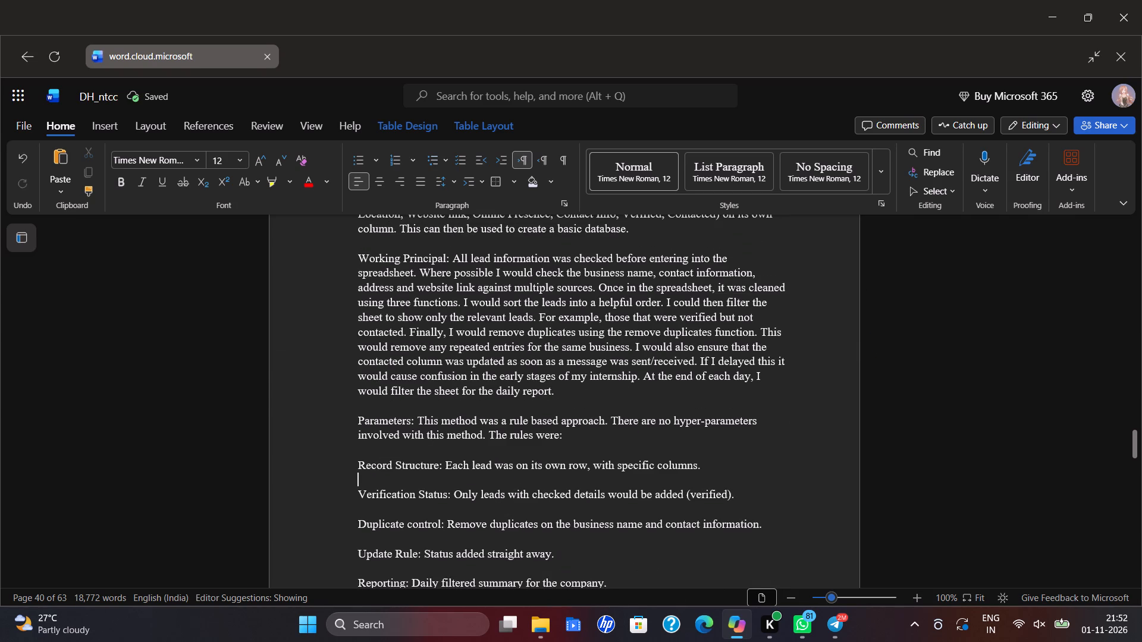
key(BackSpace)
click(389, 491)
key(BackSpace)
click(392, 512)
key(BackSpace)
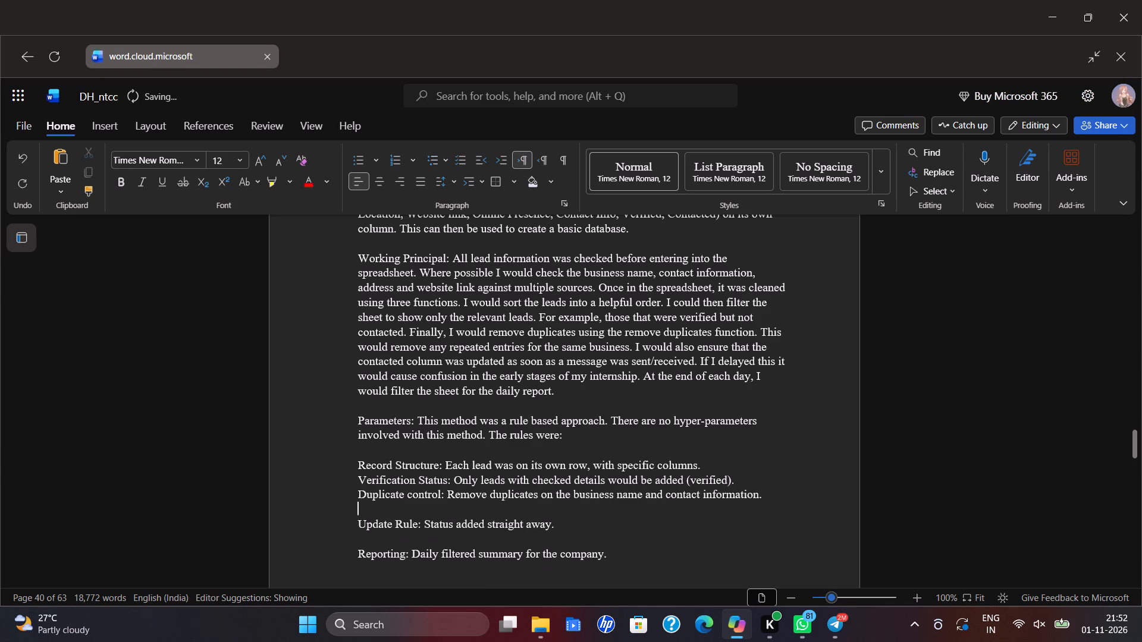
click(390, 522)
key(BackSpace)
Format the five parameter rules in section 3.3.3, from Record Structure to Reporting, as a bulleted list.
drag(337, 461, 414, 499)
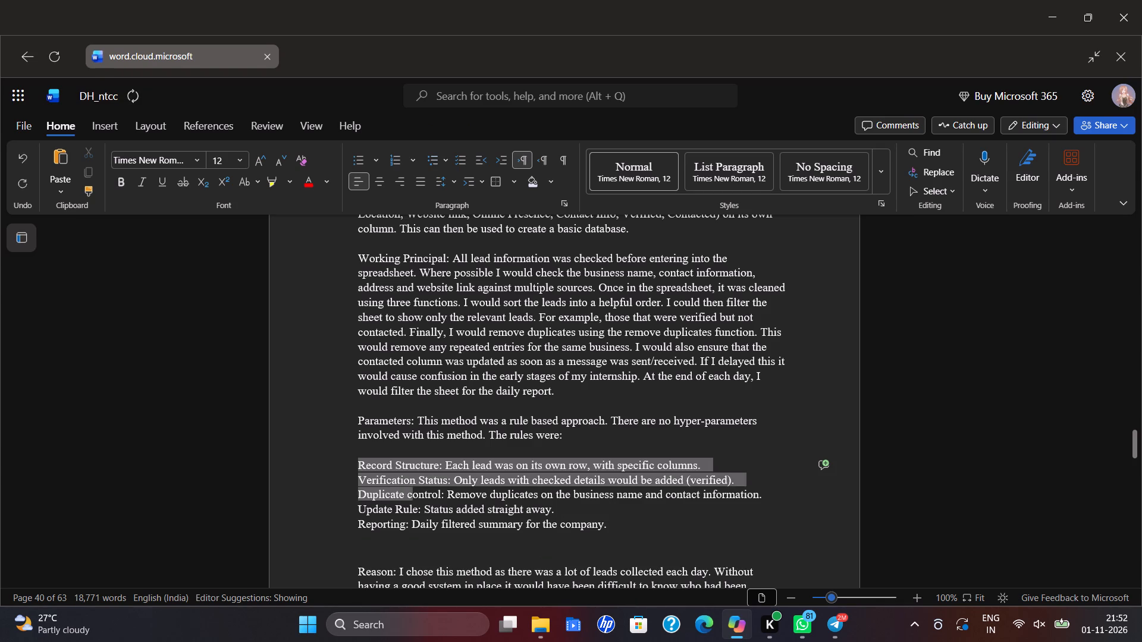
drag(414, 499, 657, 520)
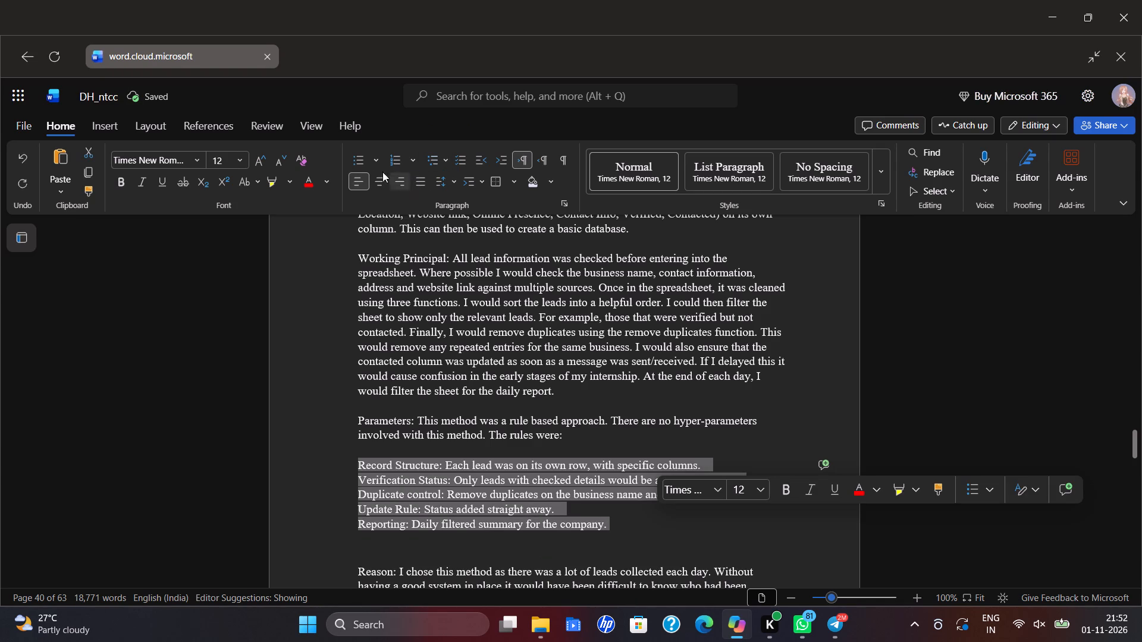
click(362, 158)
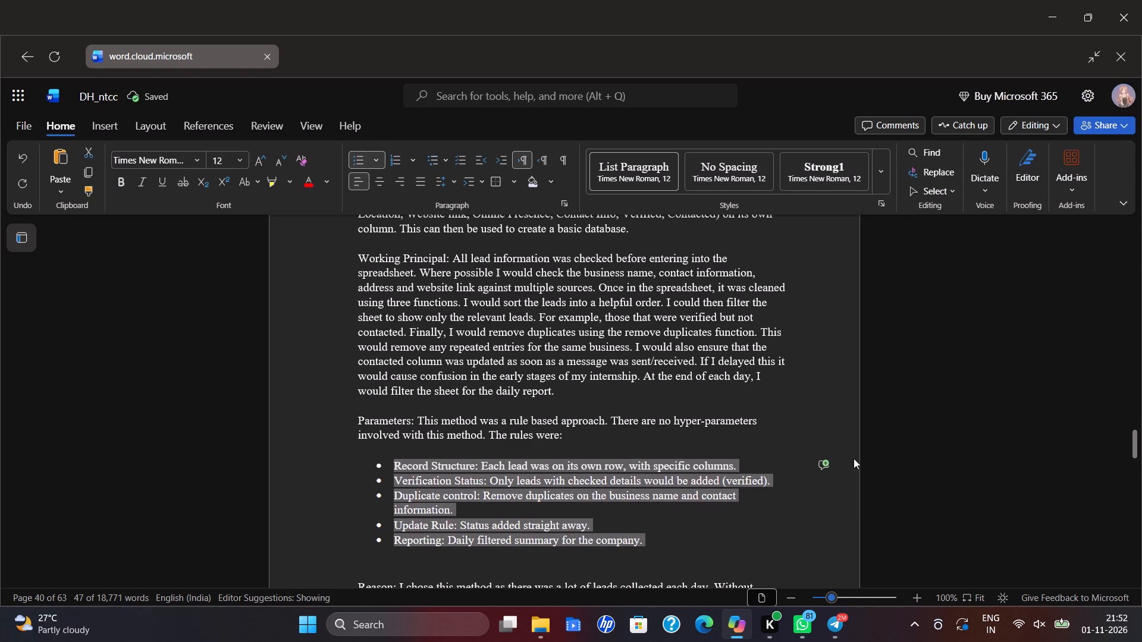
click(867, 458)
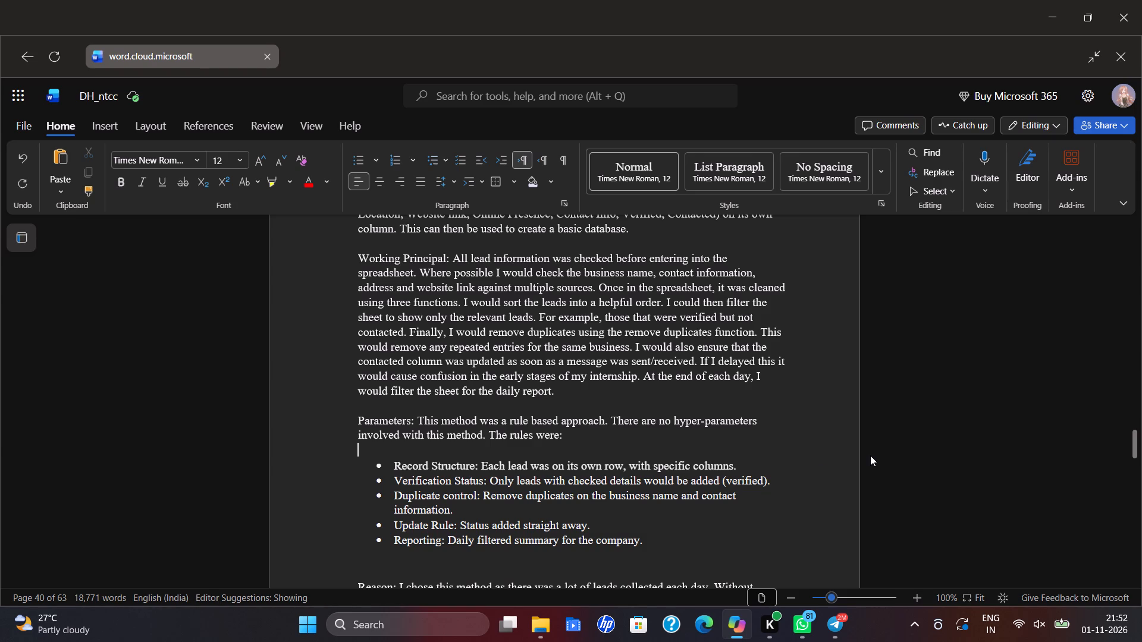
Examine section 3.3.3 down to its figure placeholder and compare it with the 3.3.2 flowchart layout.
scroll(746, 391, down, 2)
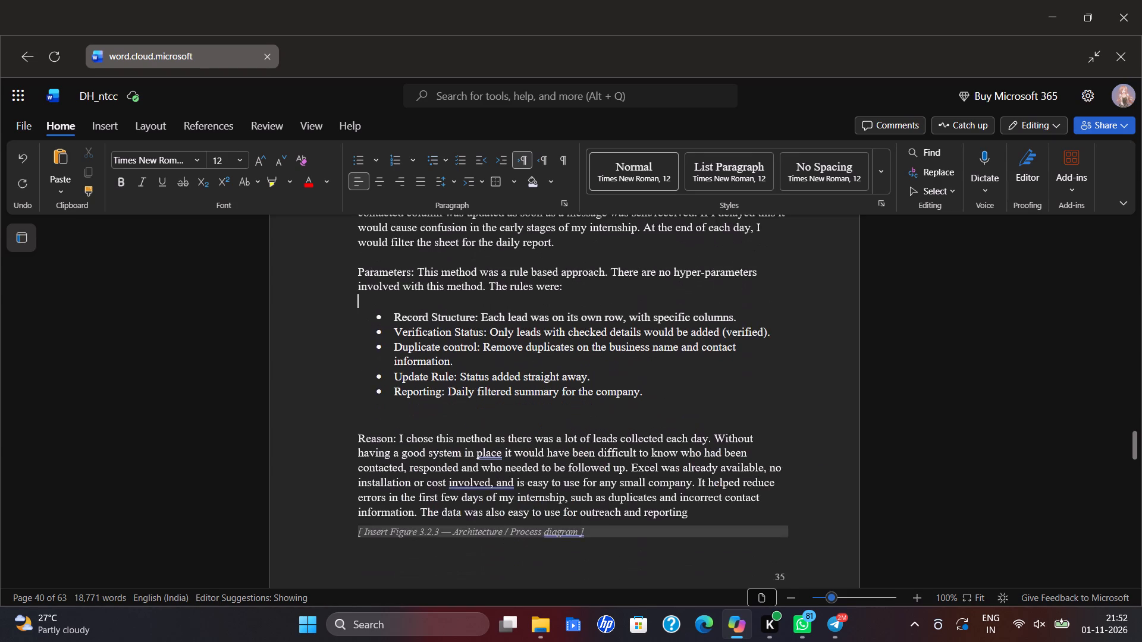
scroll(731, 413, down, 3)
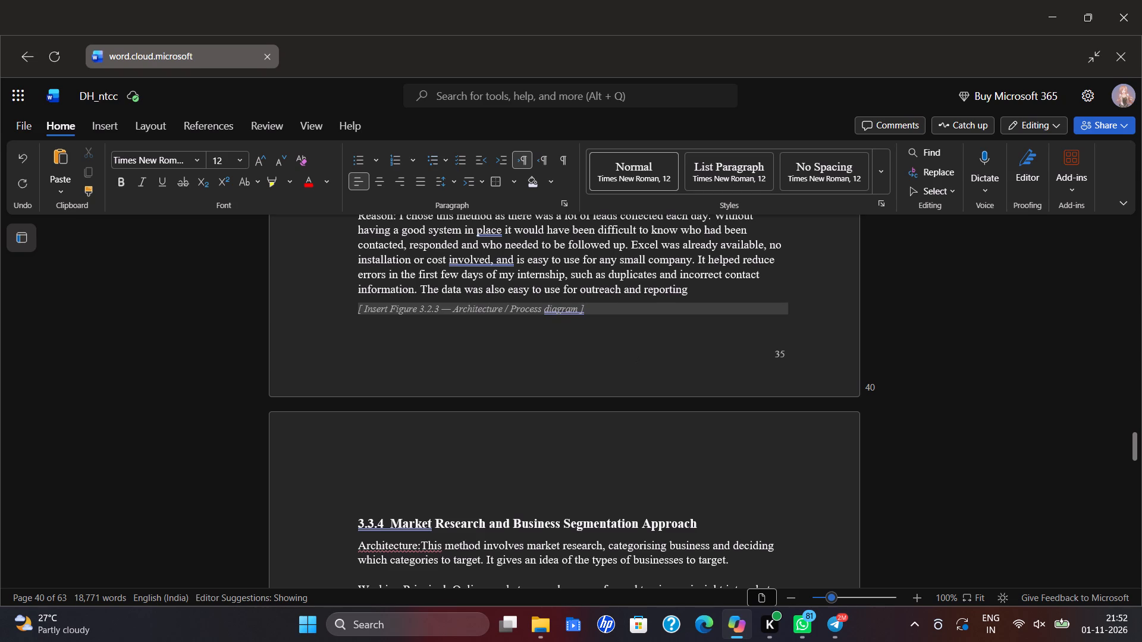
scroll(604, 313, up, 2)
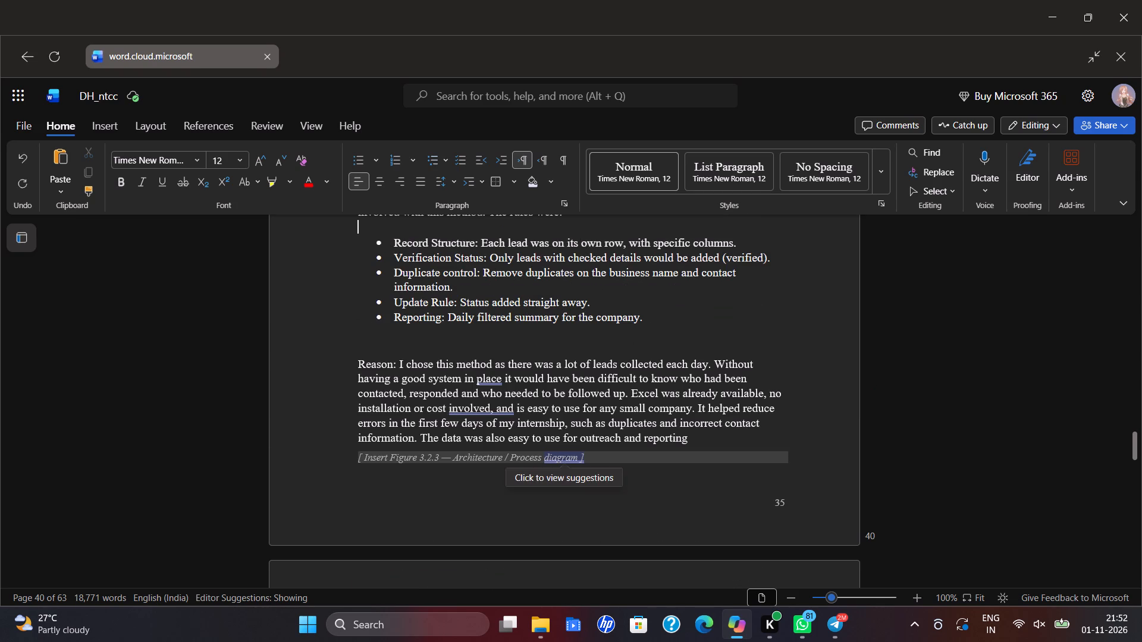
scroll(573, 461, up, 6)
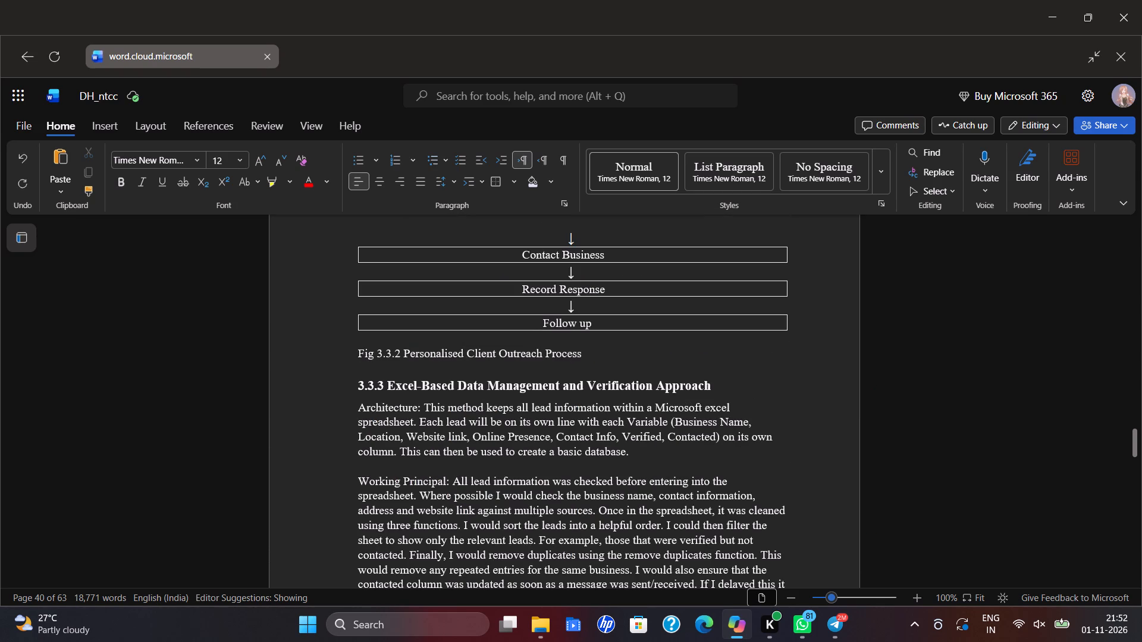
scroll(692, 432, up, 2)
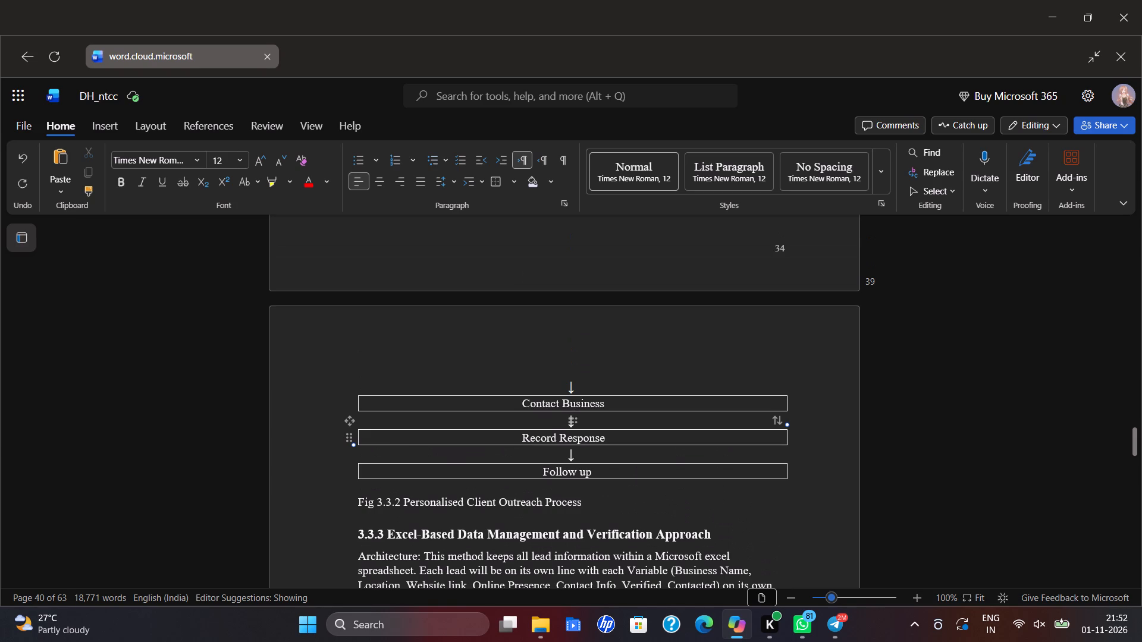
scroll(692, 432, up, 3)
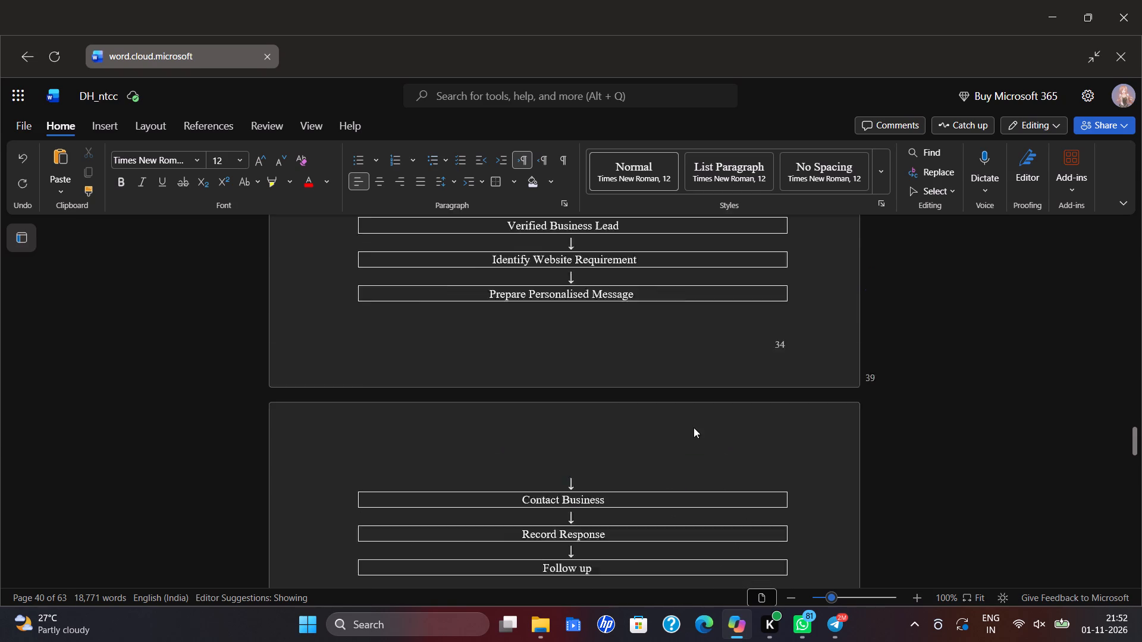
scroll(694, 427, up, 2)
scroll(695, 427, down, 6)
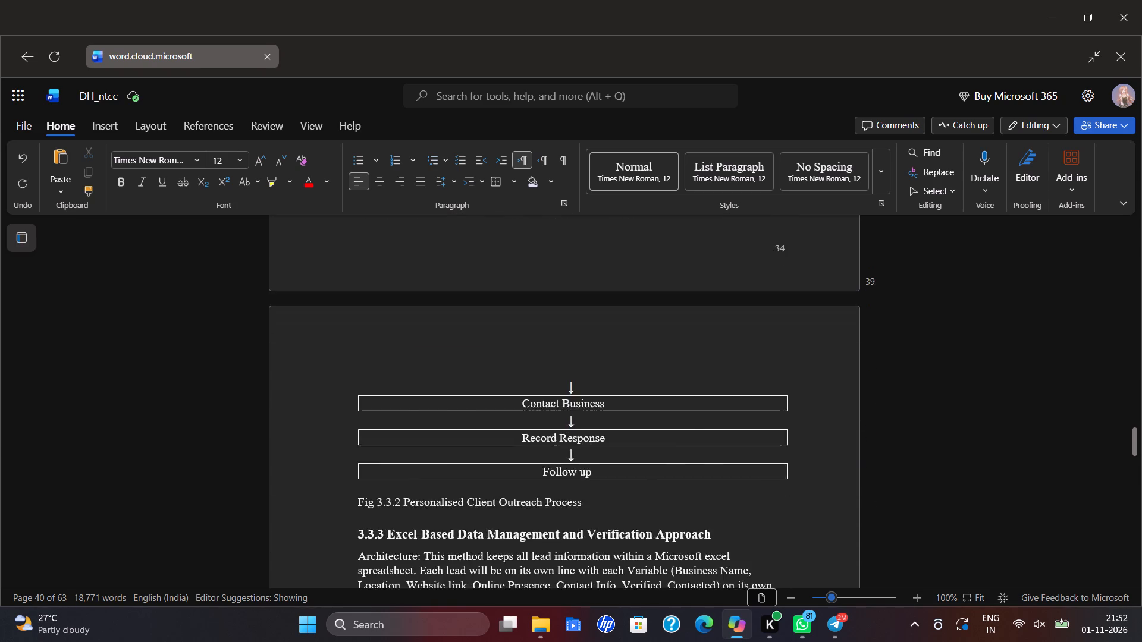
scroll(692, 432, down, 1)
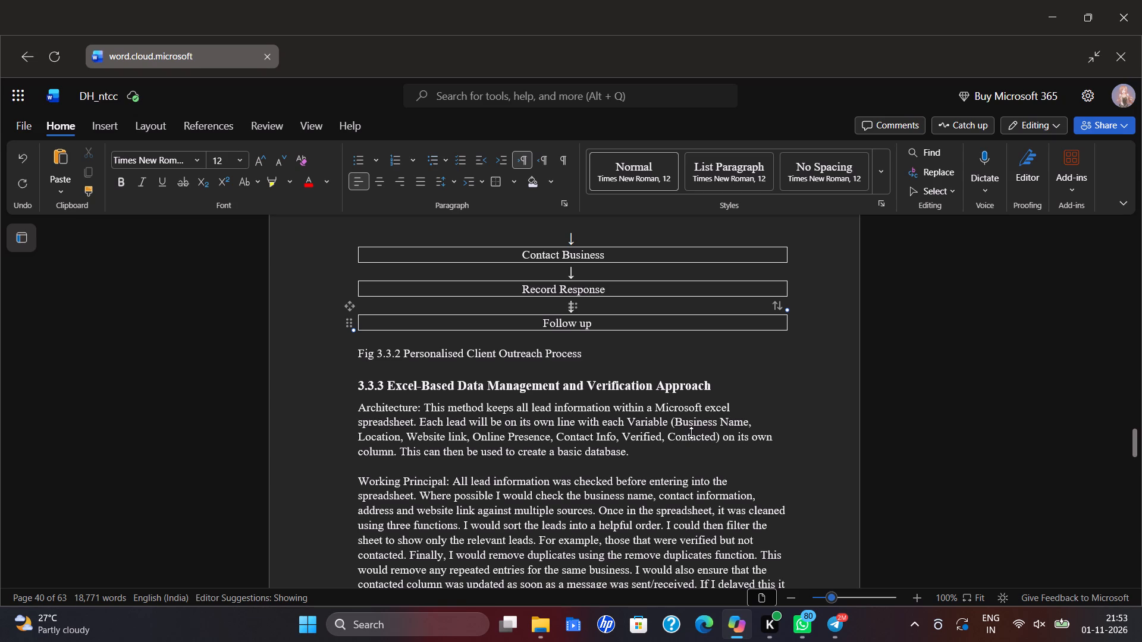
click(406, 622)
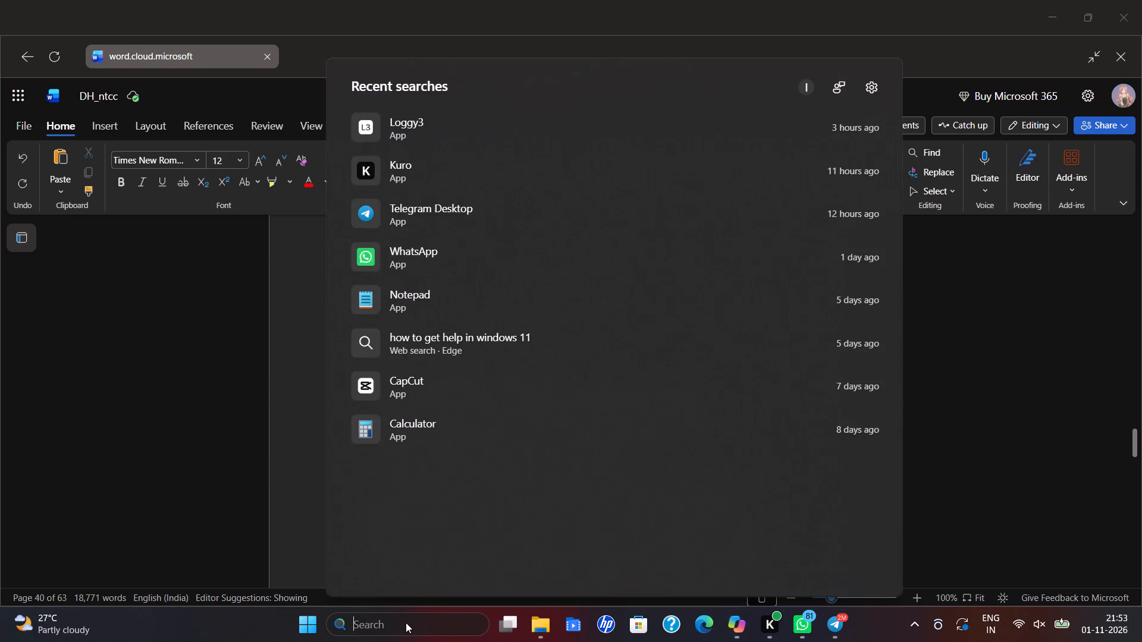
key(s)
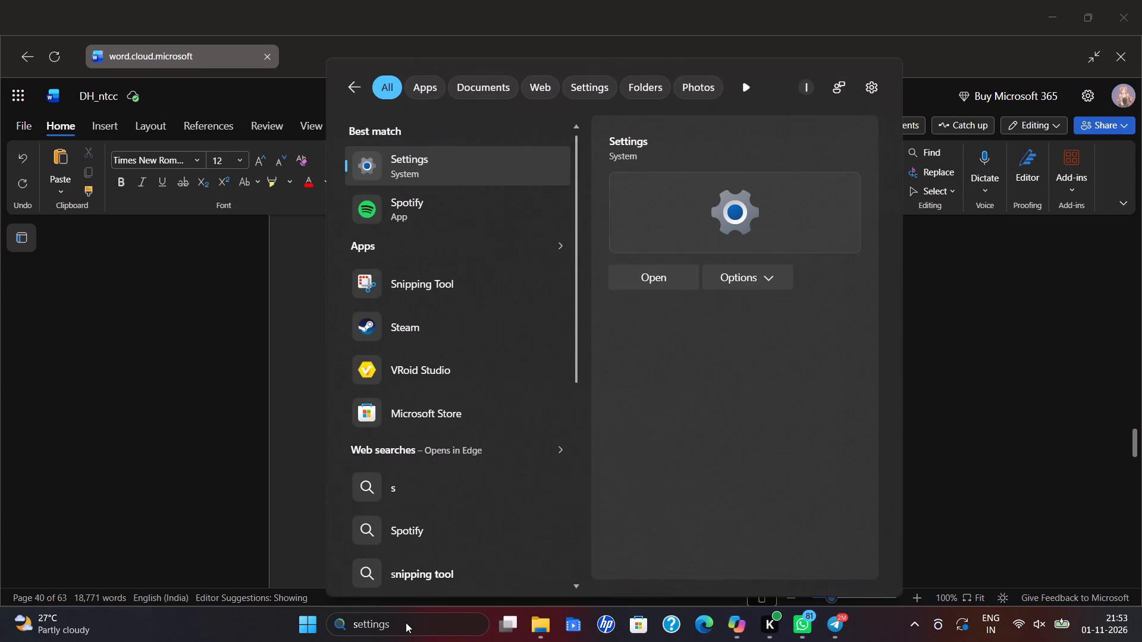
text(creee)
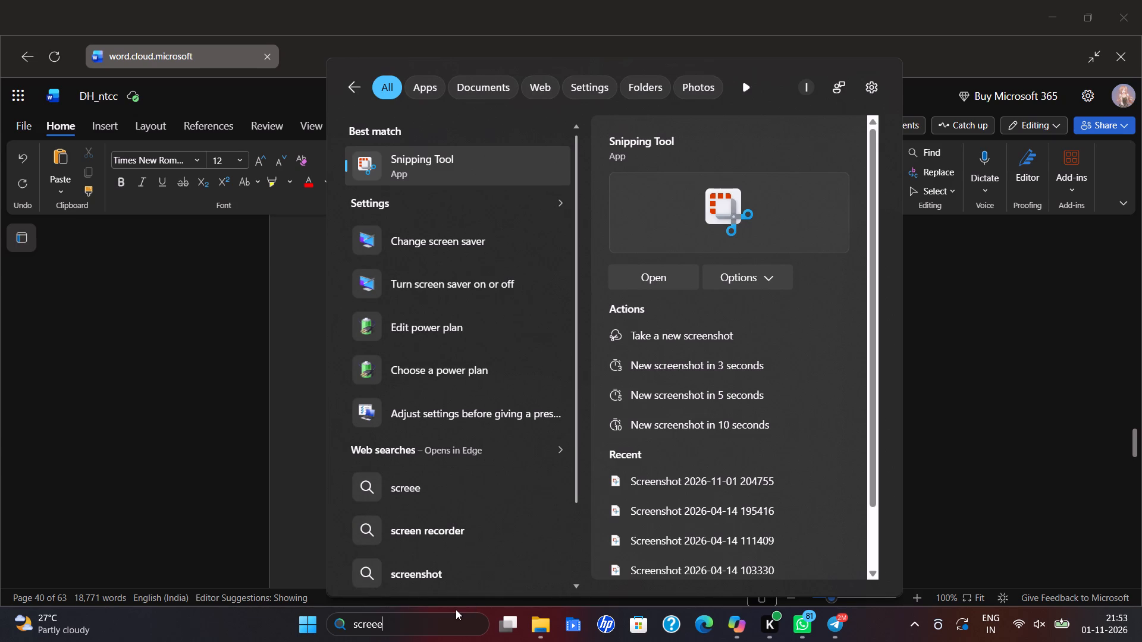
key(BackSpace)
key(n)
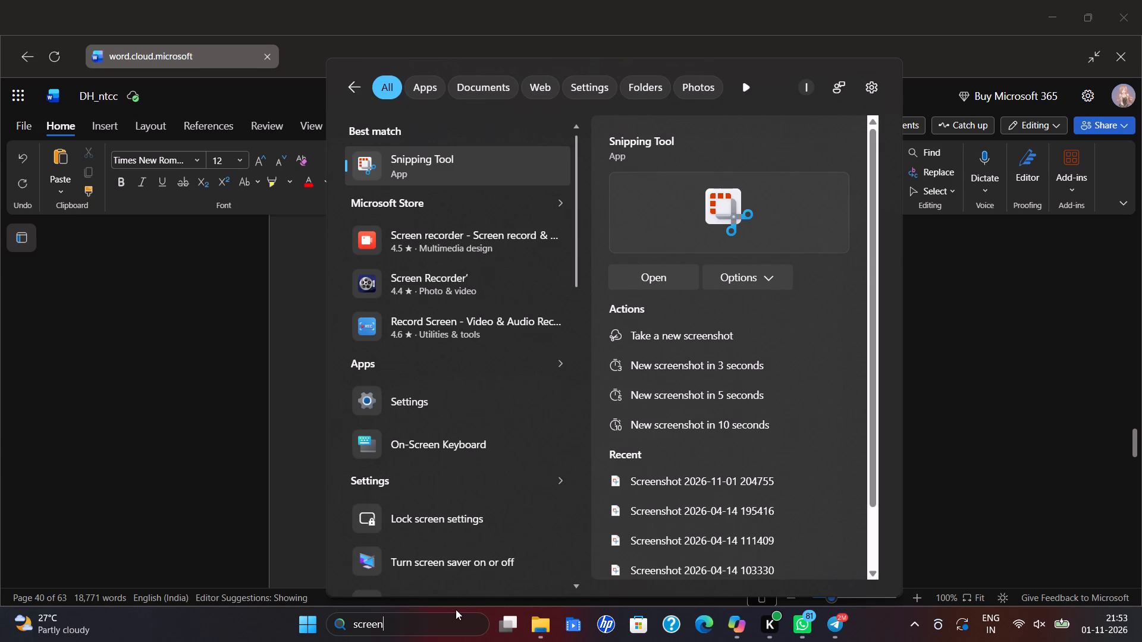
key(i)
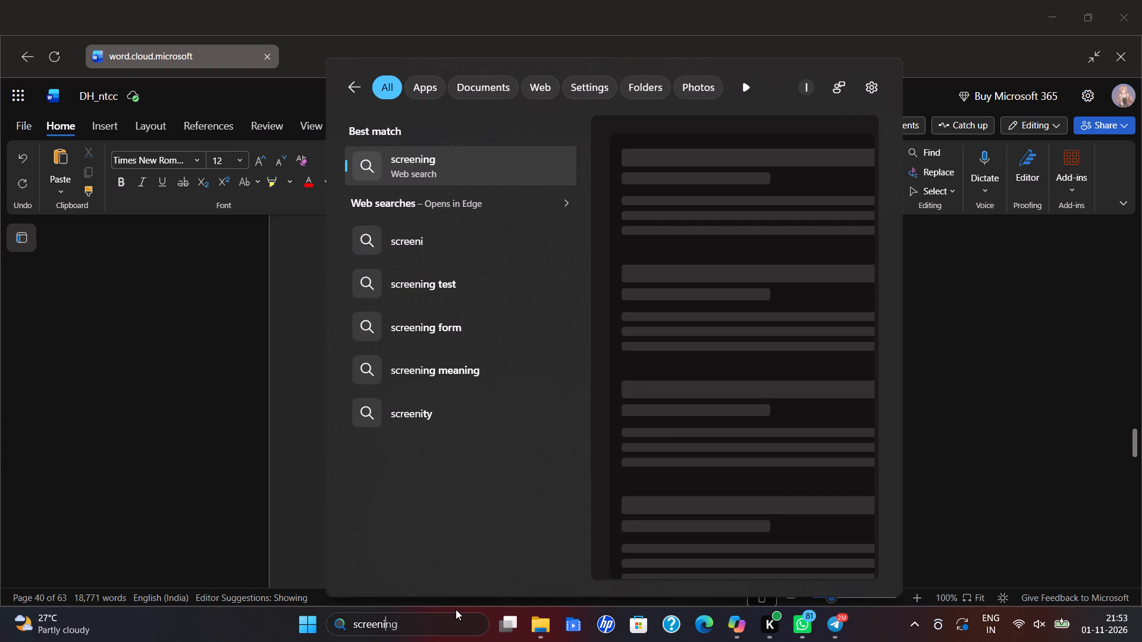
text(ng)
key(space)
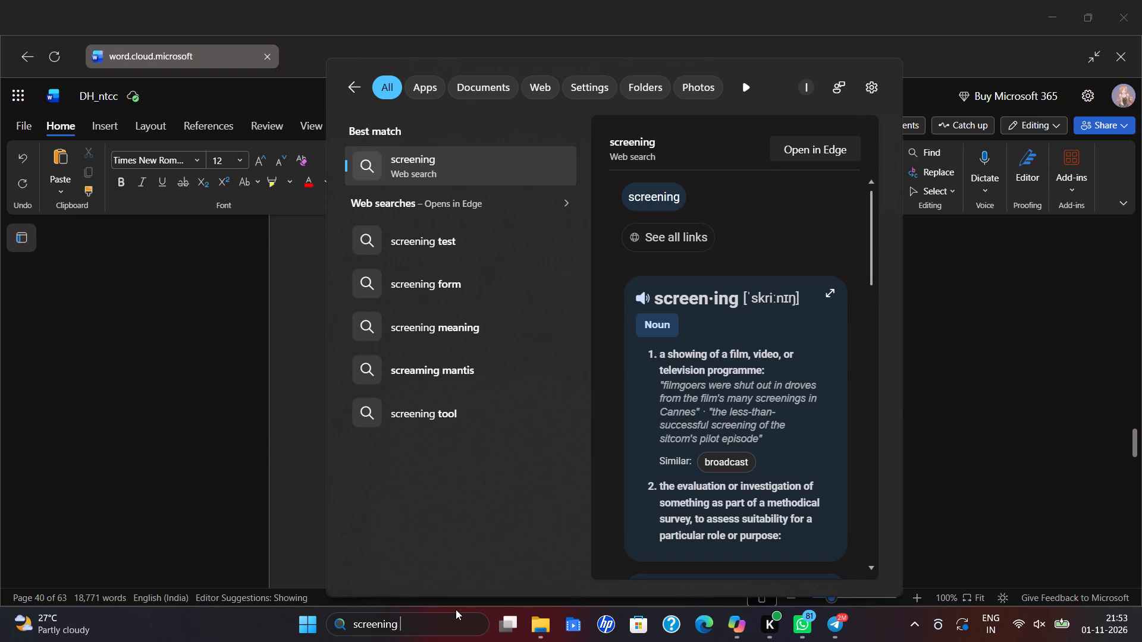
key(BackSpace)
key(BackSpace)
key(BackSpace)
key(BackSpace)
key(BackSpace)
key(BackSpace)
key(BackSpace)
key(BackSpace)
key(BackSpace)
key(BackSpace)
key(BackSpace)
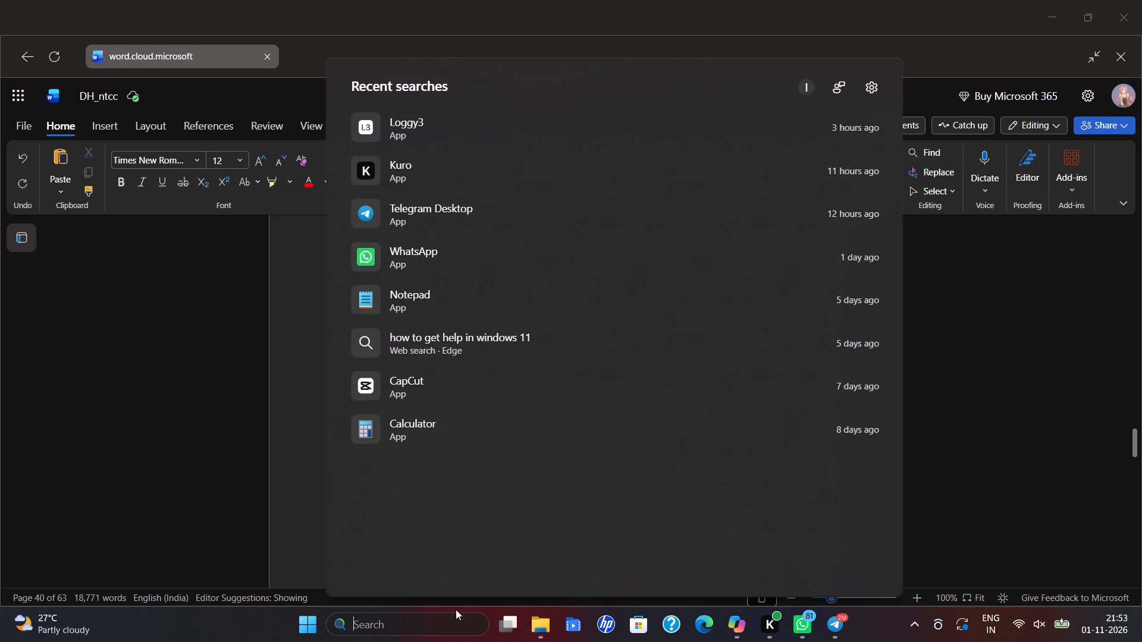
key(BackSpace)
Switch to Windows Settings and look through the categories on the System page.
text(se)
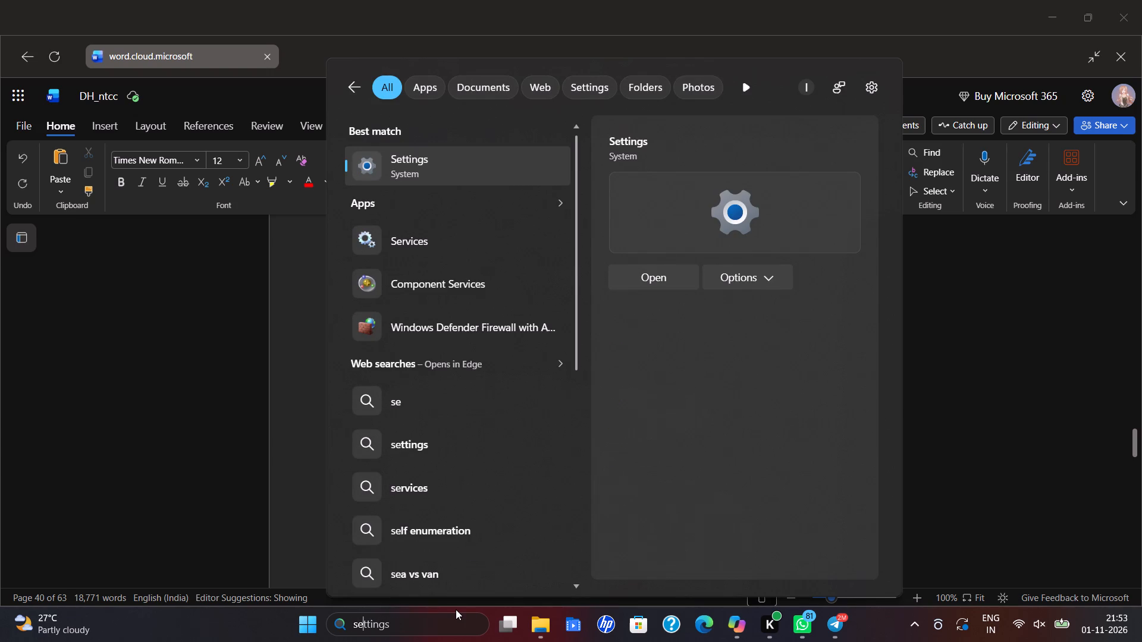
click(673, 267)
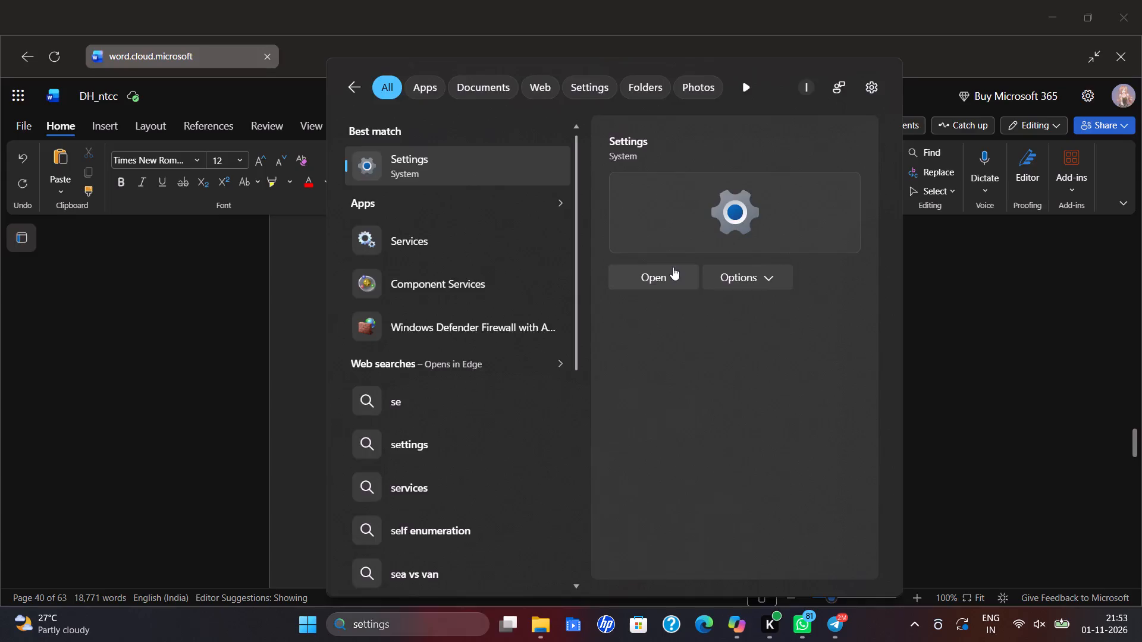
scroll(382, 306, down, 4)
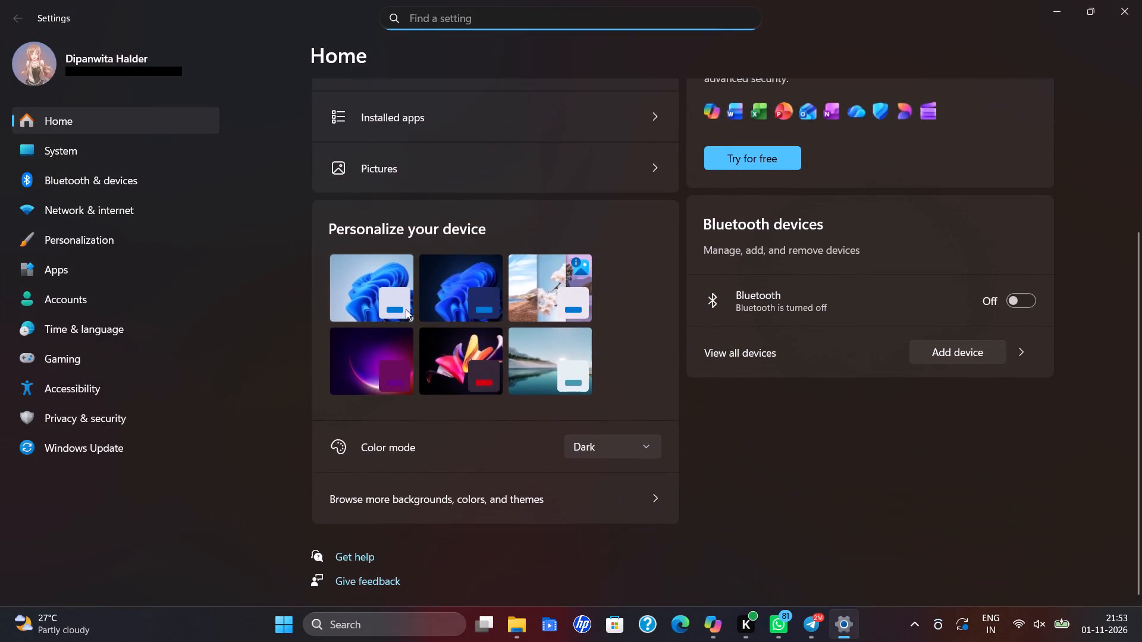
scroll(729, 391, up, 3)
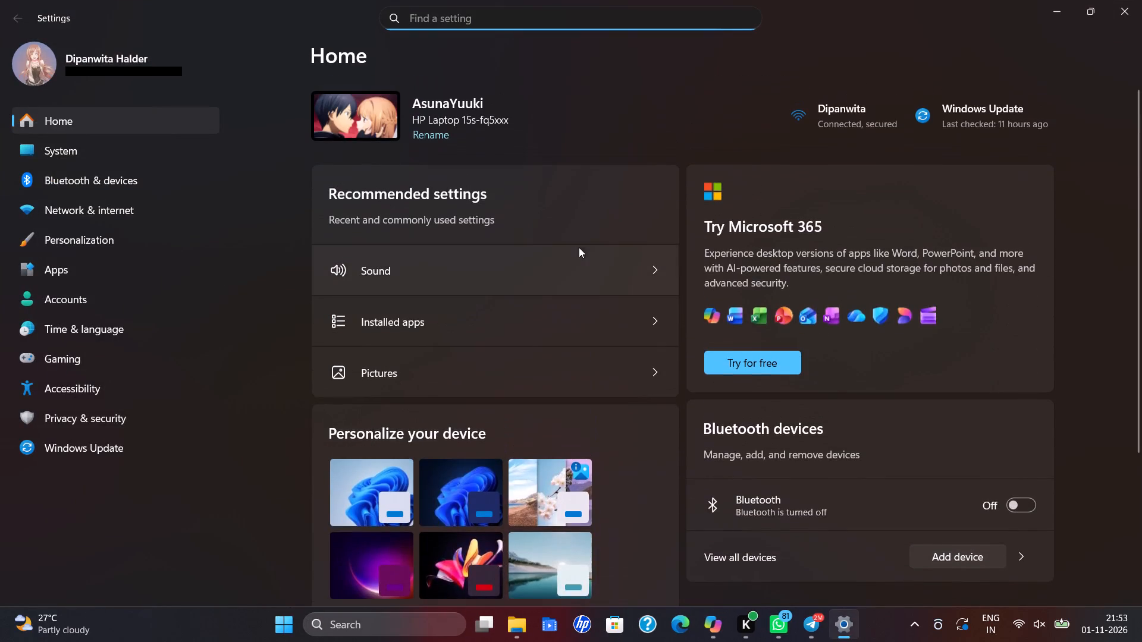
click(85, 150)
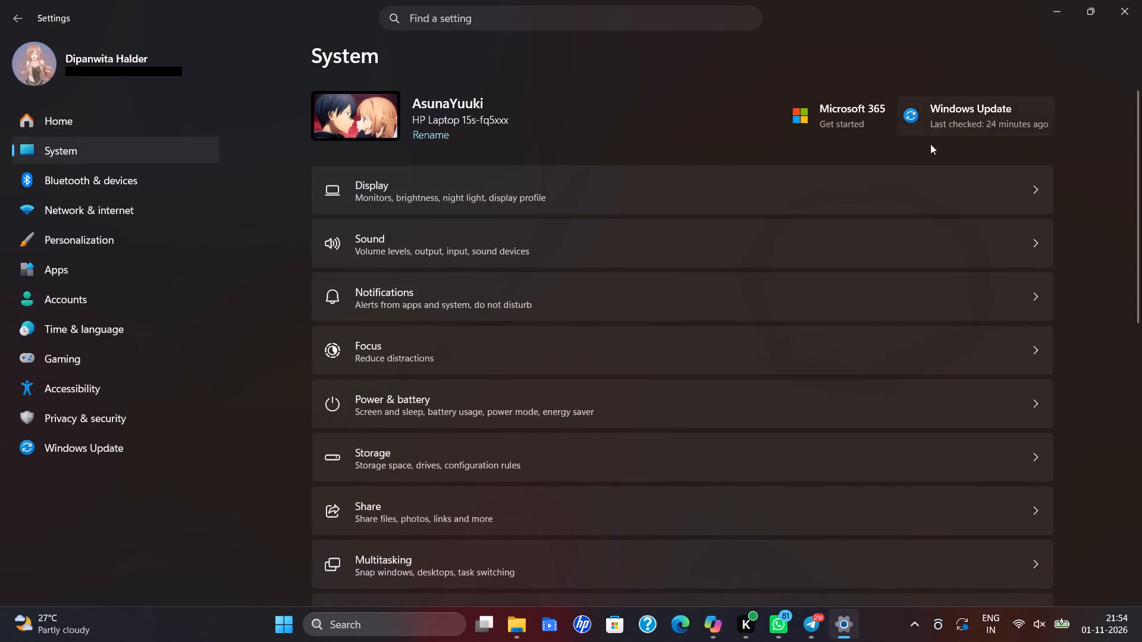
scroll(905, 155, down, 2)
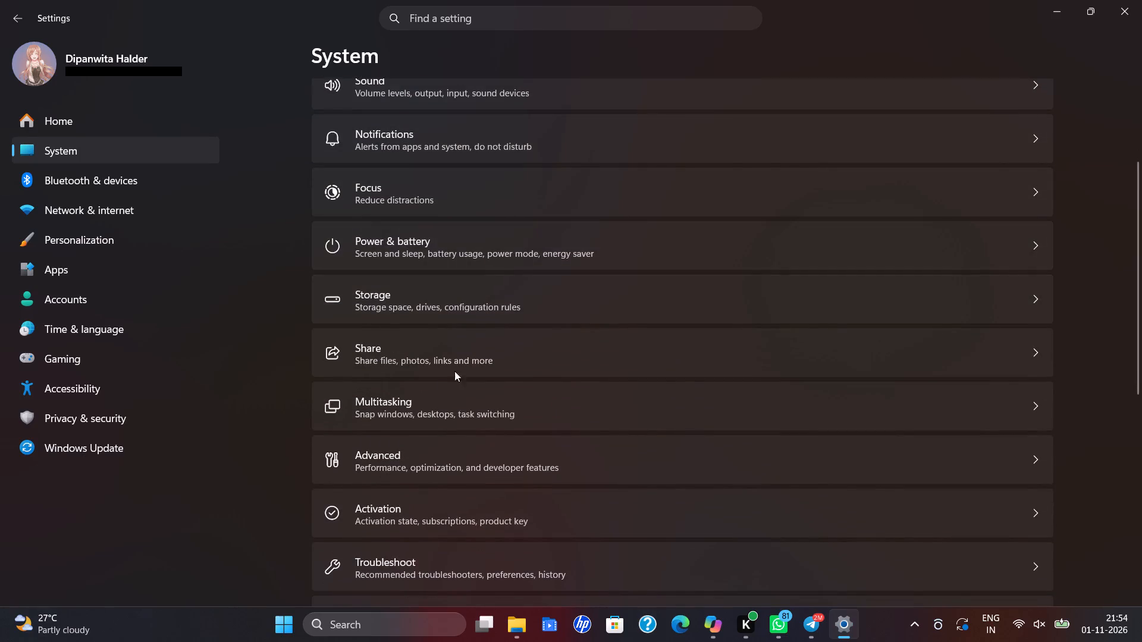
scroll(442, 393, down, 2)
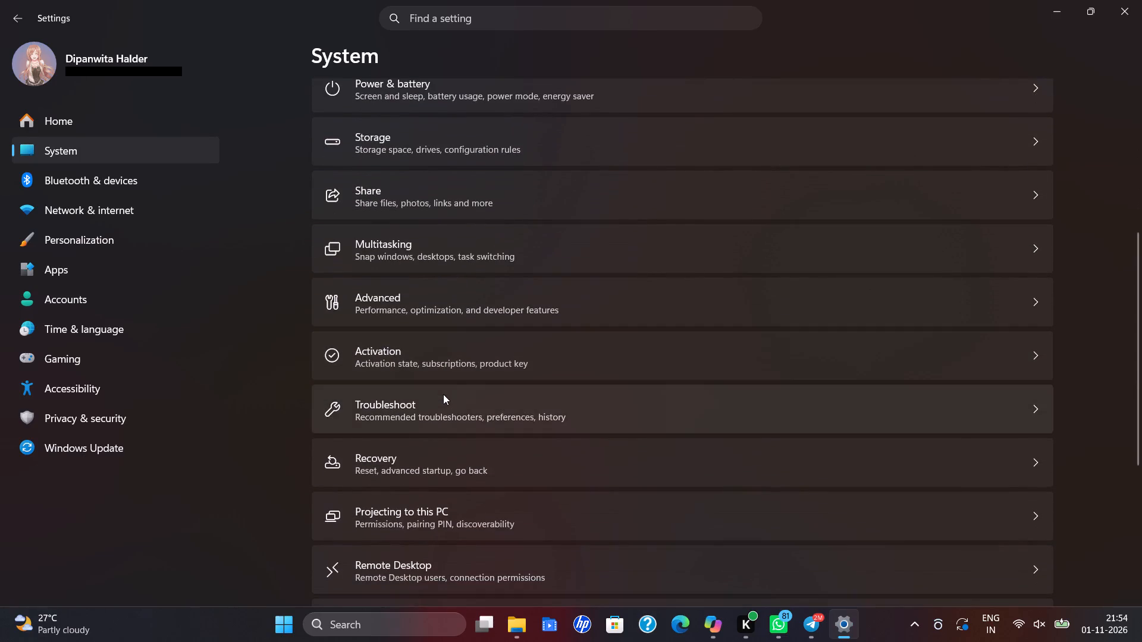
scroll(443, 396, down, 2)
scroll(450, 449, down, 2)
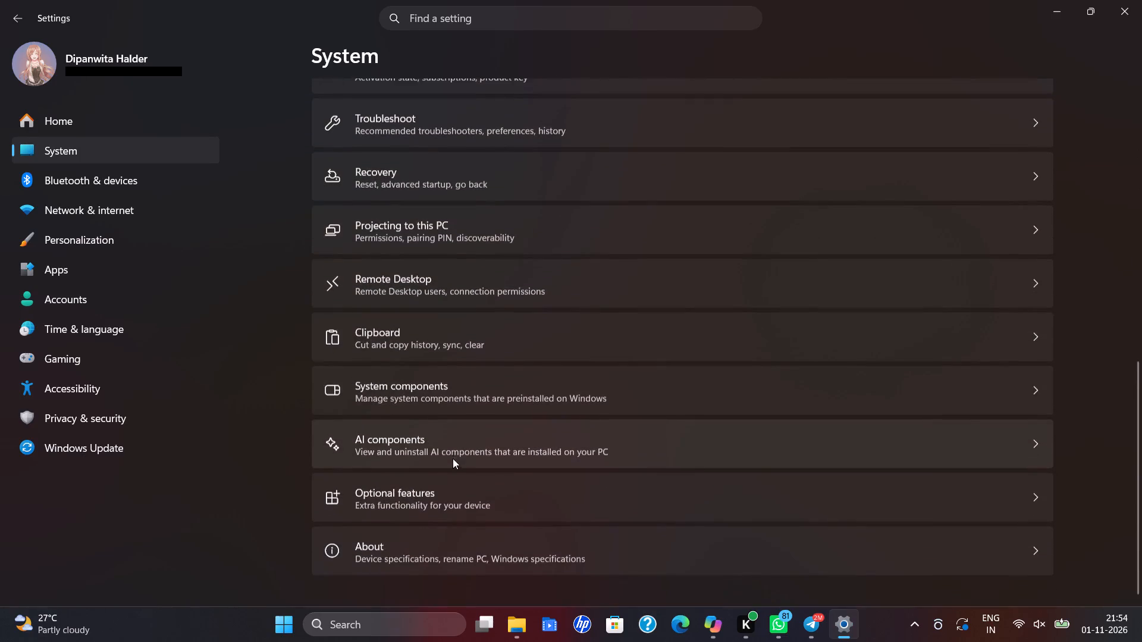
scroll(449, 443, up, 4)
scroll(462, 362, up, 4)
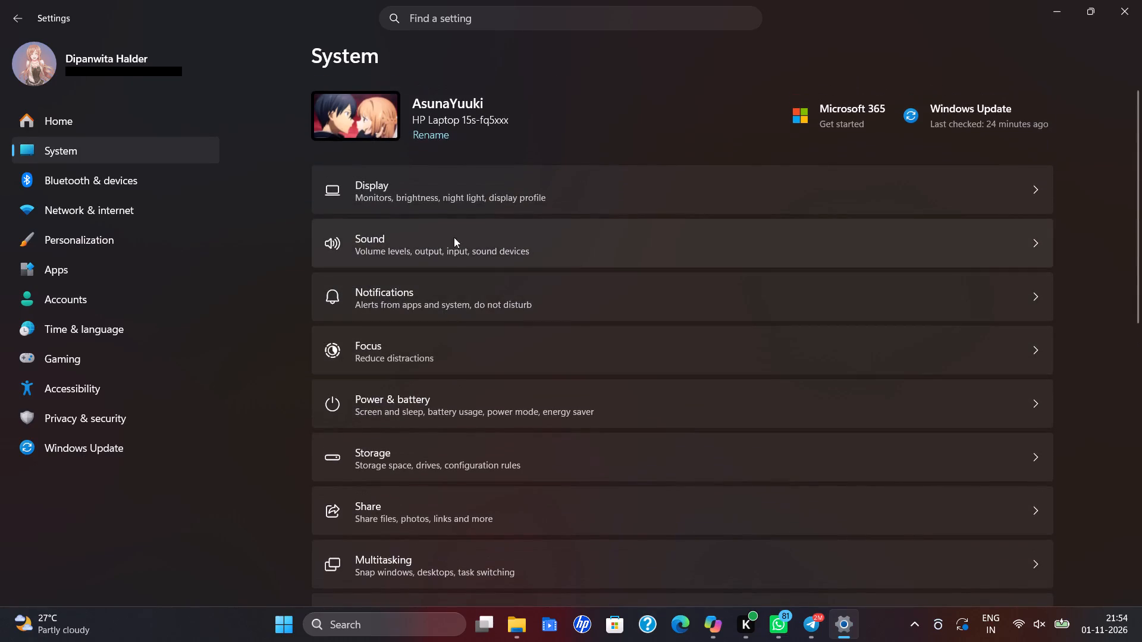
Look through the Display settings and open the Screen tint options.
click(462, 199)
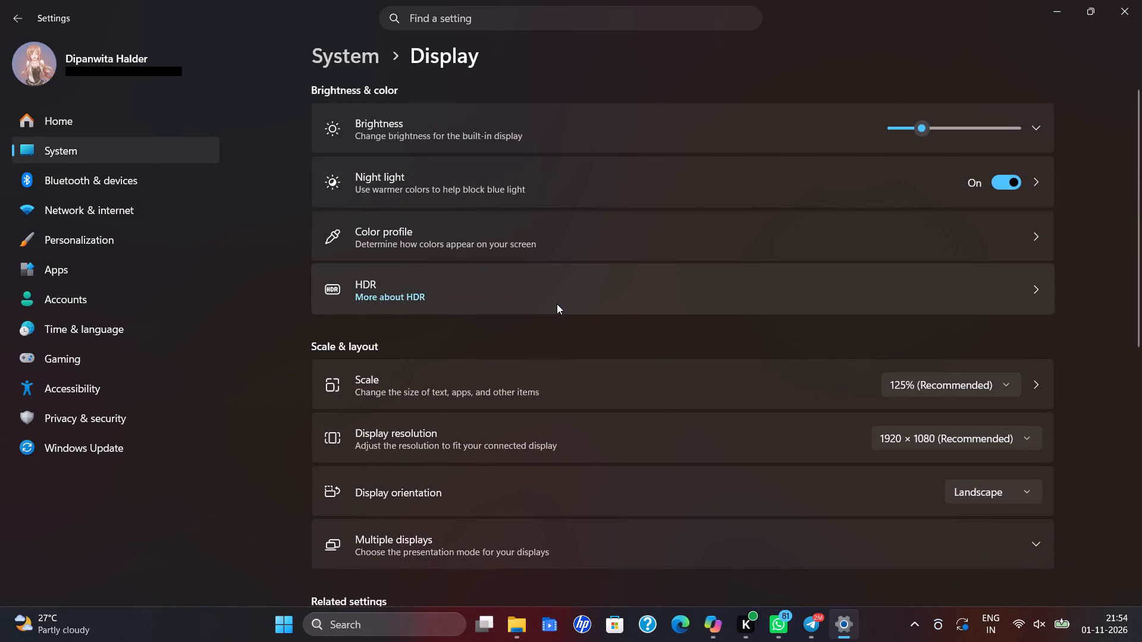
scroll(733, 314, down, 3)
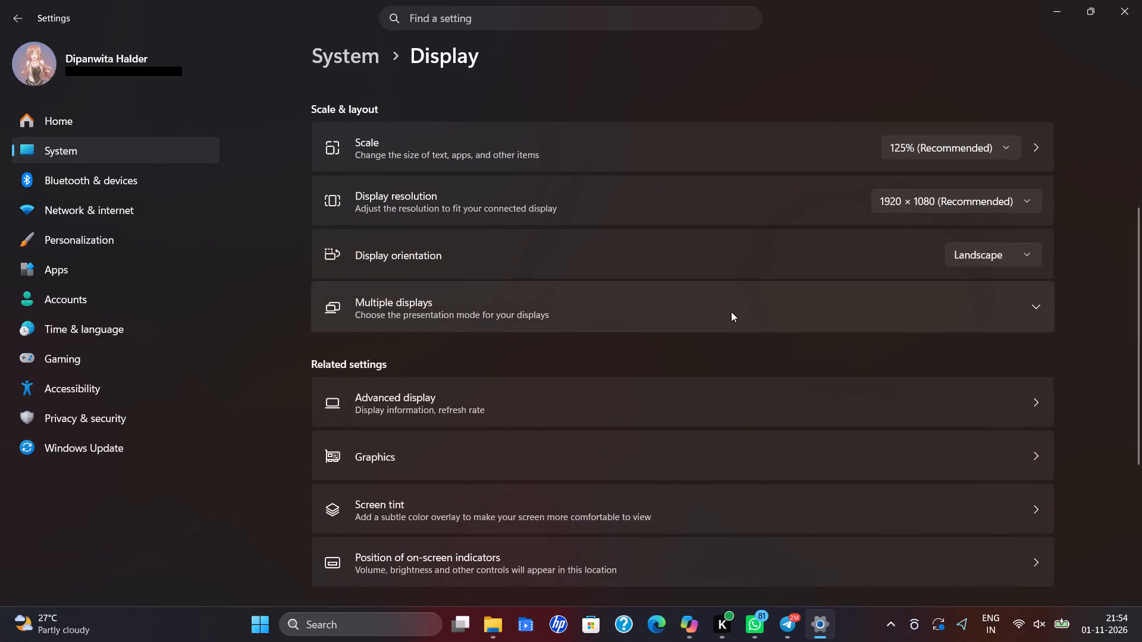
scroll(512, 393, down, 3)
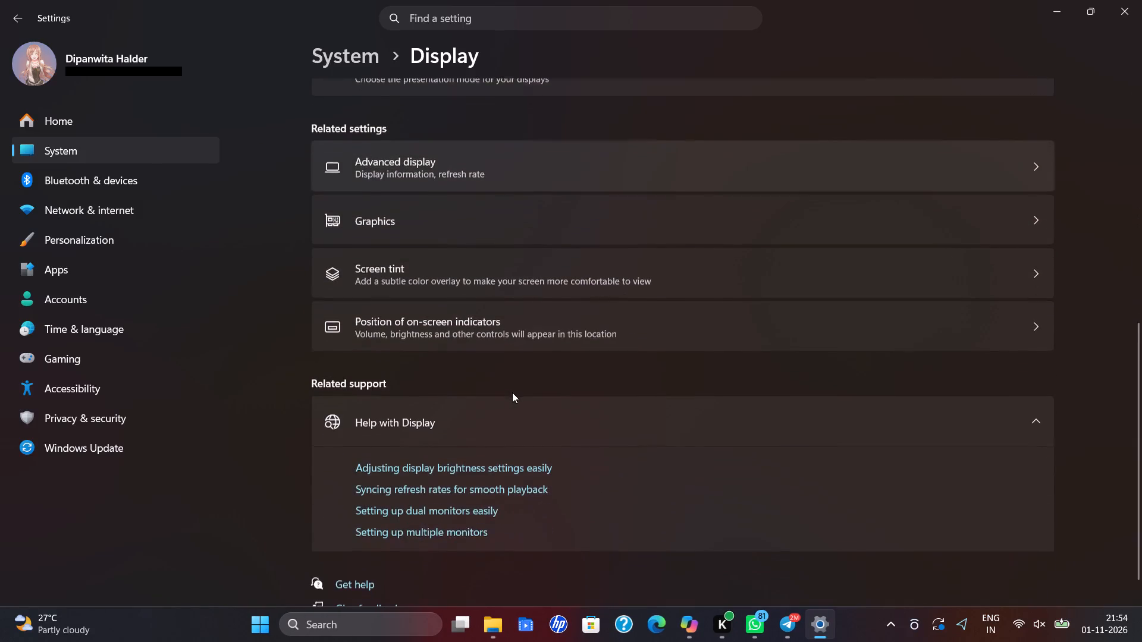
click(563, 286)
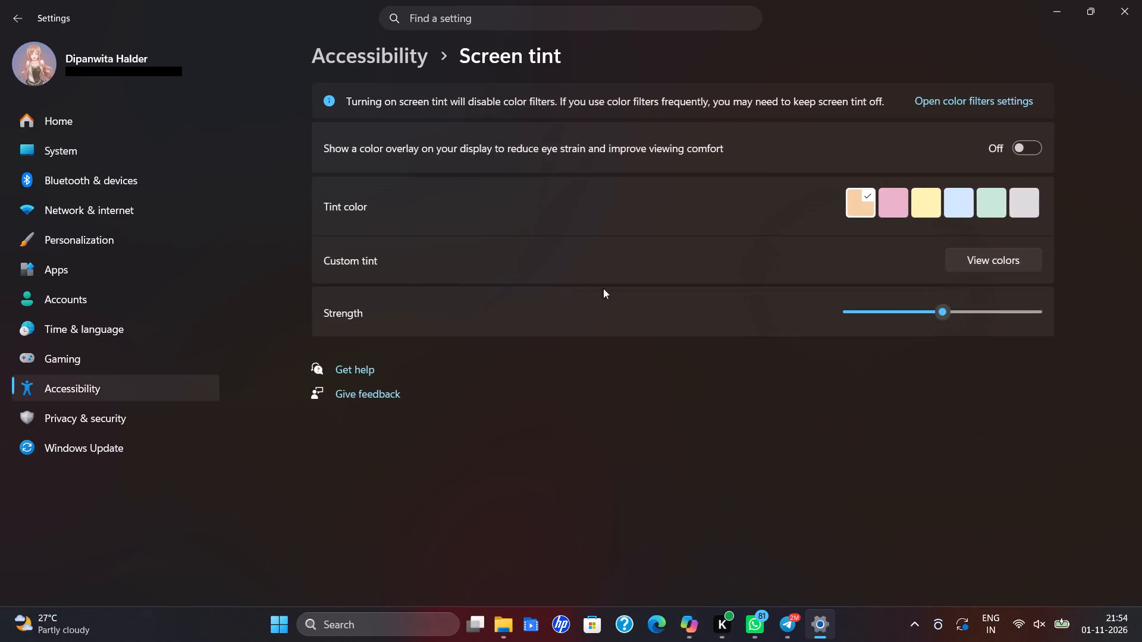
Look through the Accessibility categories, from Vision down to Interaction.
click(341, 64)
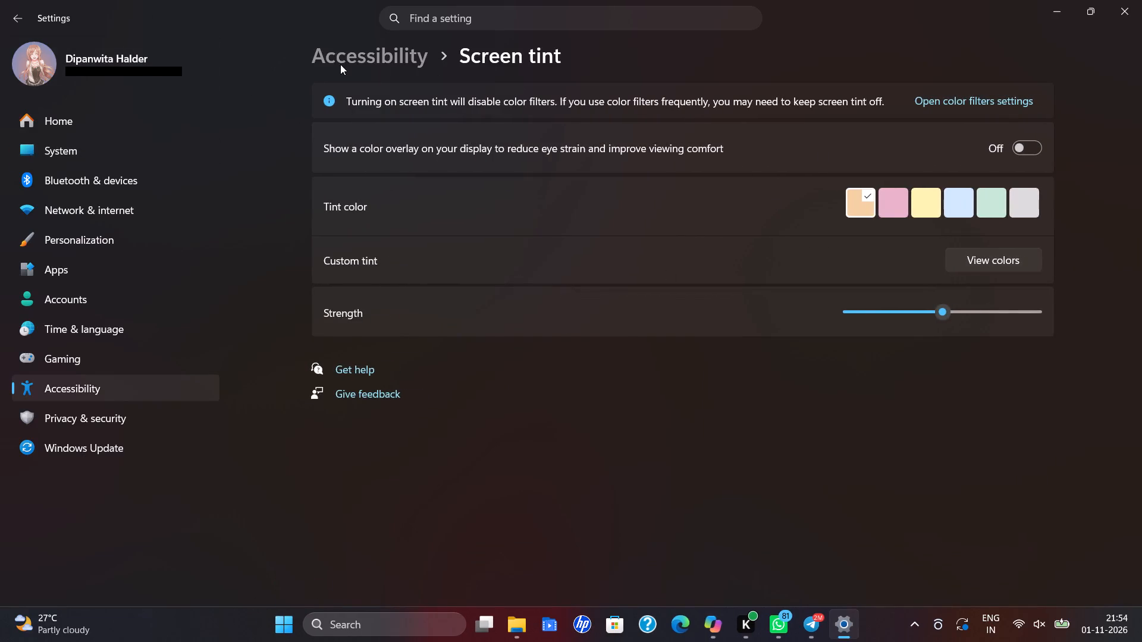
scroll(494, 298, down, 2)
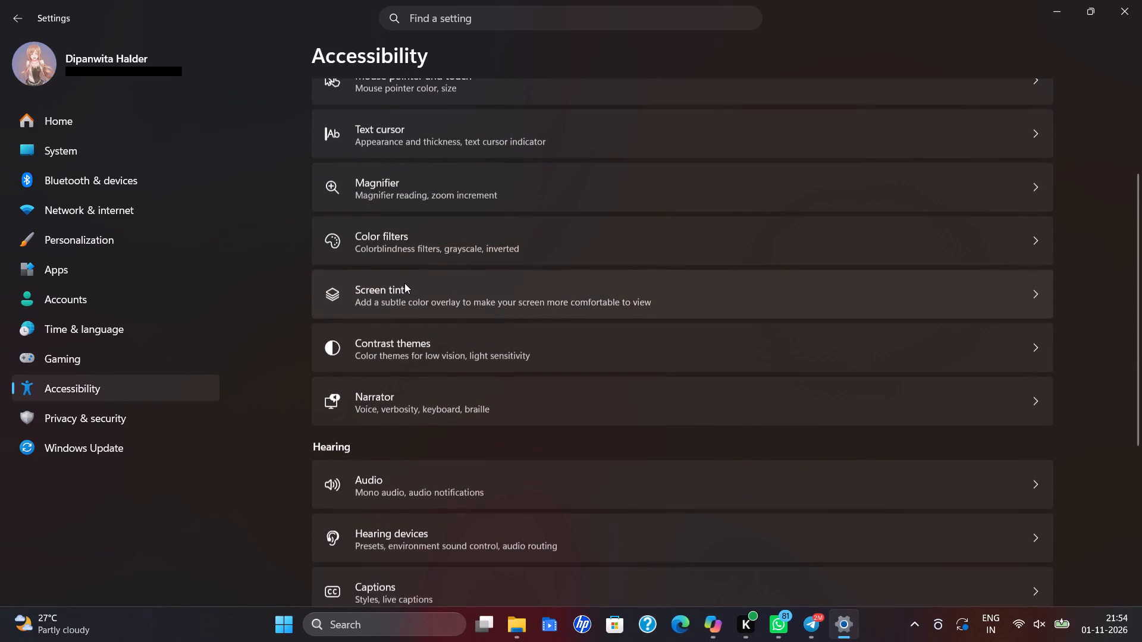
scroll(495, 402, down, 1)
scroll(497, 500, down, 2)
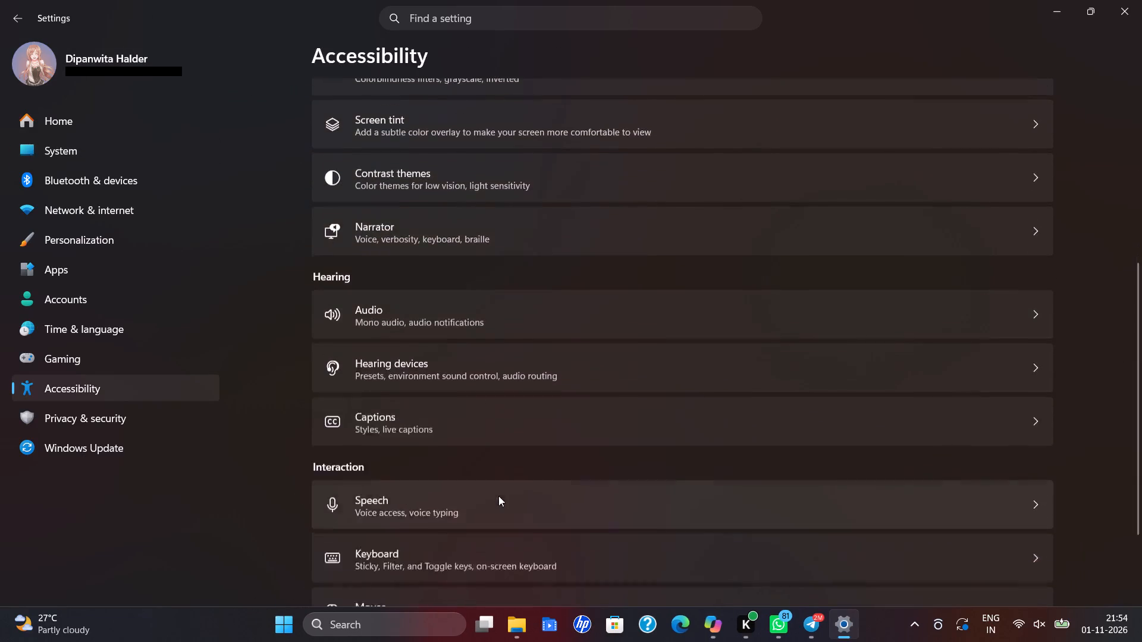
scroll(495, 446, down, 3)
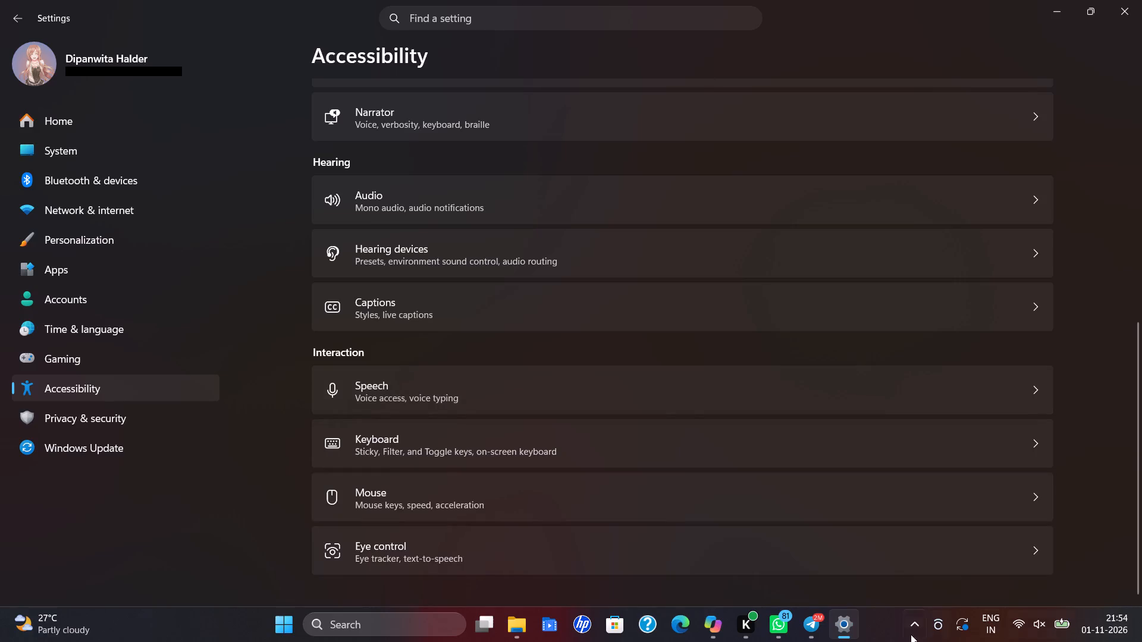
scroll(504, 512, up, 9)
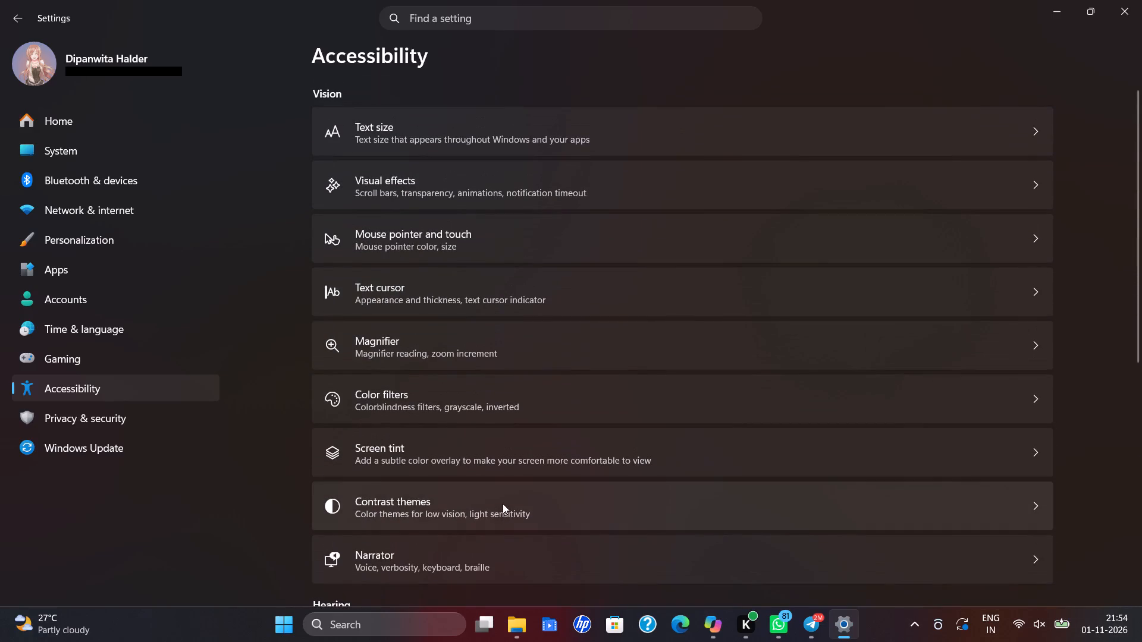
scroll(514, 454, up, 3)
Return to the System settings and review the Display page down to its related settings and support.
click(75, 162)
scroll(432, 217, down, 3)
scroll(435, 219, up, 1)
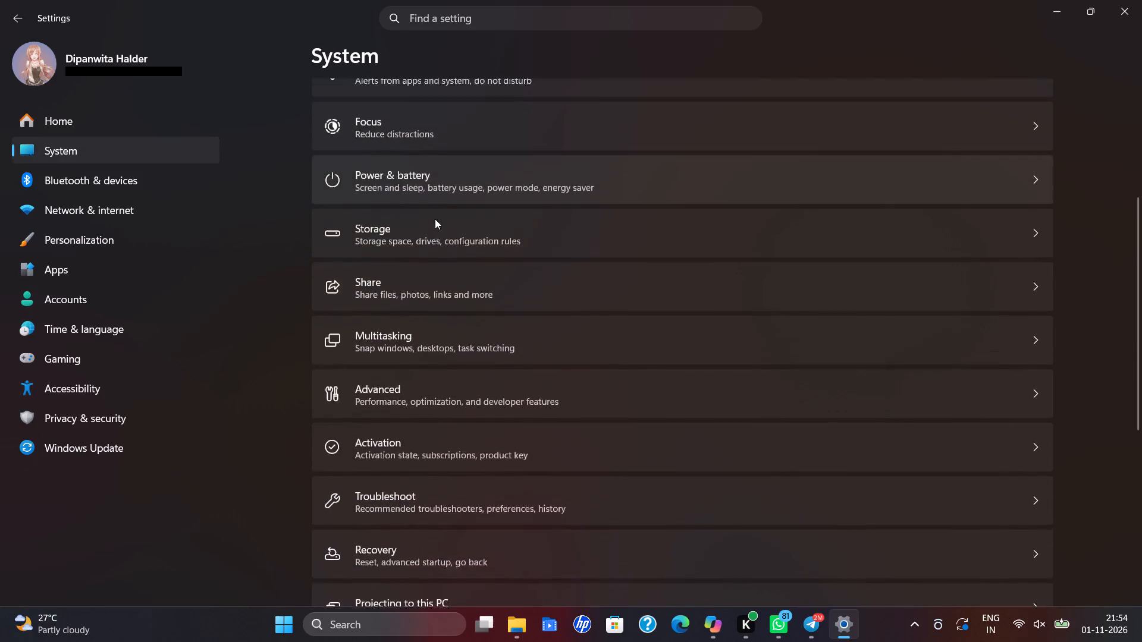
scroll(435, 219, up, 2)
click(468, 185)
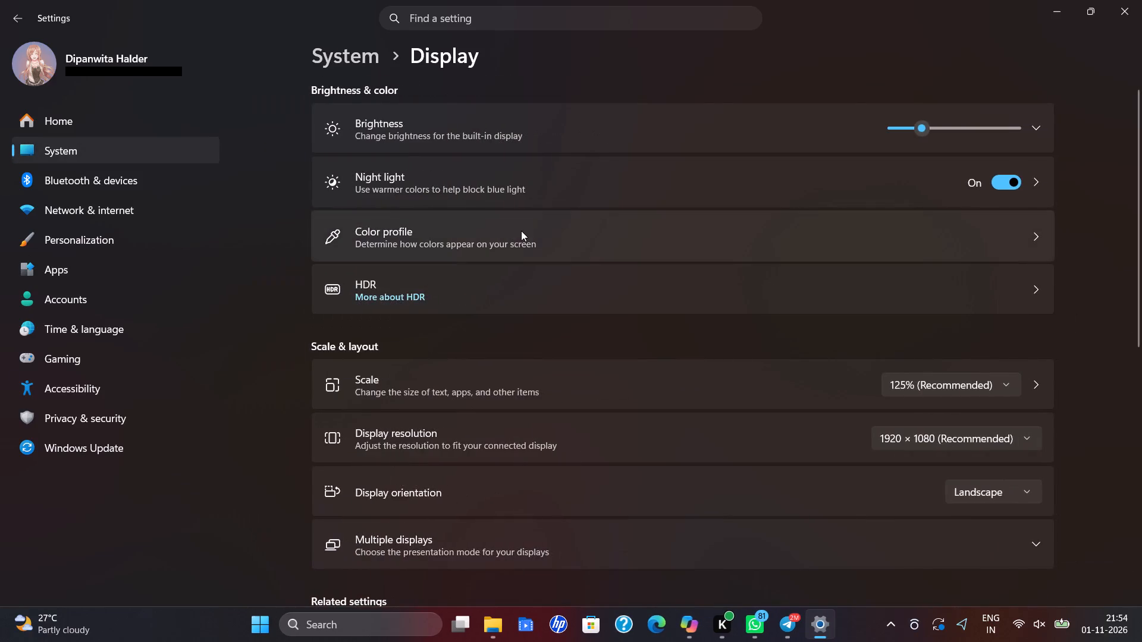
scroll(520, 271, down, 2)
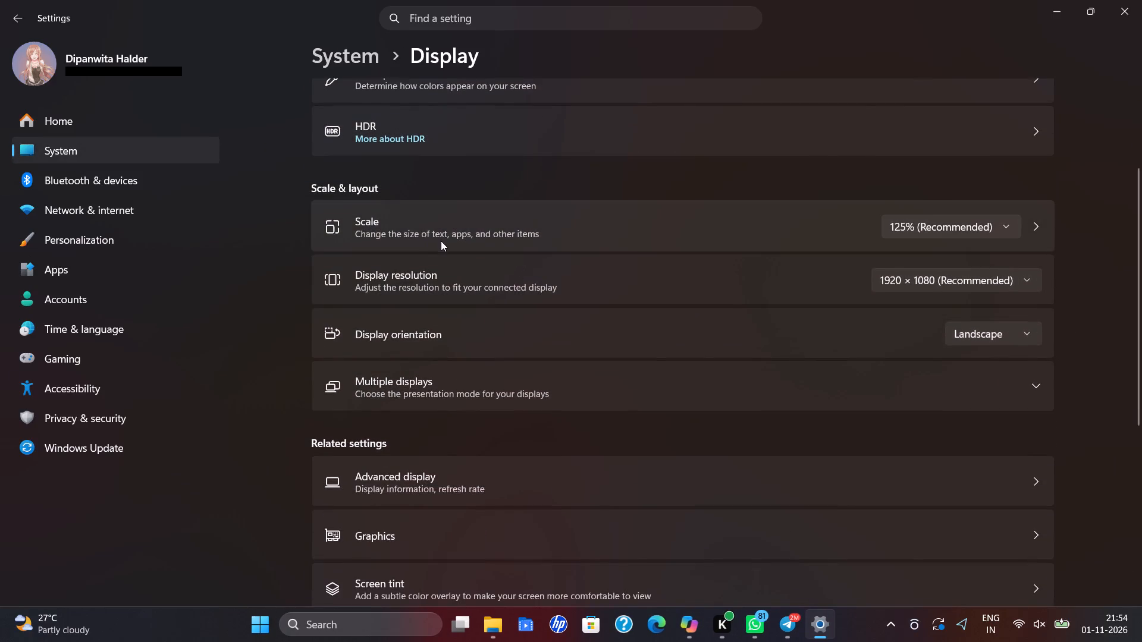
scroll(456, 288, down, 4)
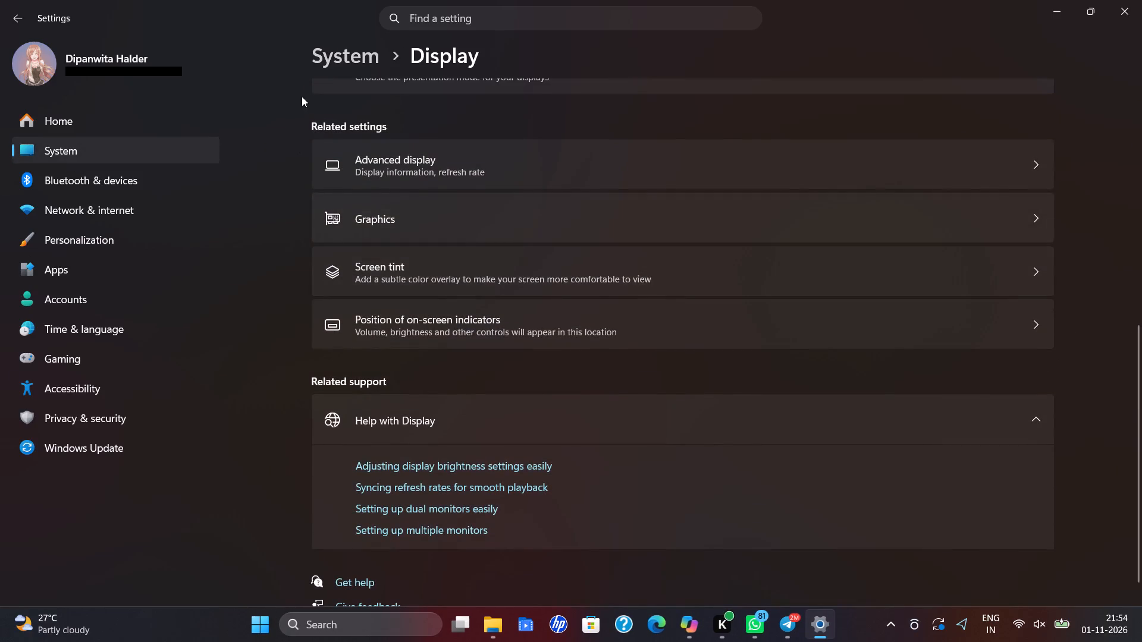
Review the Sound settings in System, from the output and input devices to the related support.
click(350, 61)
click(441, 255)
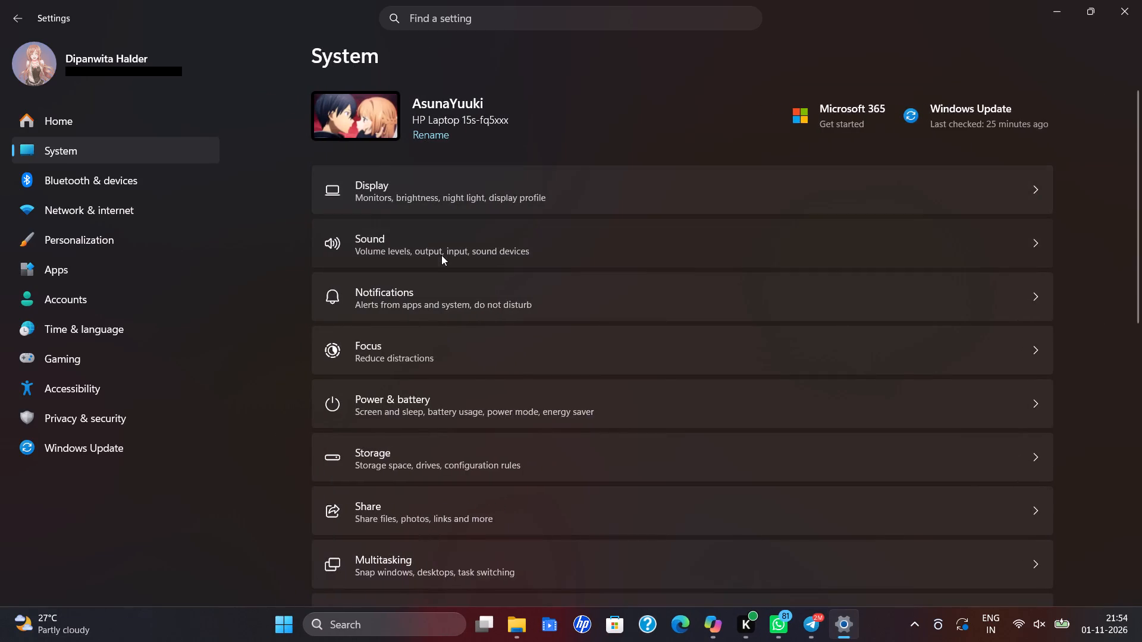
scroll(676, 300, down, 1)
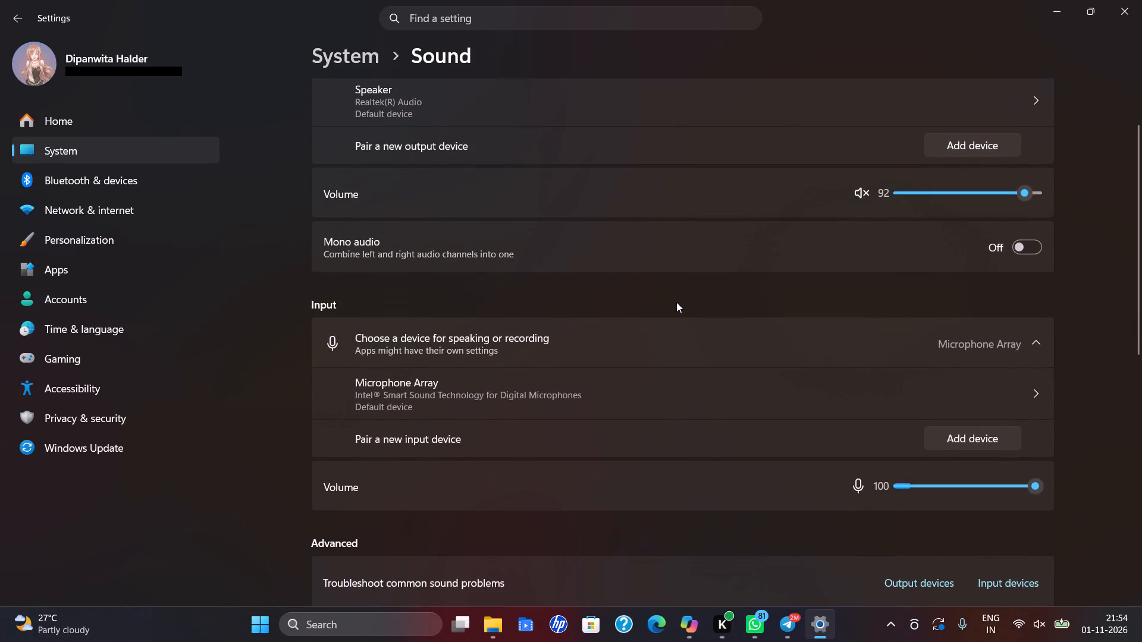
scroll(676, 301, down, 7)
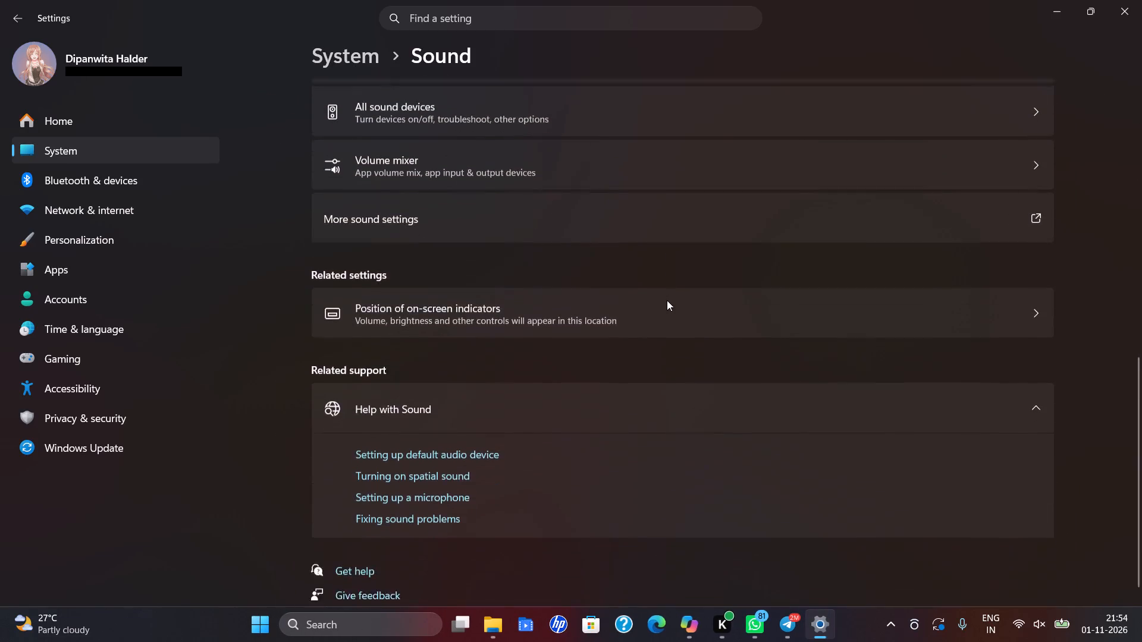
scroll(391, 142, up, 1)
Open the Power & battery settings in System and inspect the screen, sleep and hibernate timeouts.
click(367, 61)
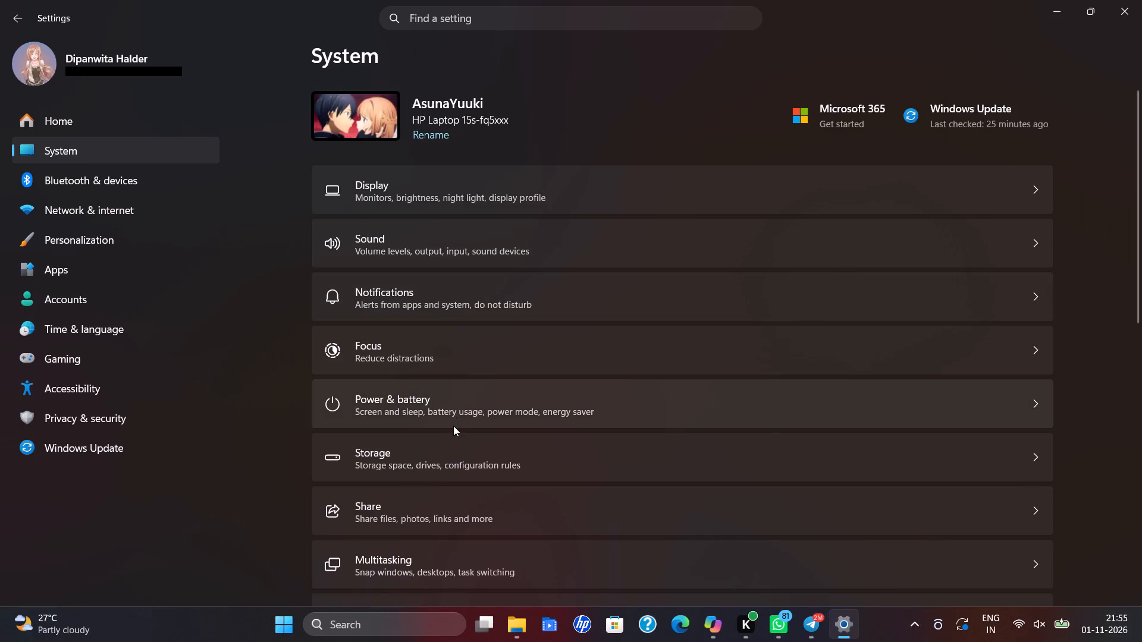
click(453, 426)
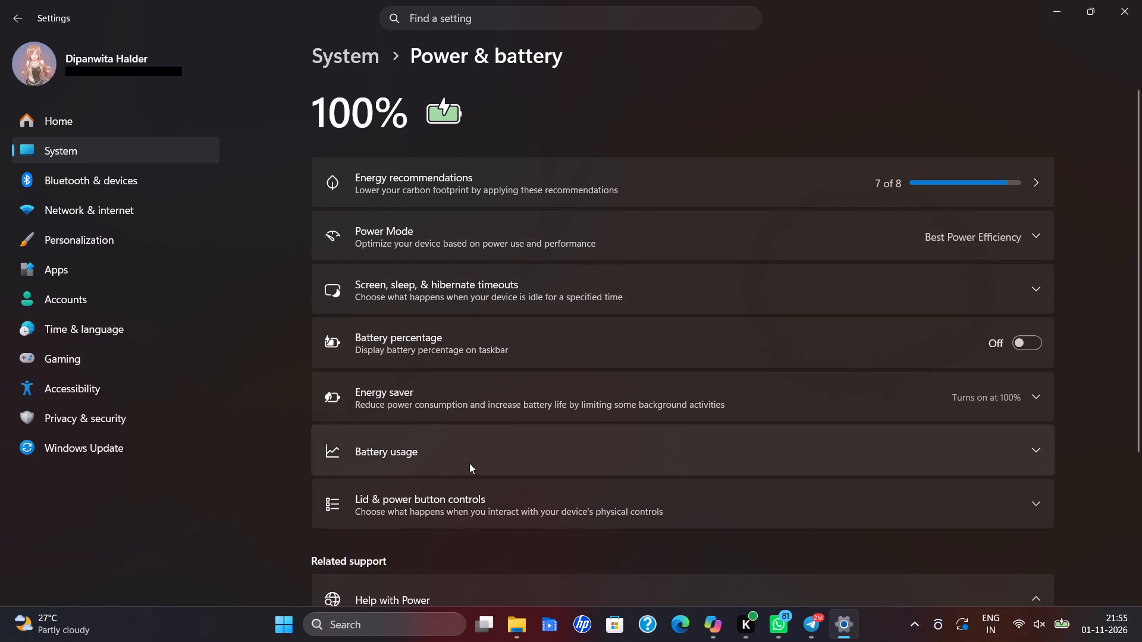
click(453, 283)
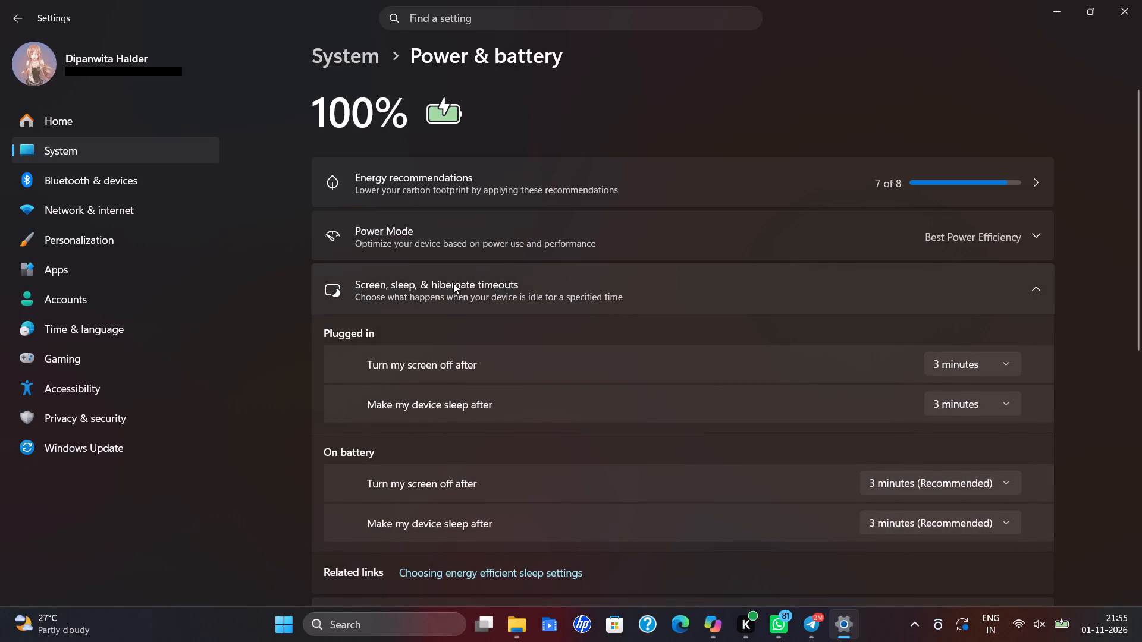
scroll(451, 304, down, 4)
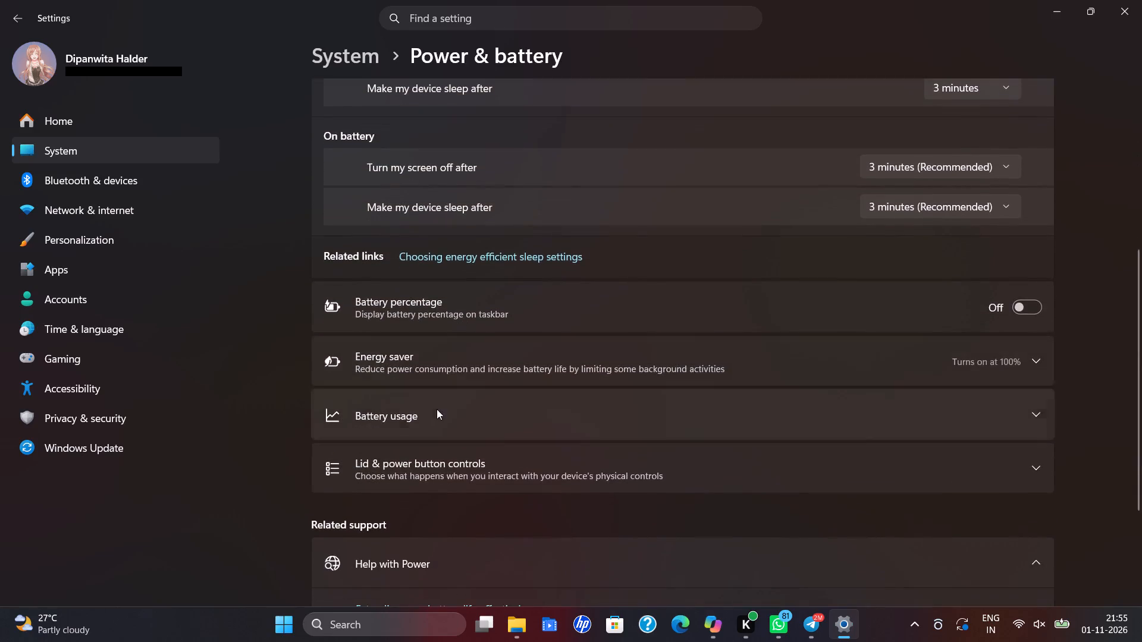
scroll(436, 413, down, 1)
Examine the Battery usage and Energy saver details, including usage per app, down to the end of the Power & battery page.
click(410, 342)
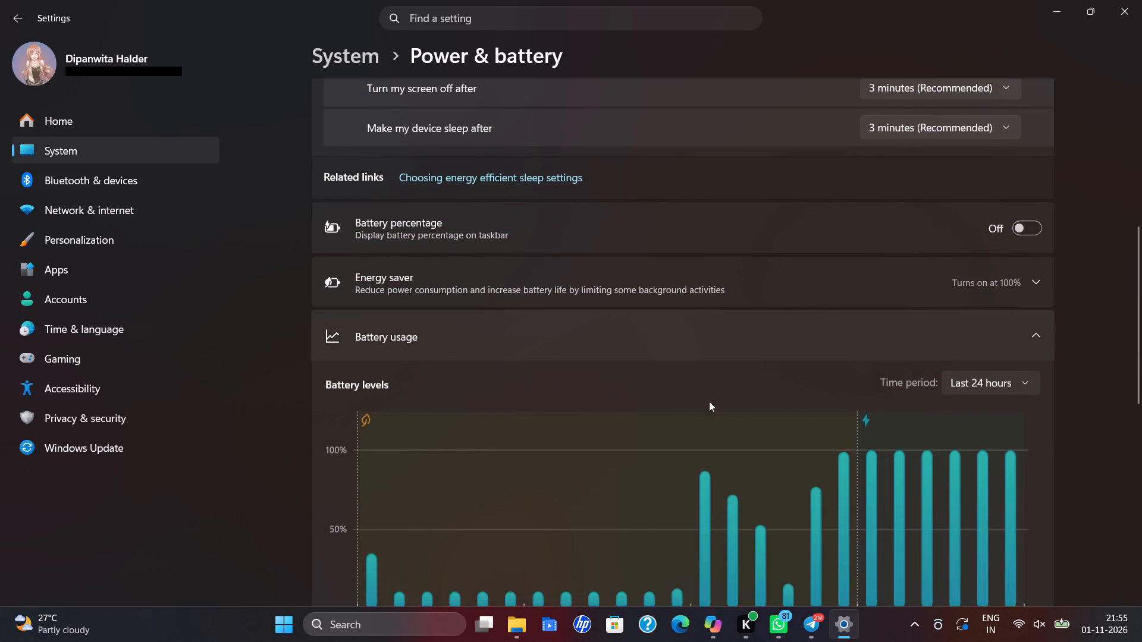
scroll(860, 407, down, 3)
scroll(1016, 414, down, 3)
scroll(989, 404, up, 2)
scroll(702, 333, up, 1)
click(531, 292)
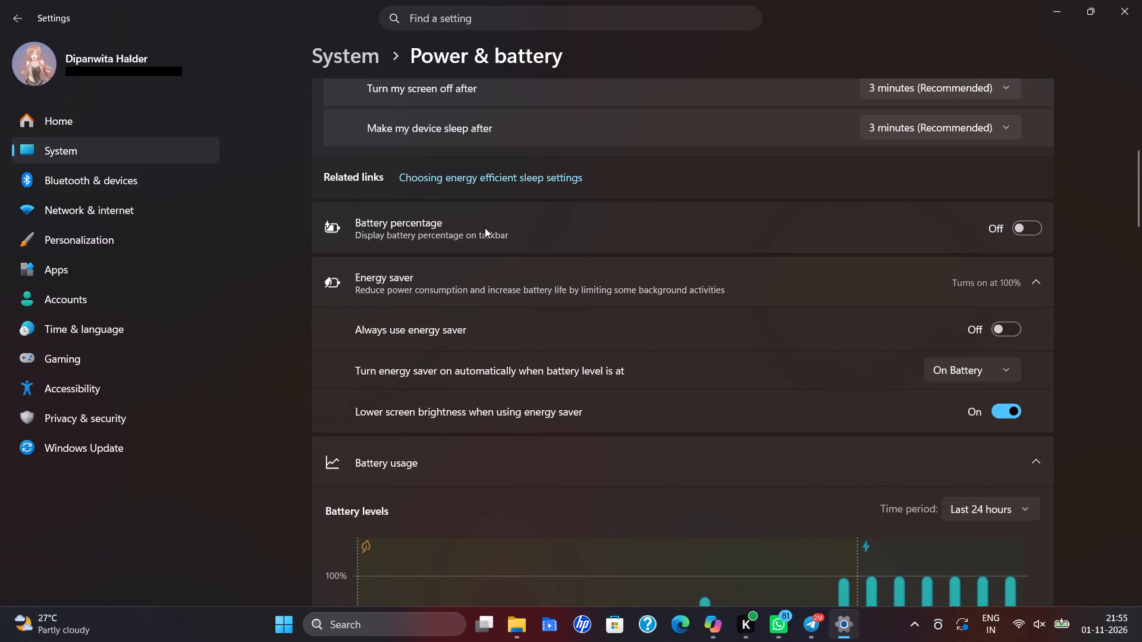
click(485, 228)
scroll(485, 228, down, 3)
scroll(647, 354, down, 3)
scroll(567, 430, down, 2)
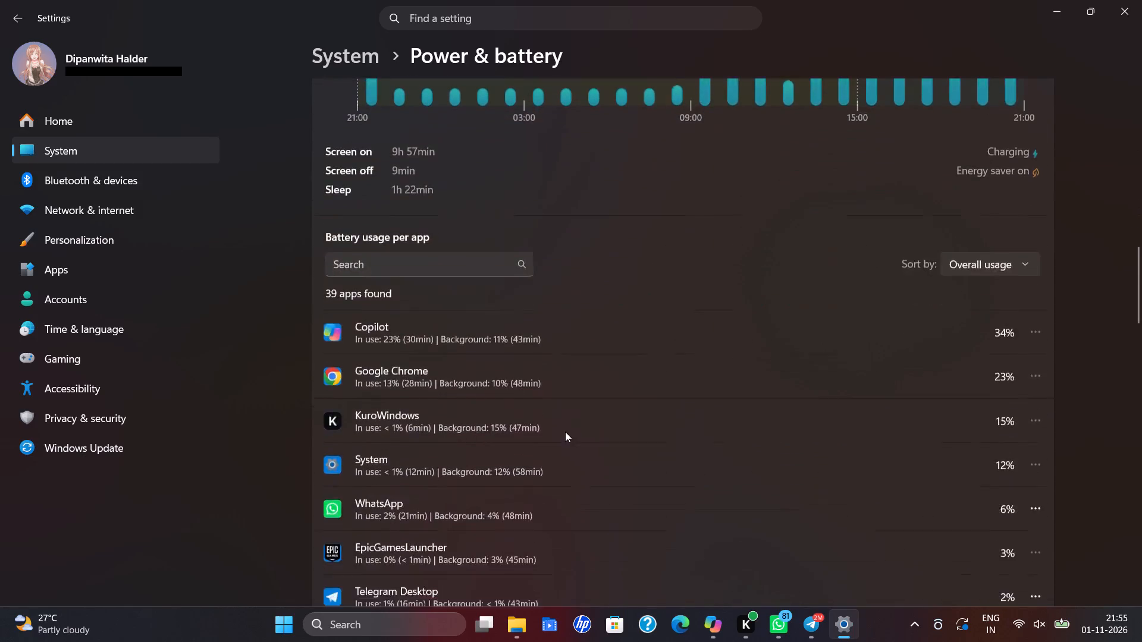
scroll(540, 443, down, 4)
scroll(537, 426, down, 20)
scroll(537, 426, down, 2)
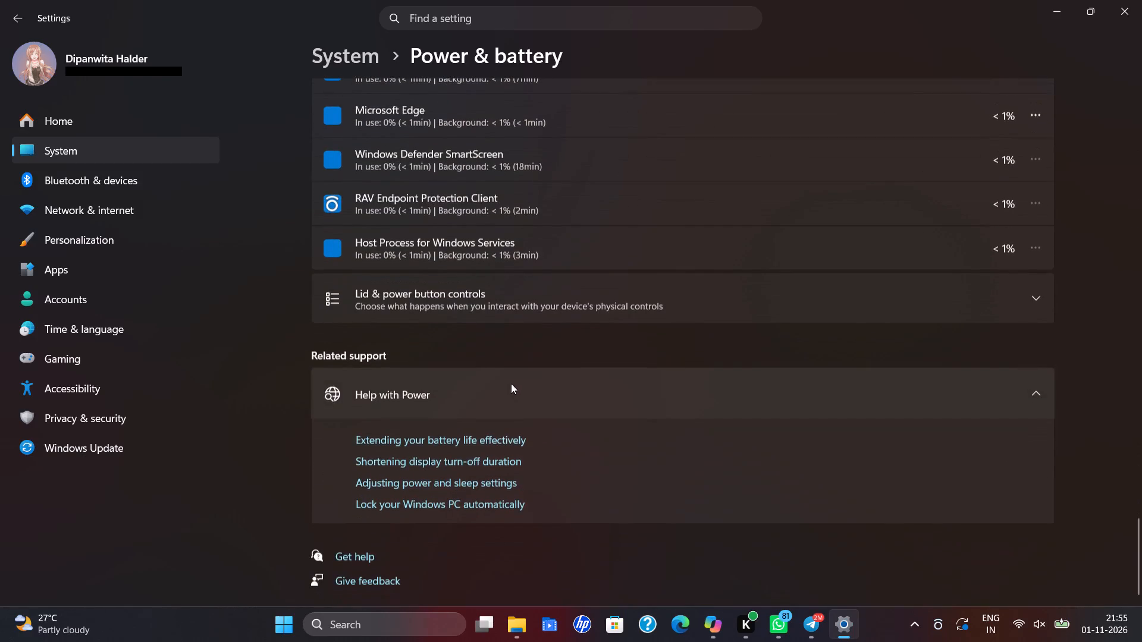
Open the Storage settings in System and review the page down to storage management and related support.
click(352, 53)
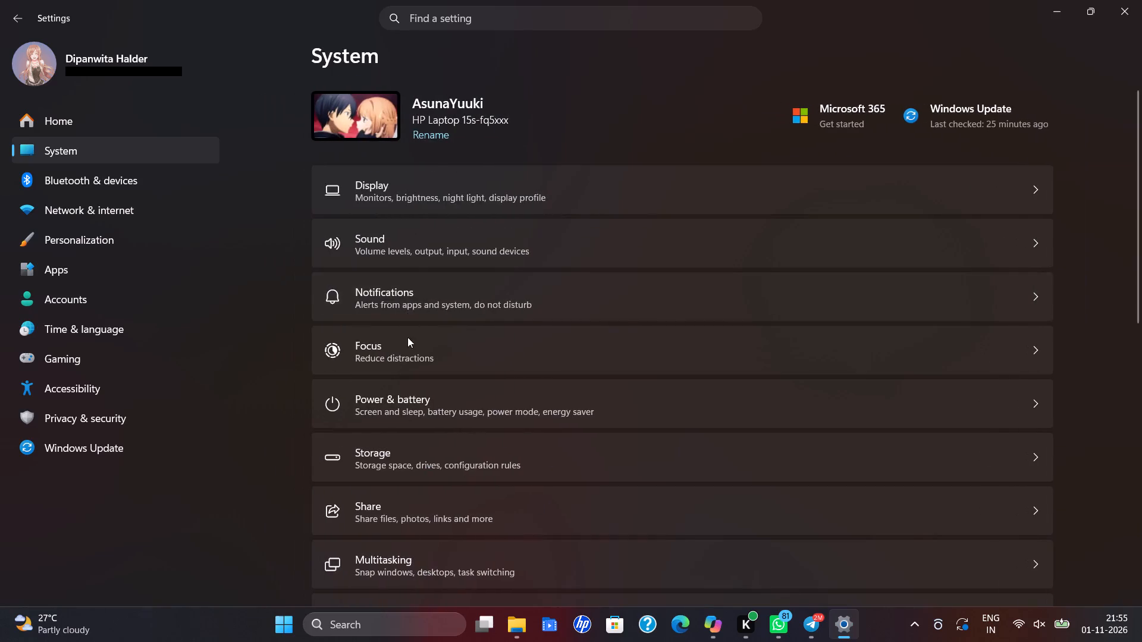
scroll(404, 389, down, 1)
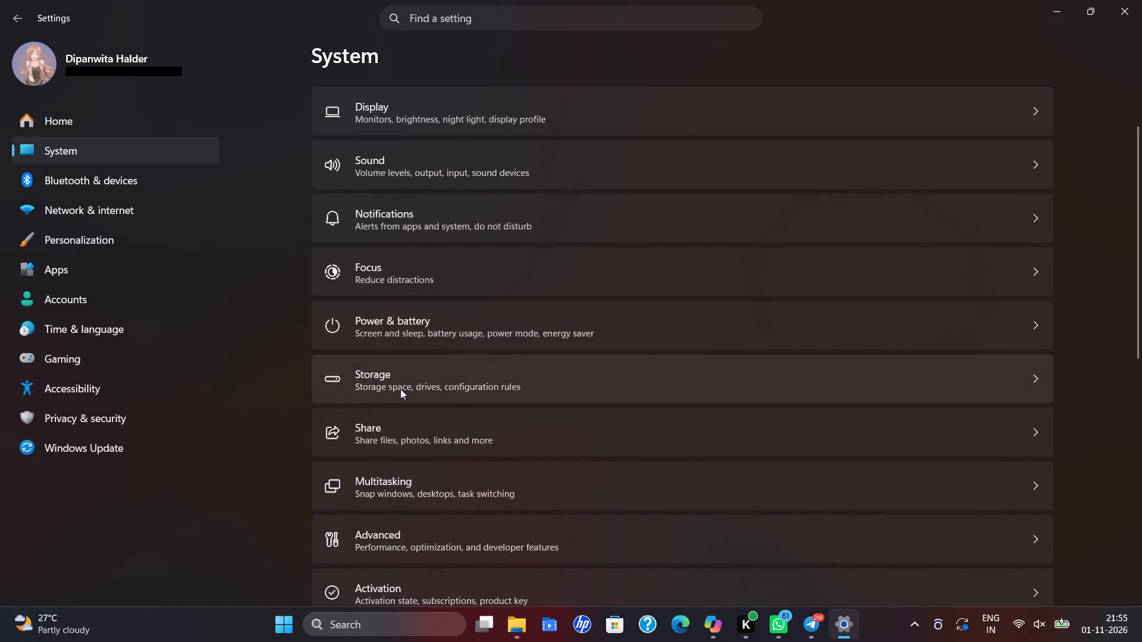
click(399, 388)
scroll(394, 259, down, 4)
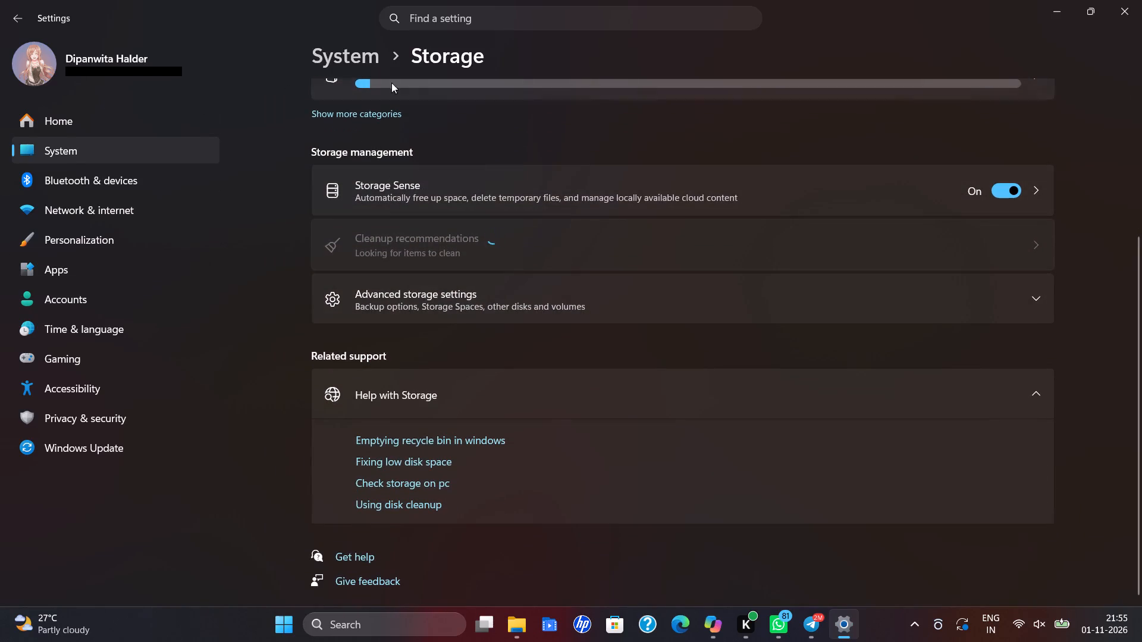
Search the settings for "screen t", broaden the query to "screen", and look over the suggestions.
click(504, 23)
text(scree)
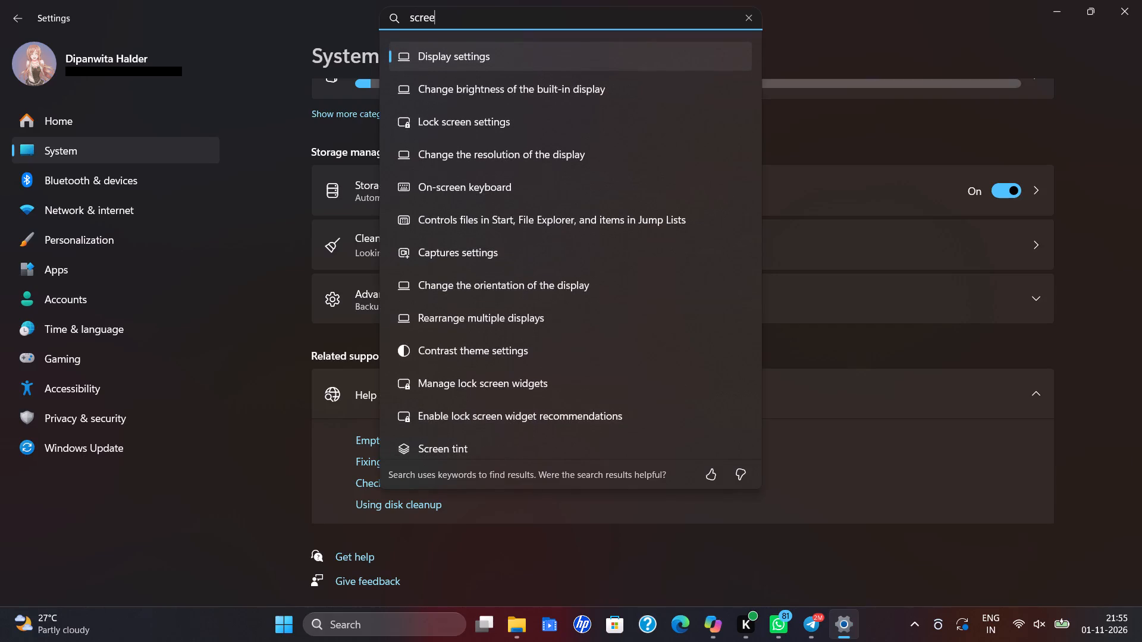
text(n t)
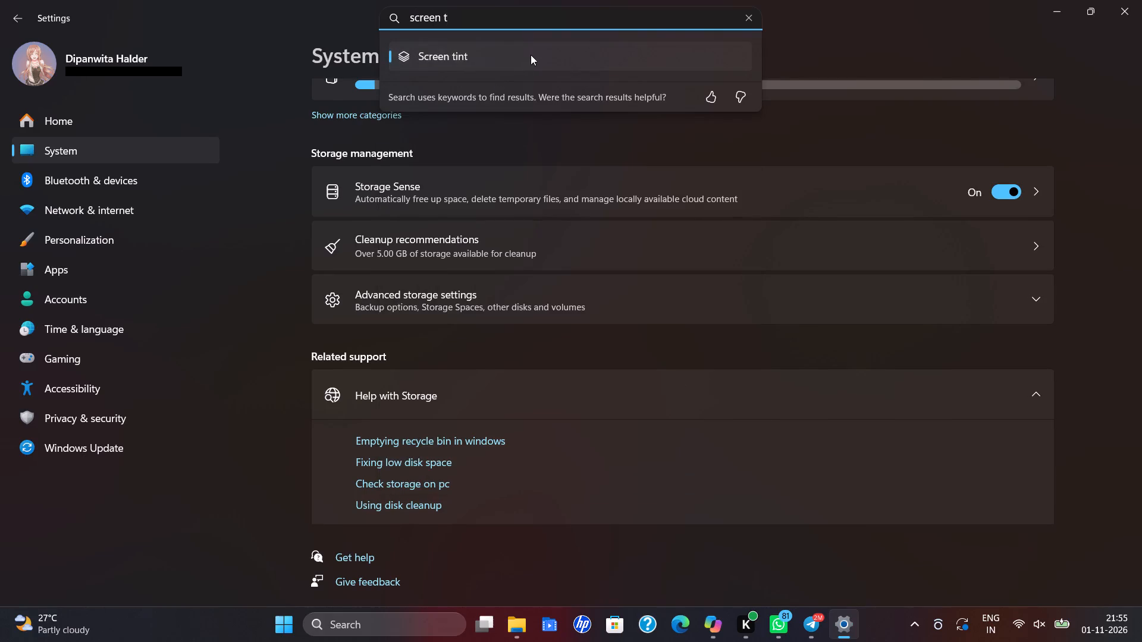
key(BackSpace)
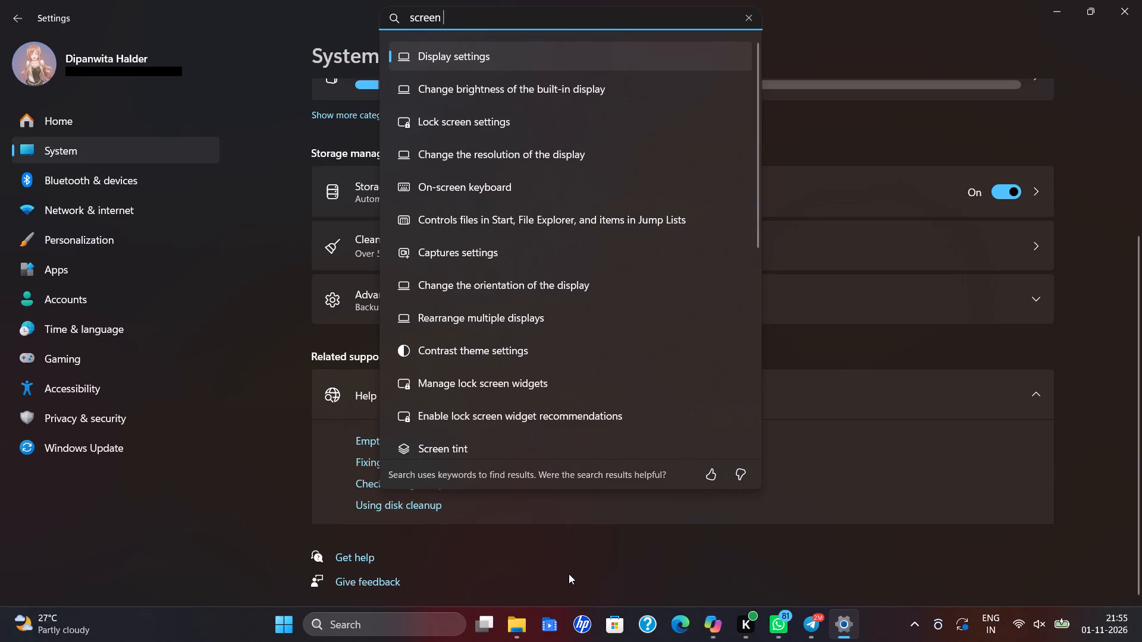
scroll(566, 568, up, 1)
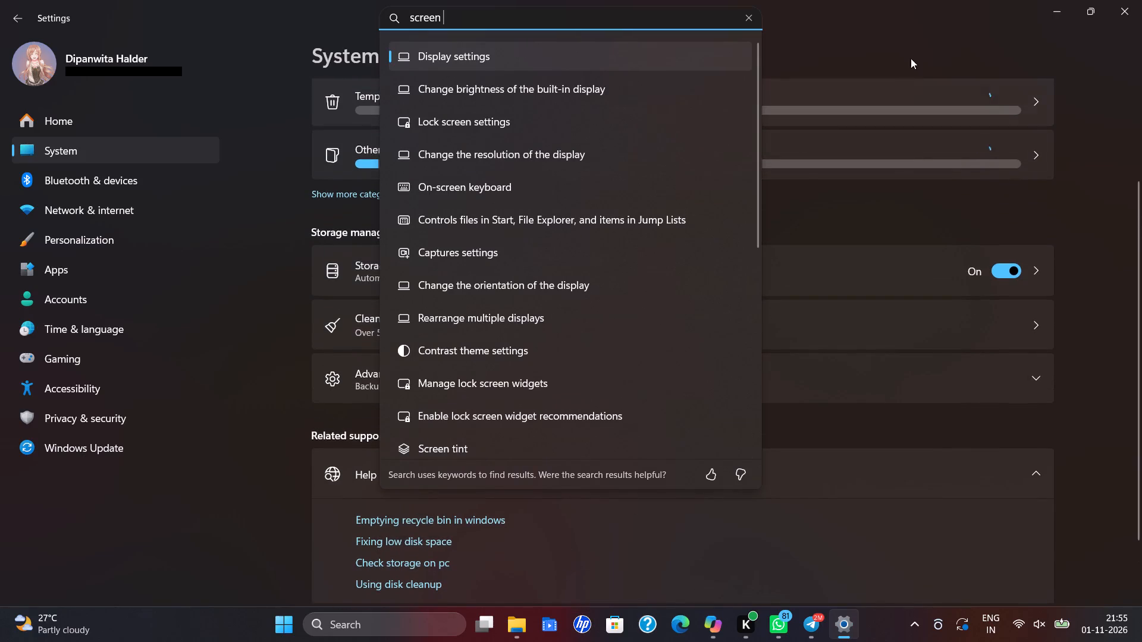
click(923, 52)
Switch back to the DH_ntcc report in Word and skim section 3.3.3 through to the start of 3.3.4.
click(1046, 7)
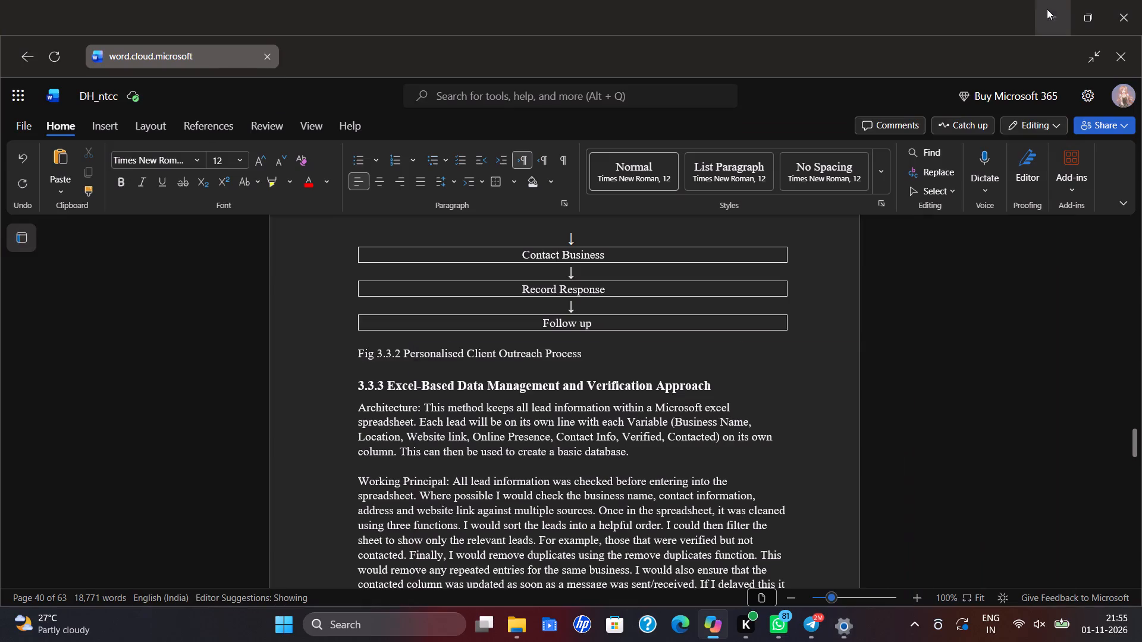
click(855, 382)
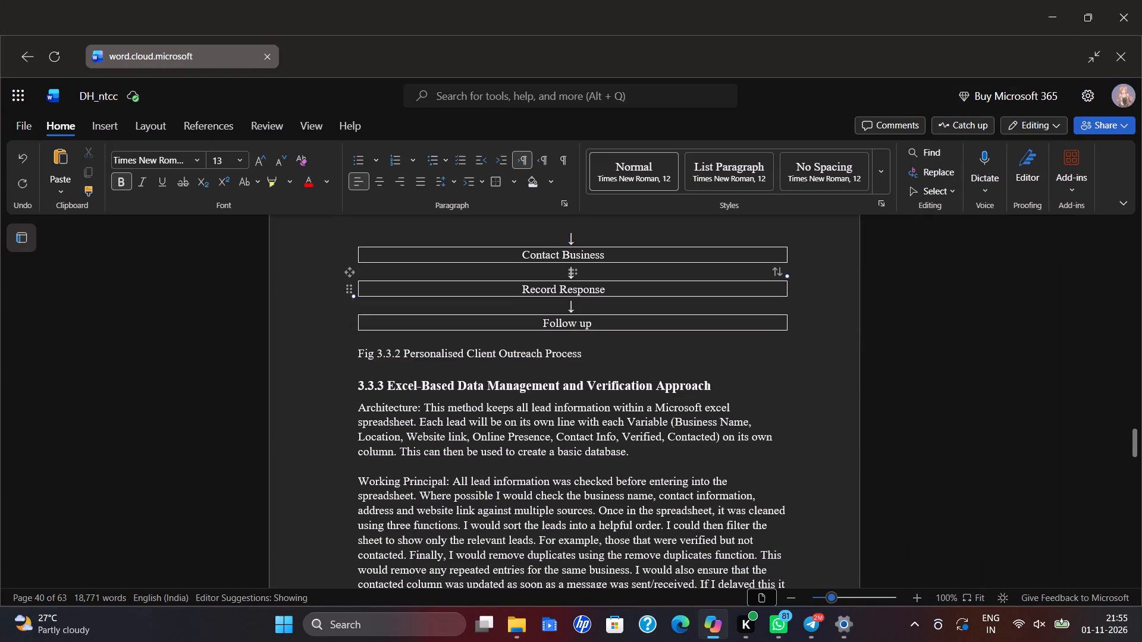
scroll(372, 444, down, 3)
scroll(701, 505, down, 3)
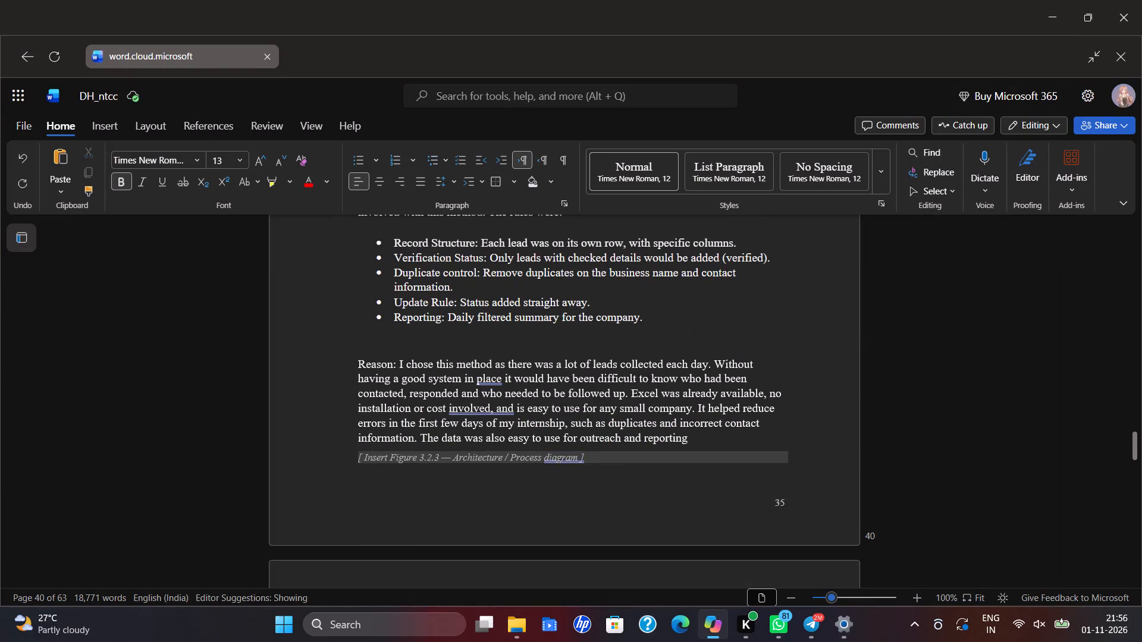
scroll(603, 459, up, 1)
scroll(786, 508, down, 3)
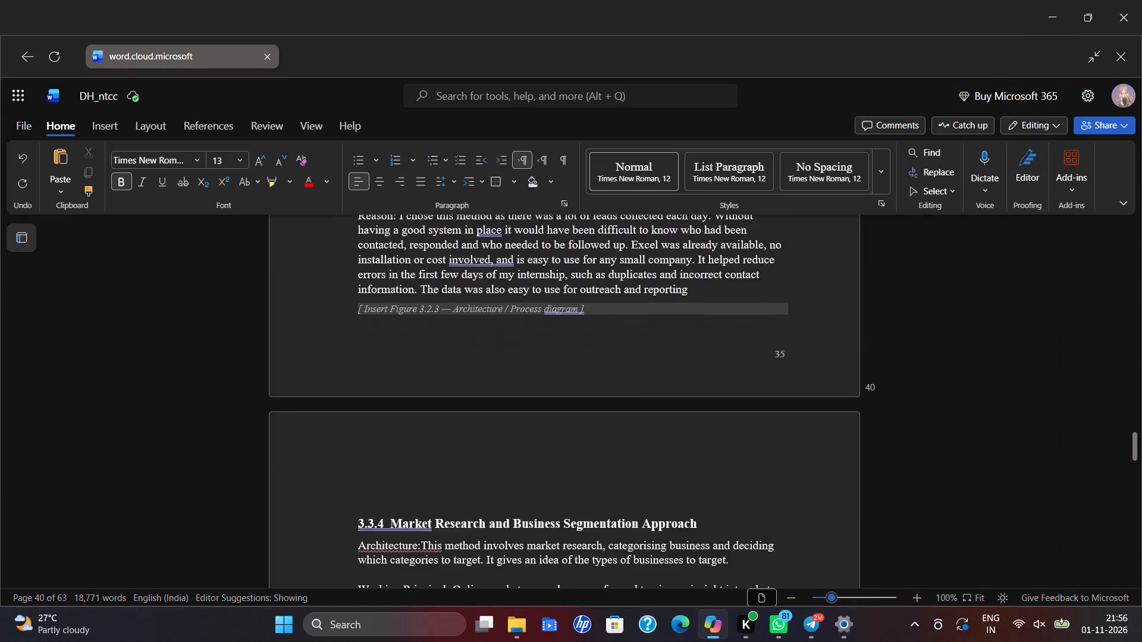
scroll(783, 503, down, 2)
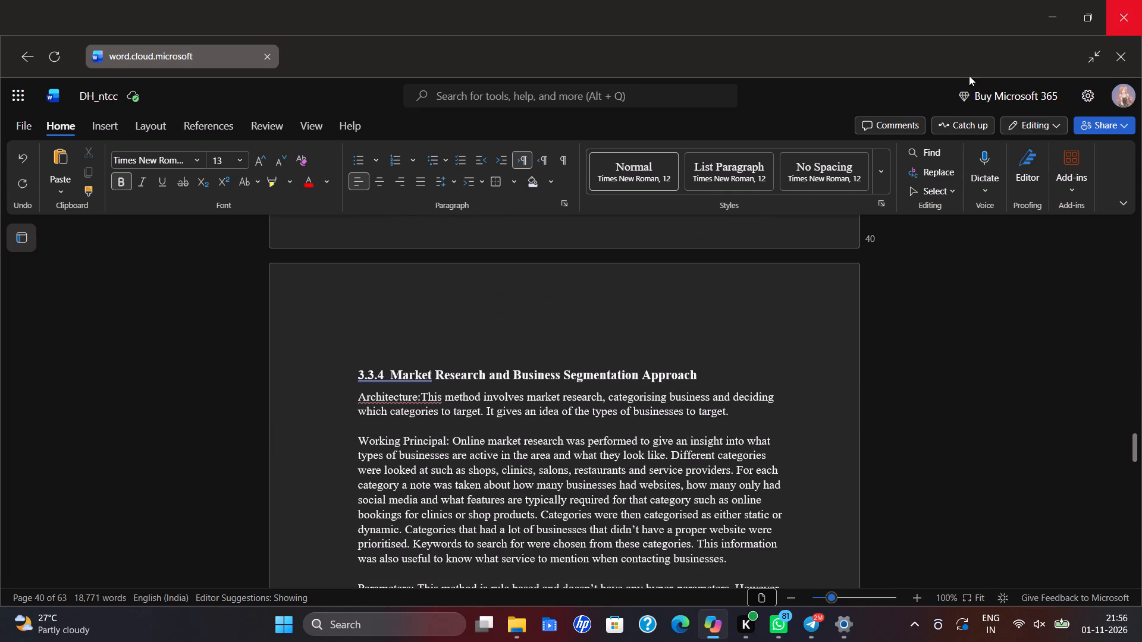
Compare the 3.3.2 outreach flowchart with section 3.3.3, ending with the cursor after the last word of the 3.3.3 Reason paragraph.
scroll(605, 301, up, 16)
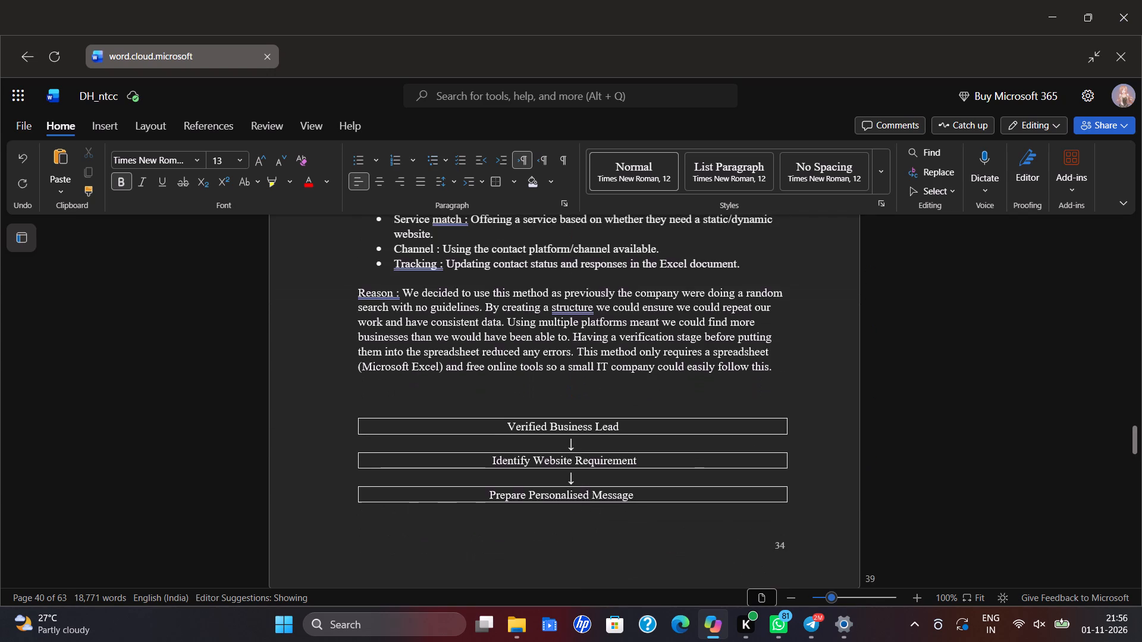
scroll(625, 301, up, 1)
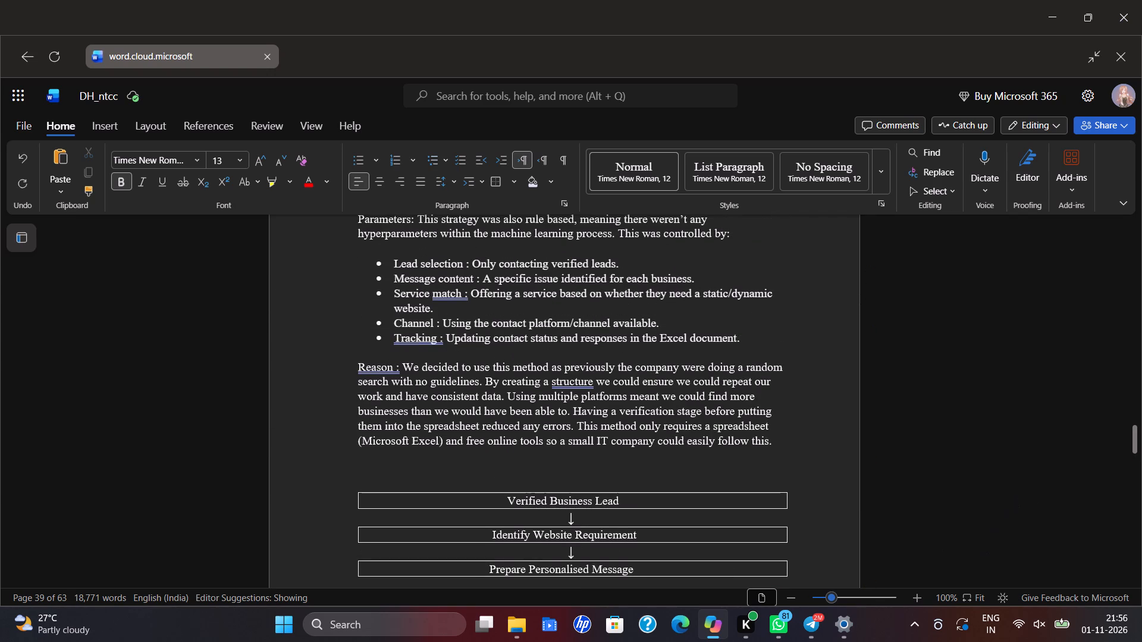
scroll(600, 391, down, 3)
scroll(933, 555, down, 1)
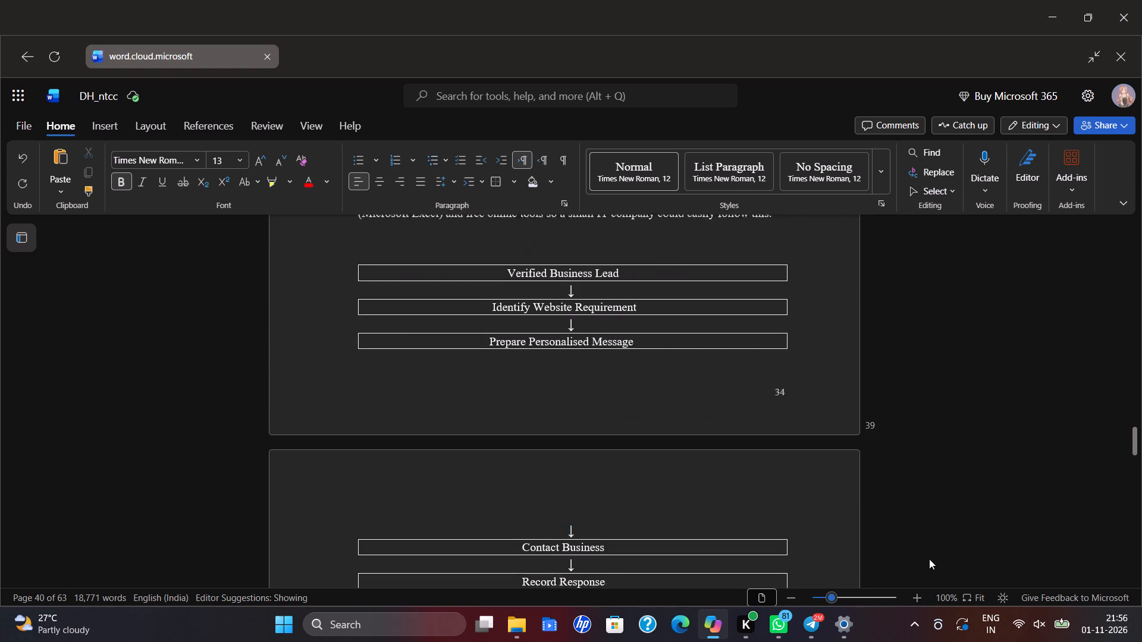
scroll(929, 559, down, 1)
scroll(742, 437, down, 4)
scroll(649, 468, up, 1)
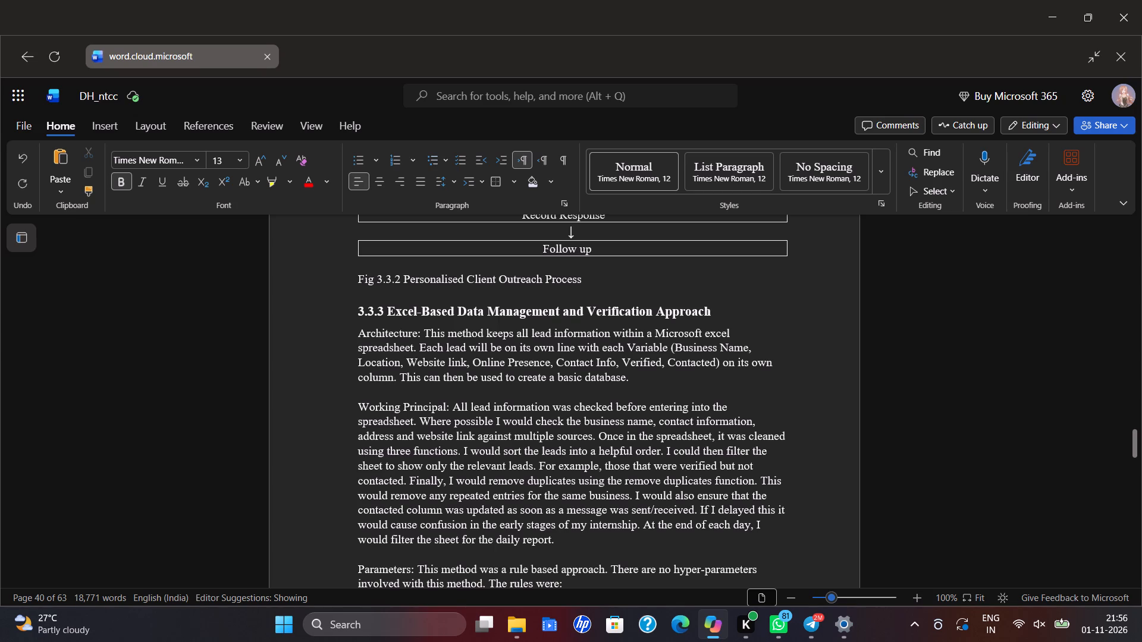
scroll(374, 474, down, 1)
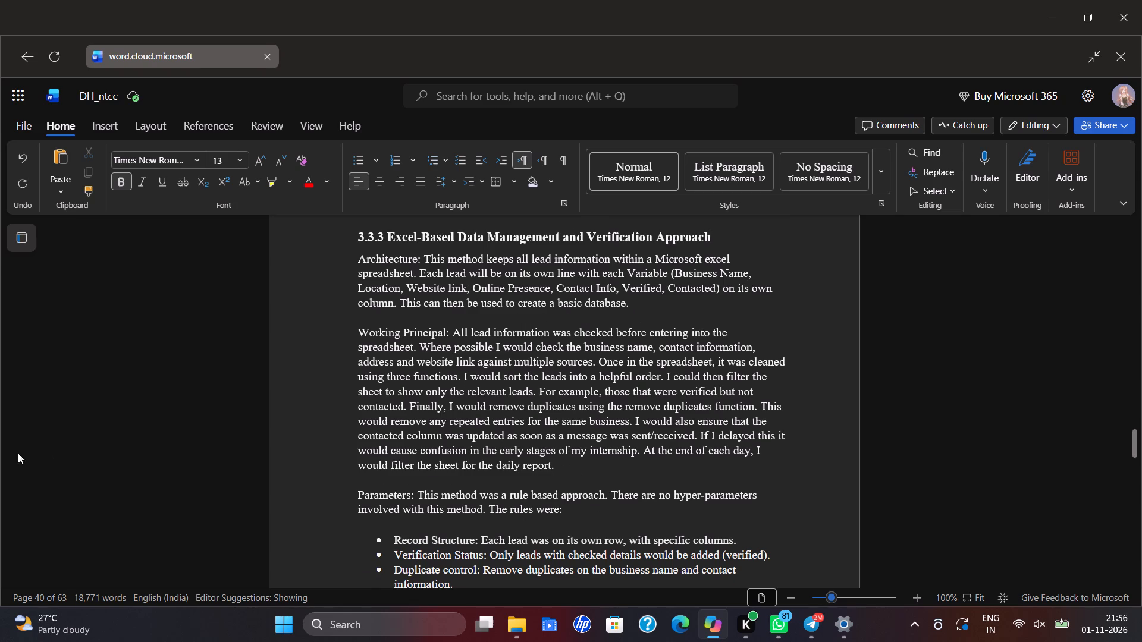
scroll(711, 407, down, 3)
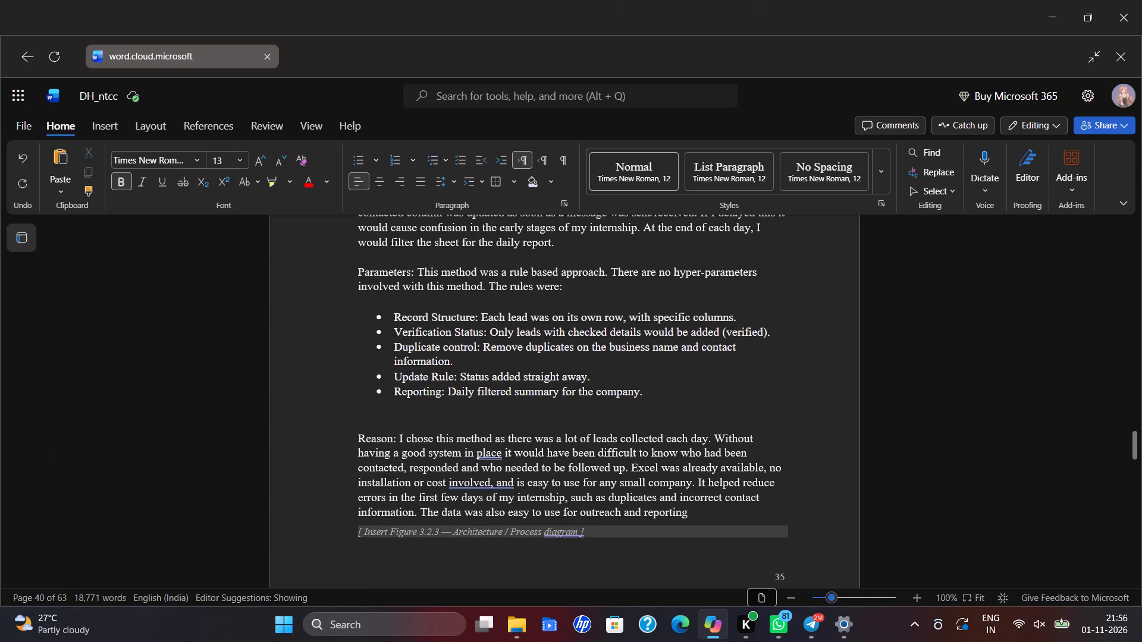
scroll(468, 429, down, 1)
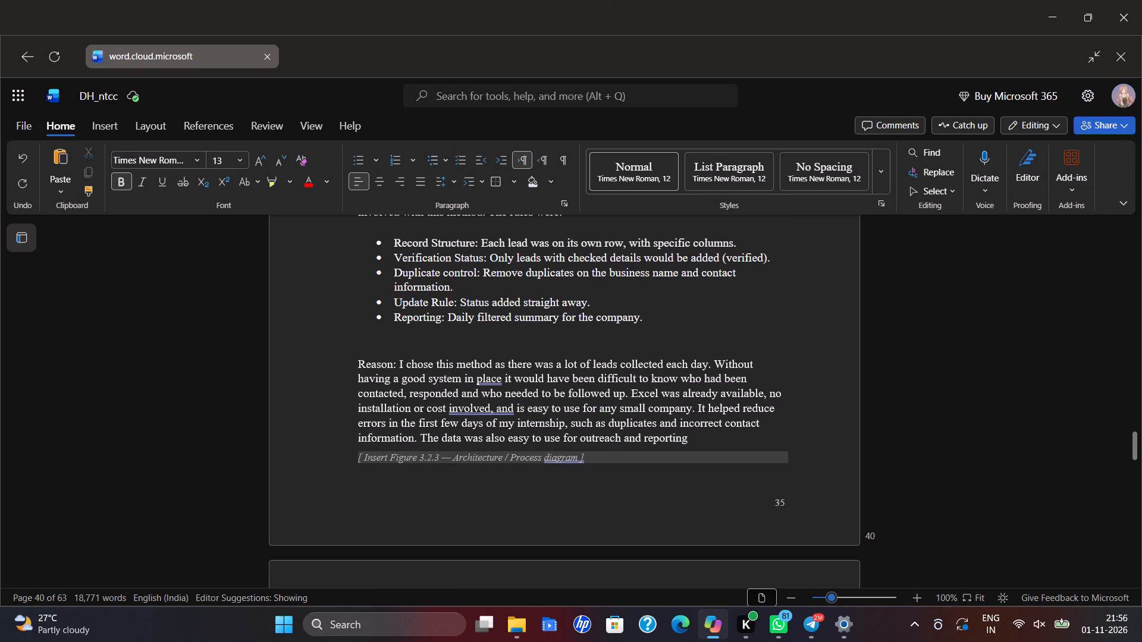
click(703, 445)
Reread section 3.3.3 from the Fig 3.3.2 caption to the Figure 3.2.3 placeholder, checking its architecture, working principle, parameters and reason.
scroll(701, 445, down, 3)
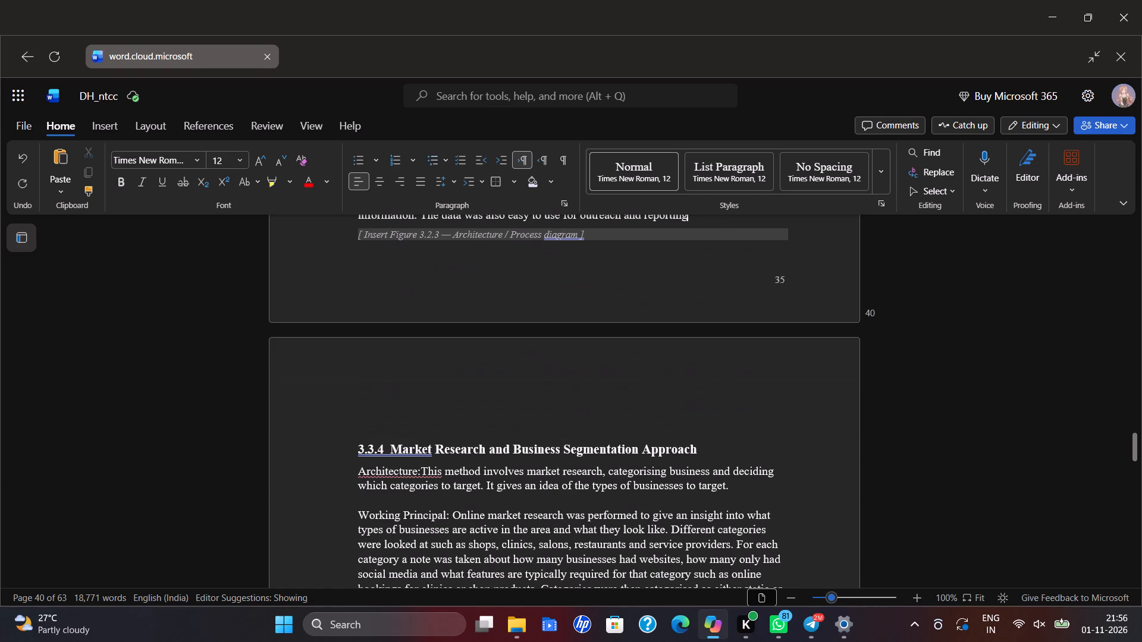
scroll(700, 428, up, 10)
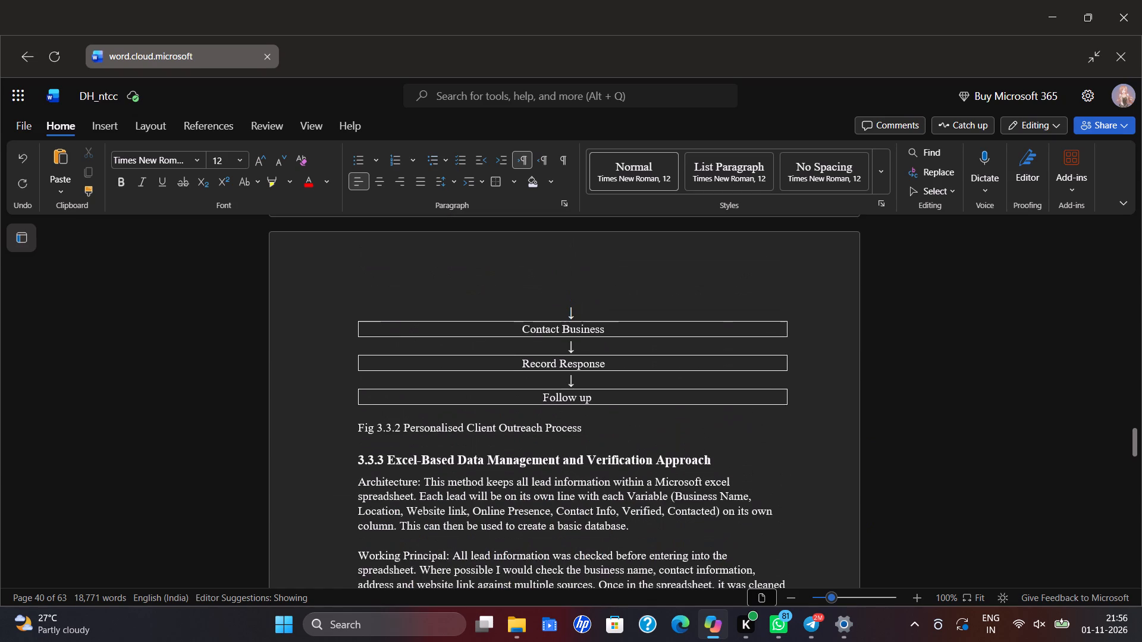
scroll(708, 424, down, 5)
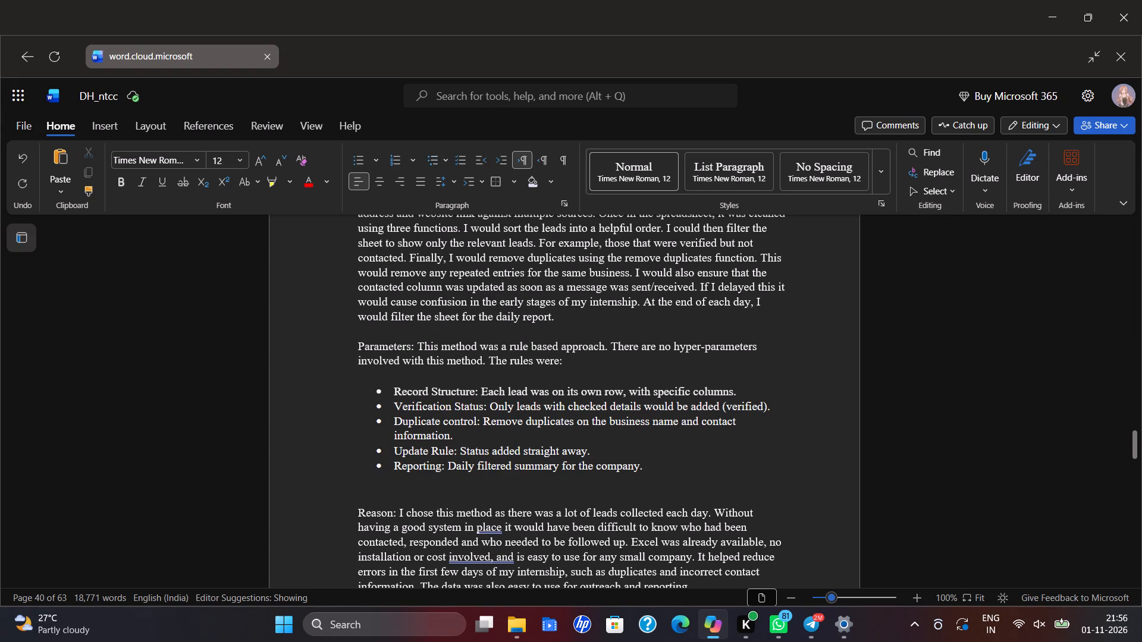
scroll(629, 352, up, 2)
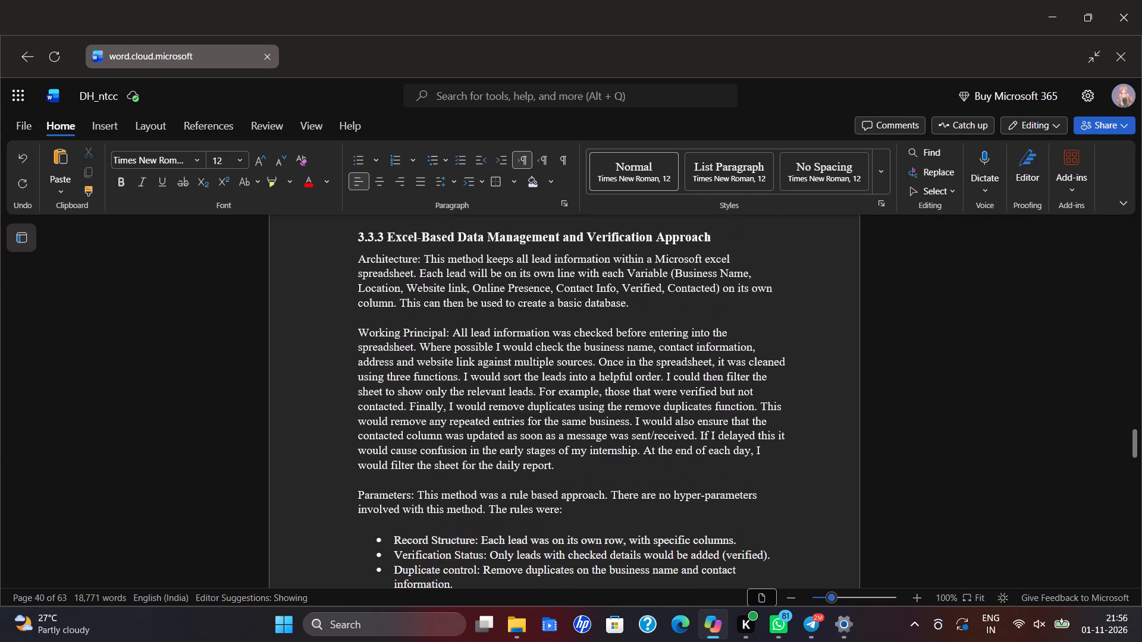
scroll(598, 374, up, 4)
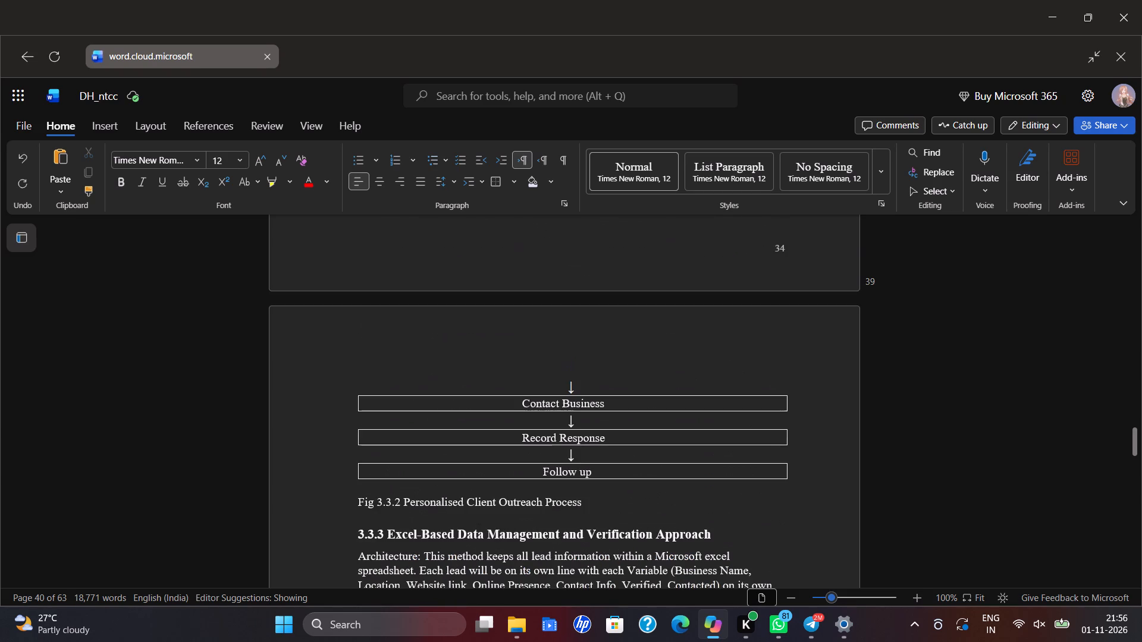
scroll(596, 373, down, 7)
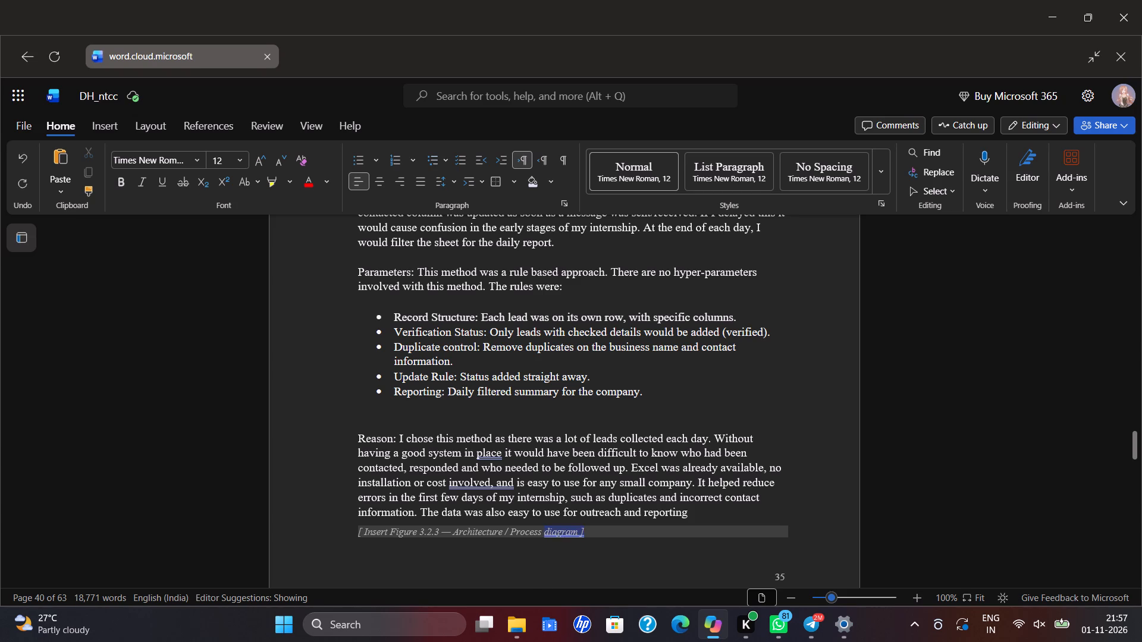
scroll(550, 496, up, 2)
scroll(550, 502, down, 2)
scroll(550, 505, up, 3)
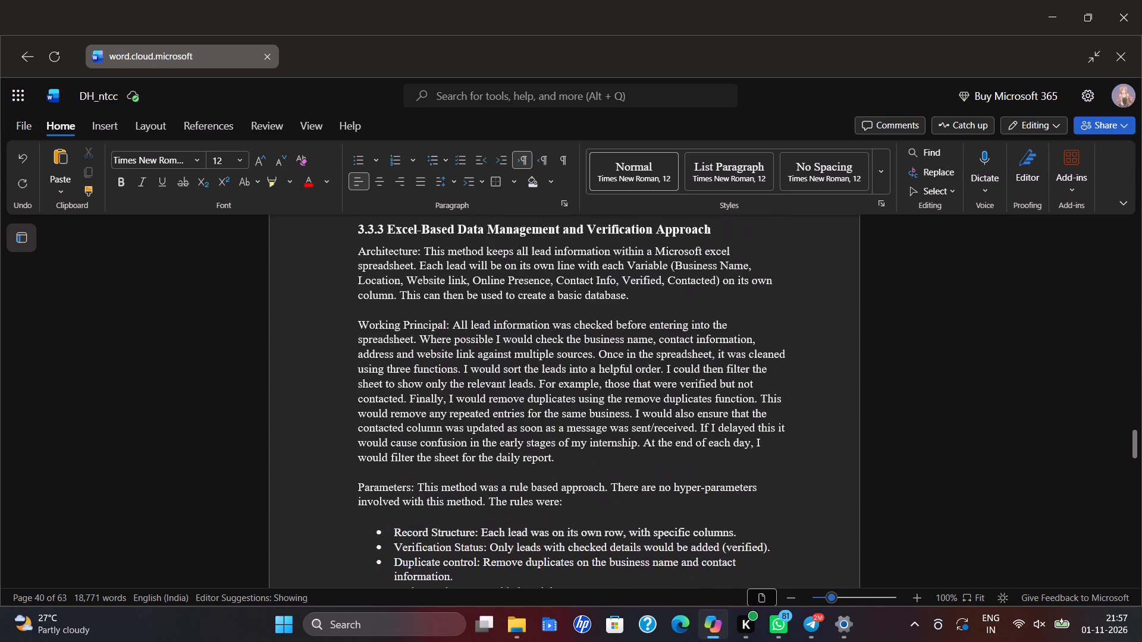
scroll(550, 498, up, 2)
scroll(550, 498, down, 7)
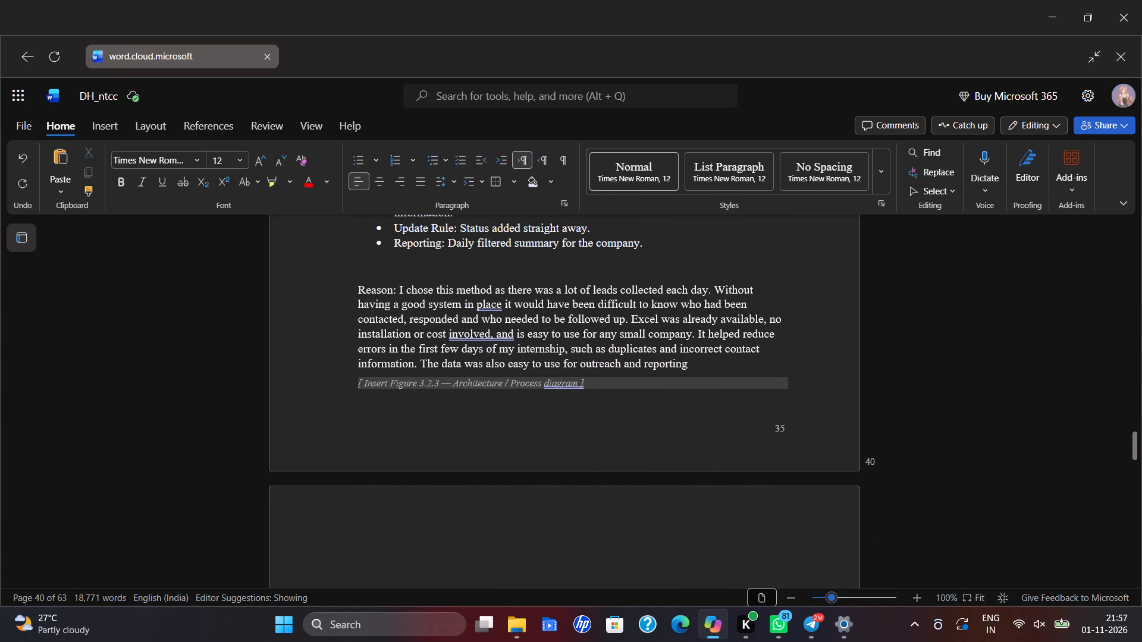
scroll(633, 392, up, 6)
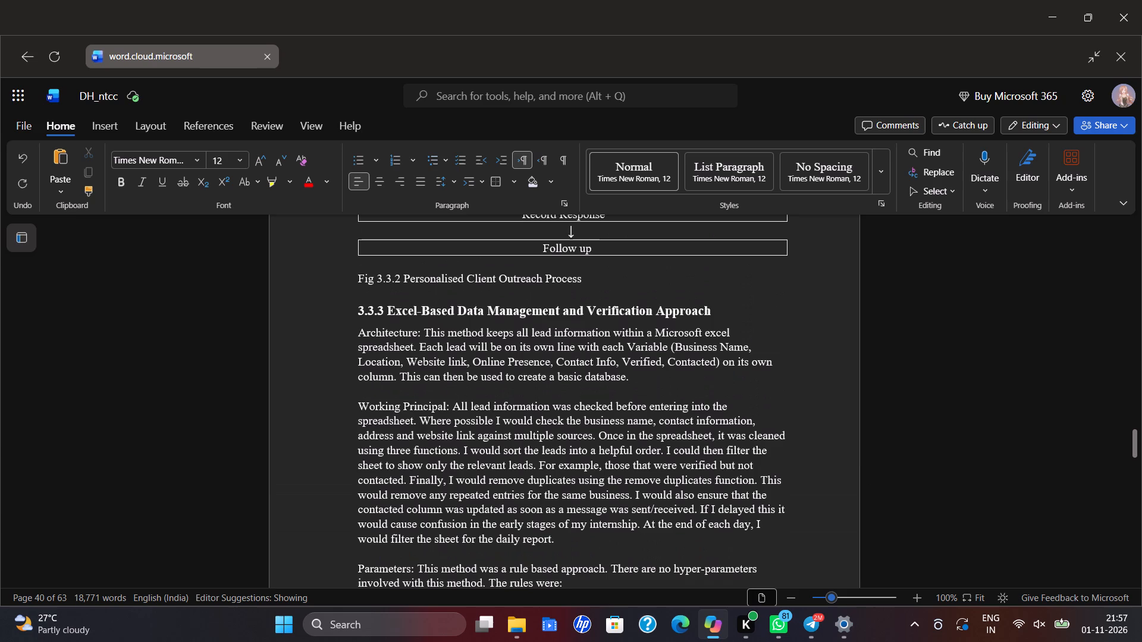
scroll(628, 392, down, 2)
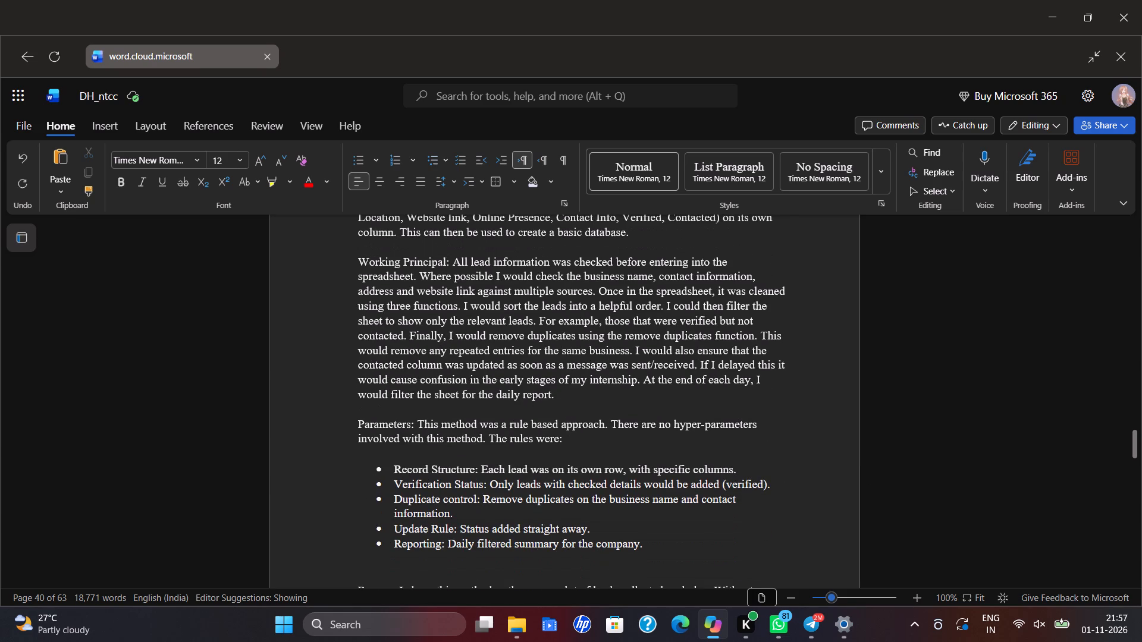
Reread section 3.3.2 from the Fig 3.3.1 caption to its outreach flowchart, checking the architecture, working principle, parameters and reason as reference.
scroll(626, 394, up, 11)
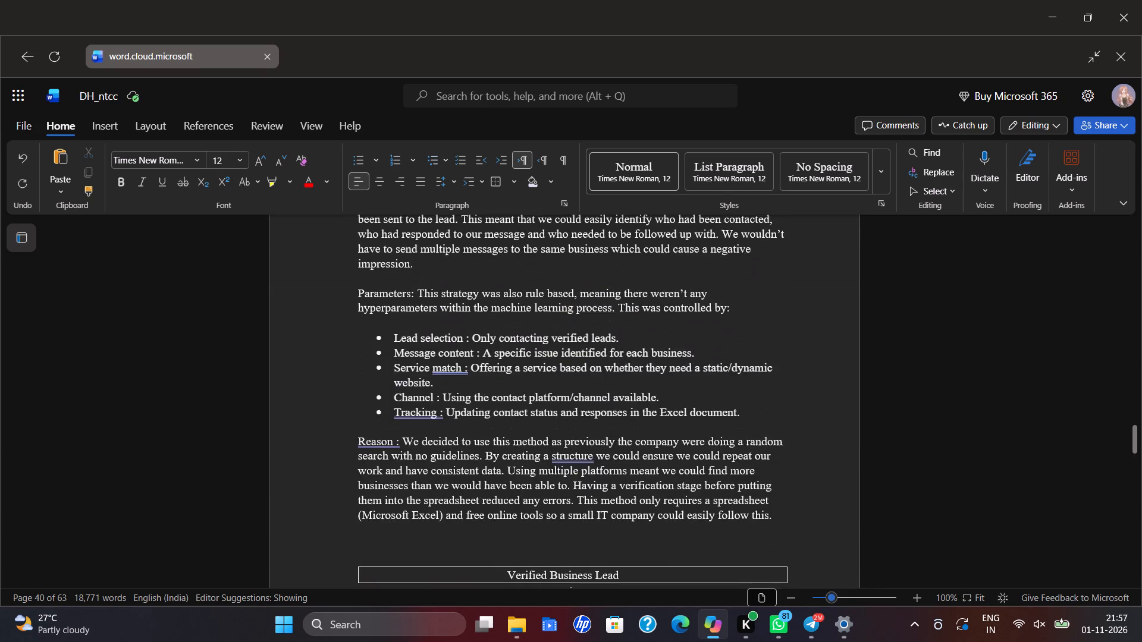
scroll(625, 391, up, 3)
scroll(625, 391, down, 5)
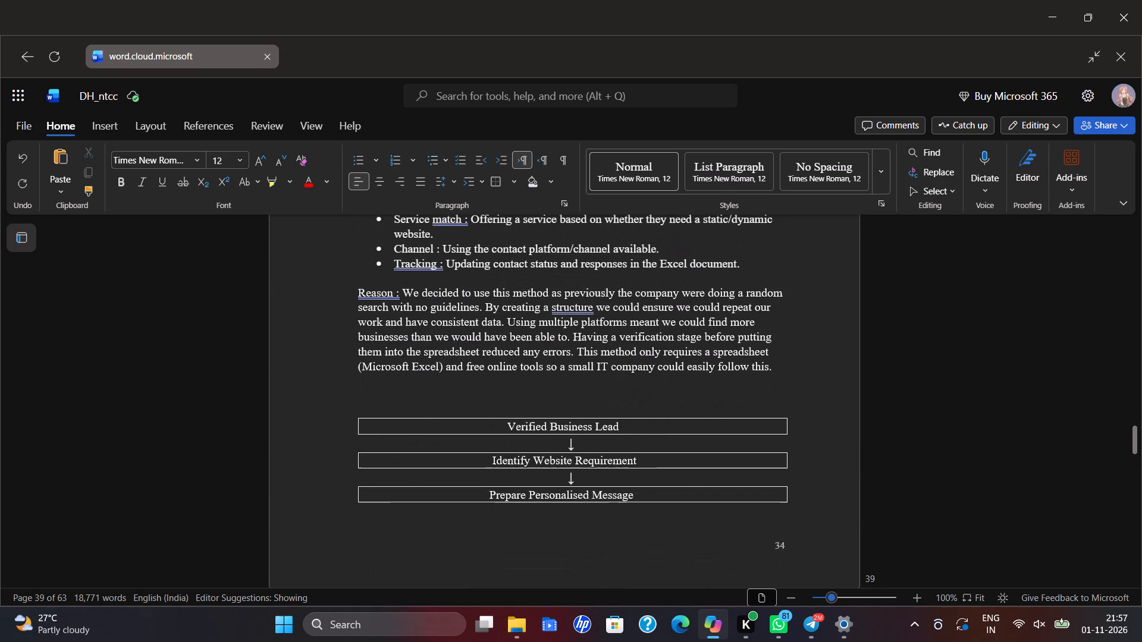
scroll(625, 391, up, 3)
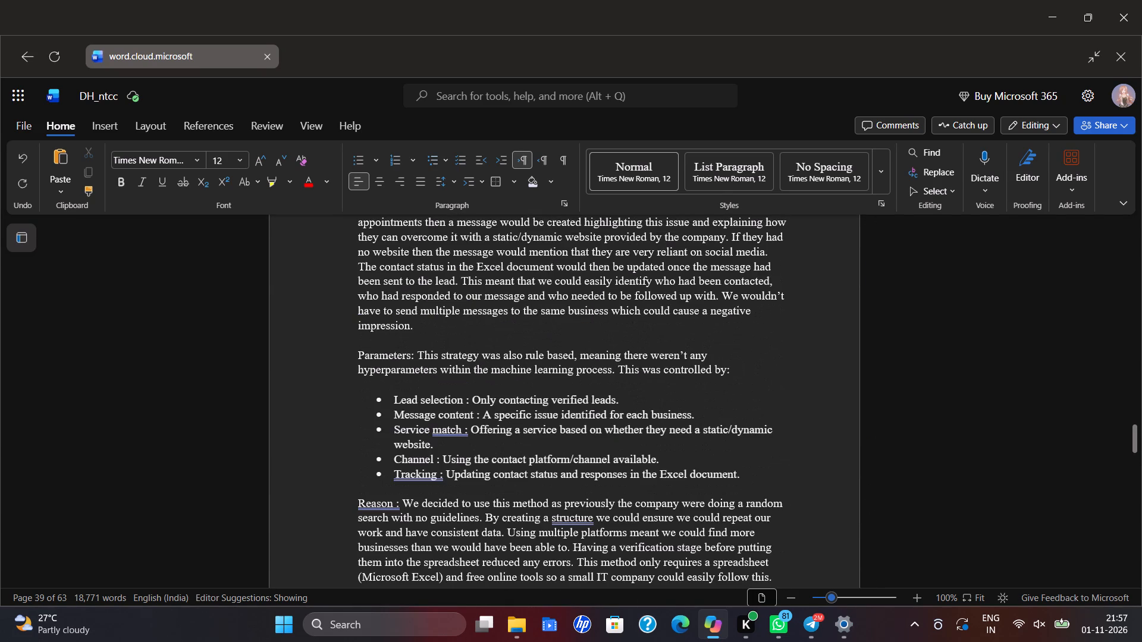
scroll(625, 391, up, 3)
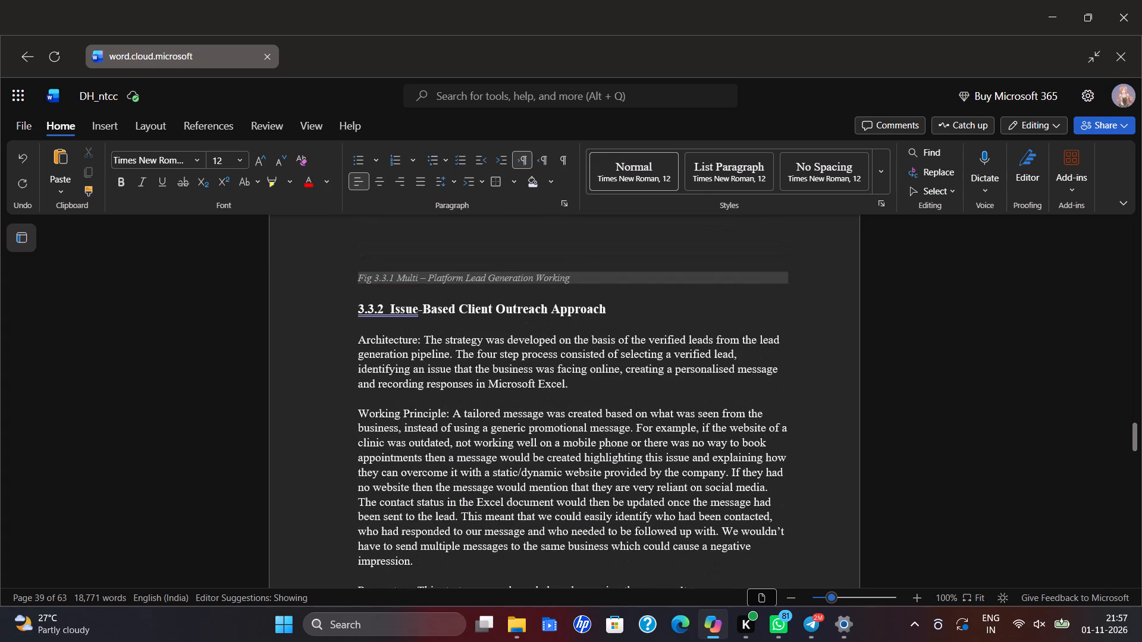
scroll(625, 391, down, 3)
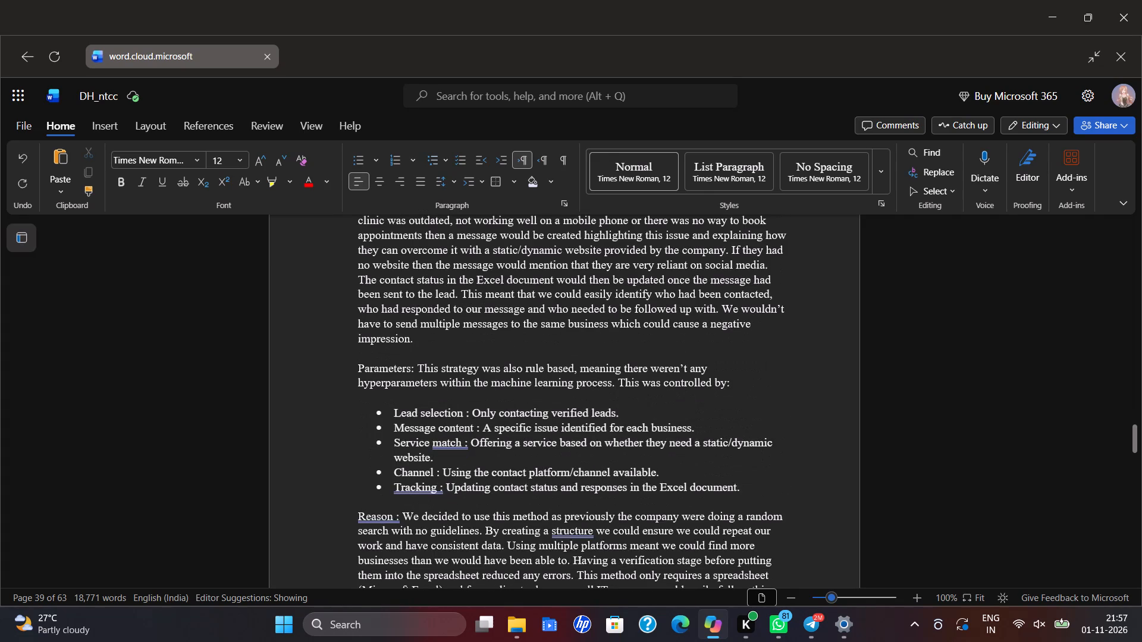
scroll(625, 391, up, 2)
scroll(623, 391, down, 2)
scroll(623, 391, up, 2)
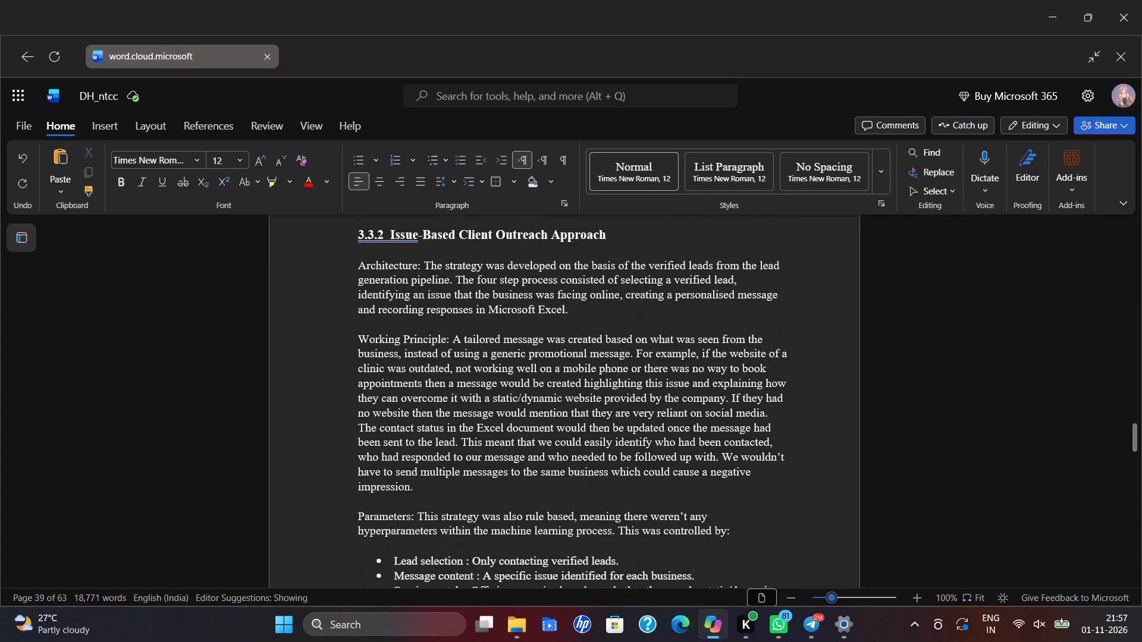
scroll(623, 391, up, 2)
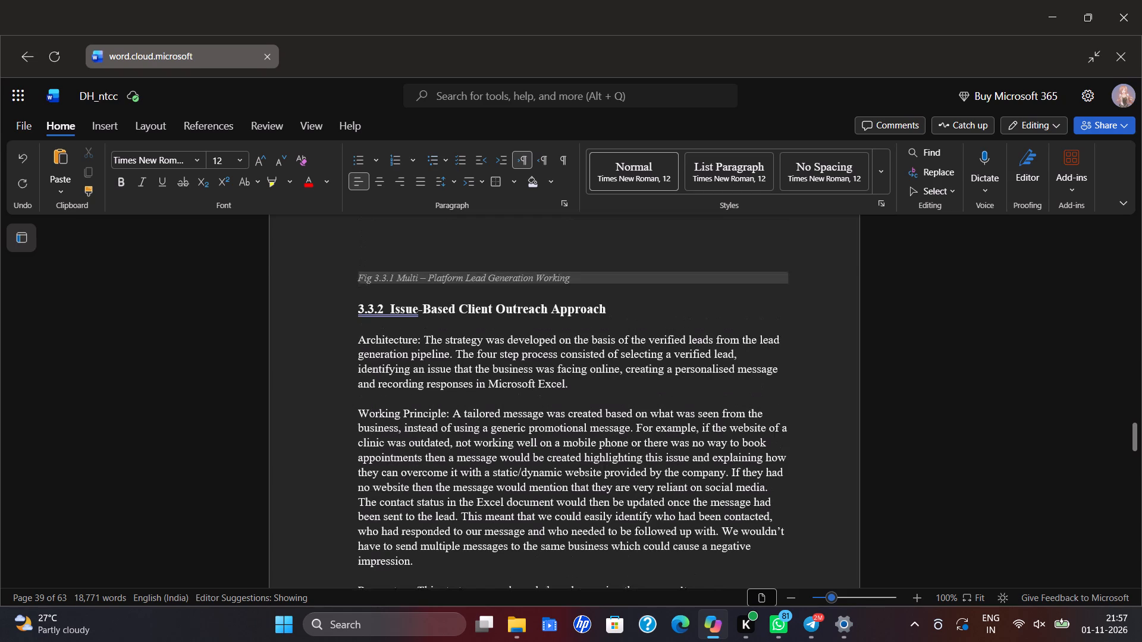
scroll(622, 392, up, 1)
scroll(622, 392, down, 4)
scroll(622, 392, up, 2)
scroll(619, 394, down, 2)
scroll(623, 447, down, 1)
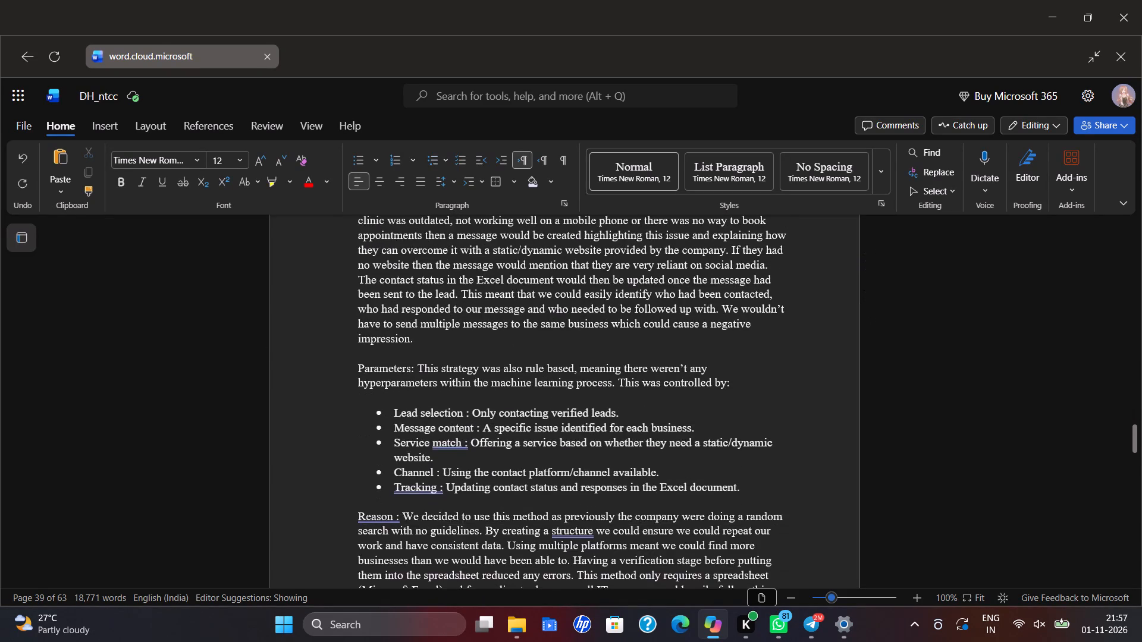
scroll(589, 418, up, 3)
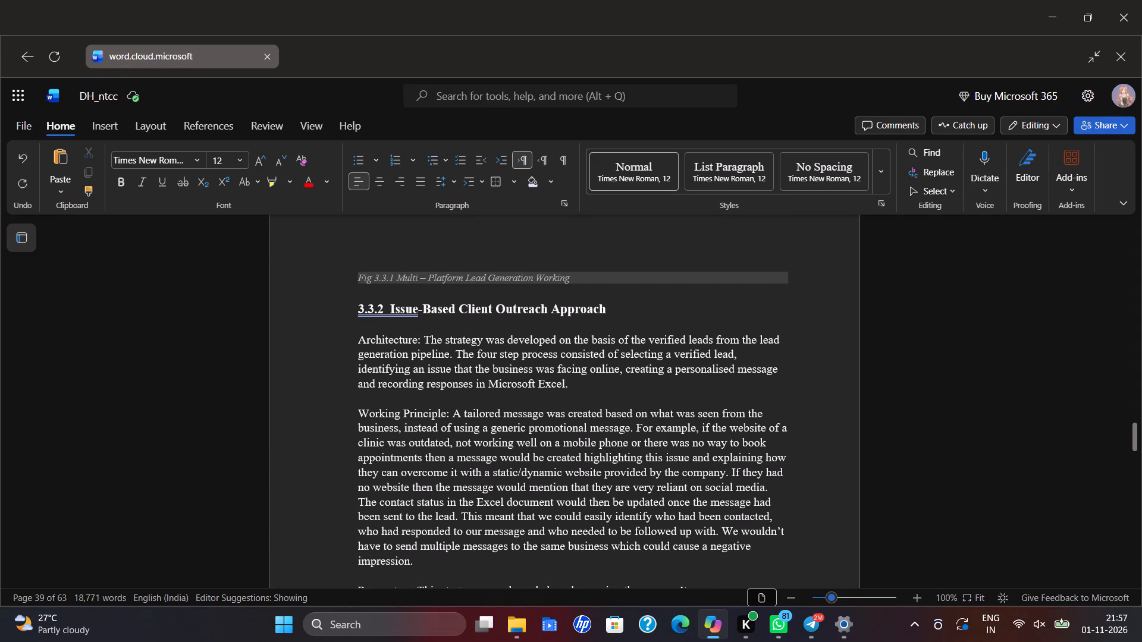
scroll(443, 349, up, 5)
scroll(443, 349, down, 3)
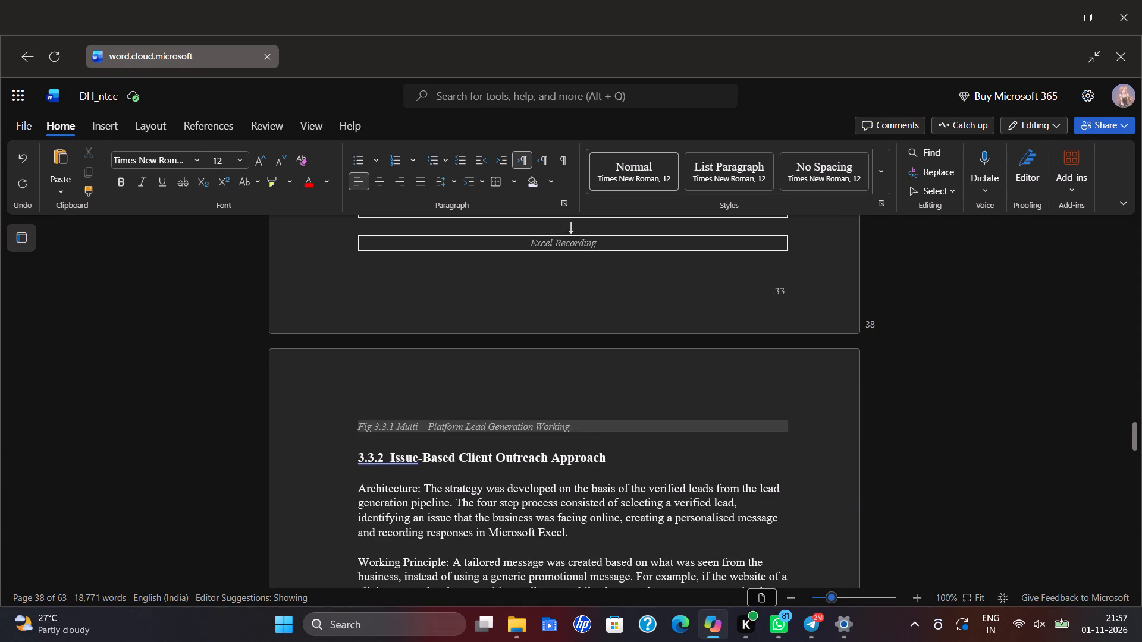
scroll(539, 448, down, 6)
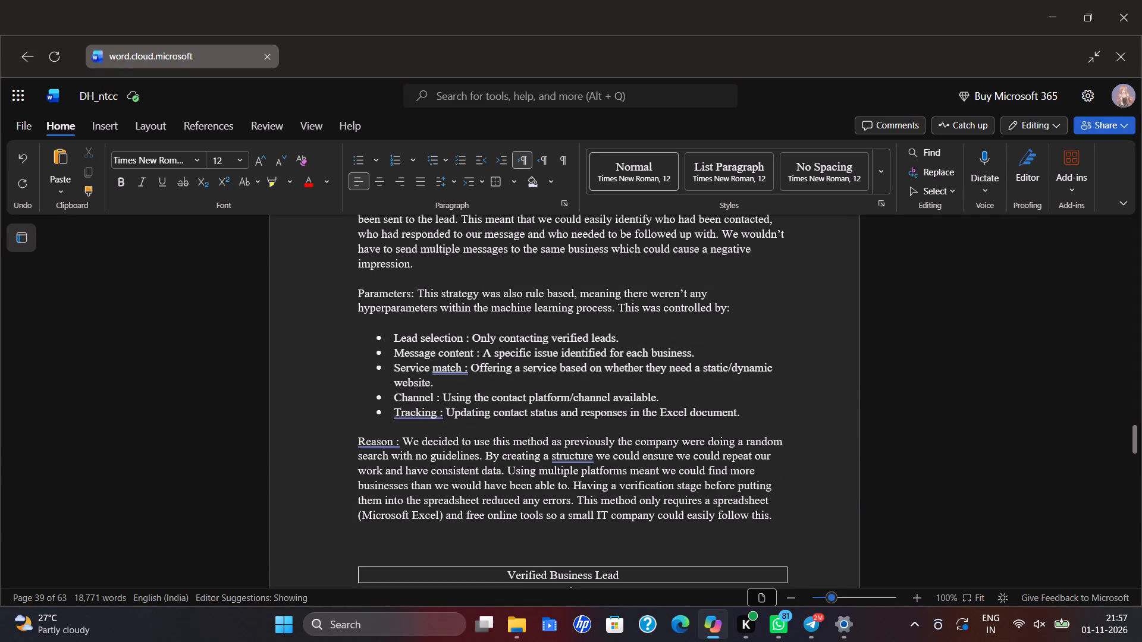
scroll(476, 479, down, 2)
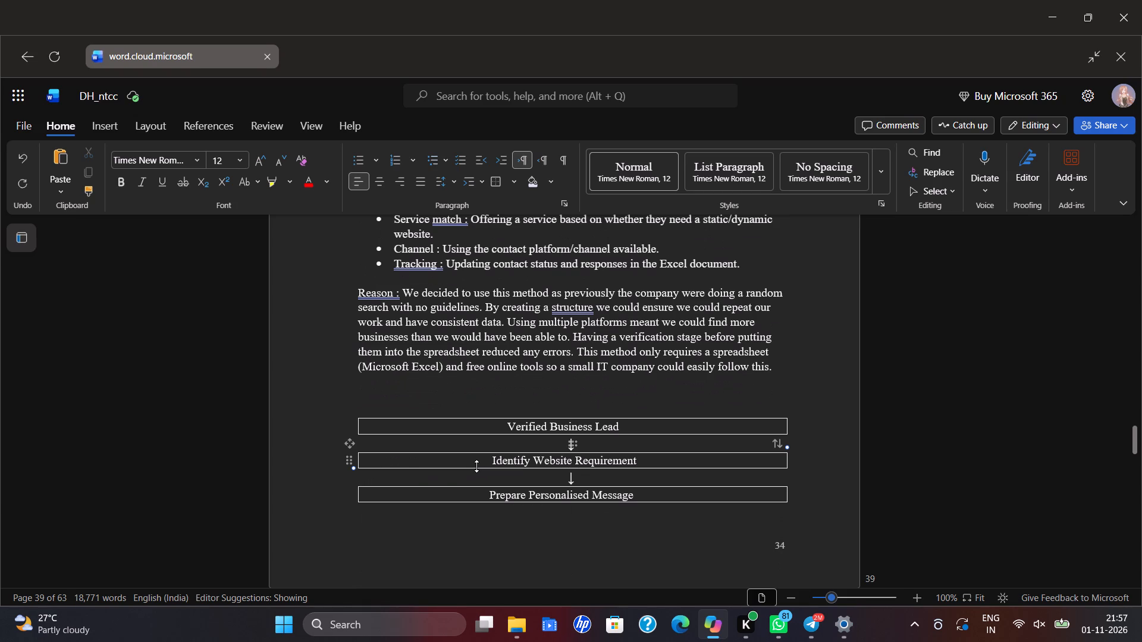
Delete the "[ Insert Figure 3.2.3 — Architecture / Process diagram ]" placeholder below the 3.3.3 Reason paragraph.
scroll(535, 479, down, 2)
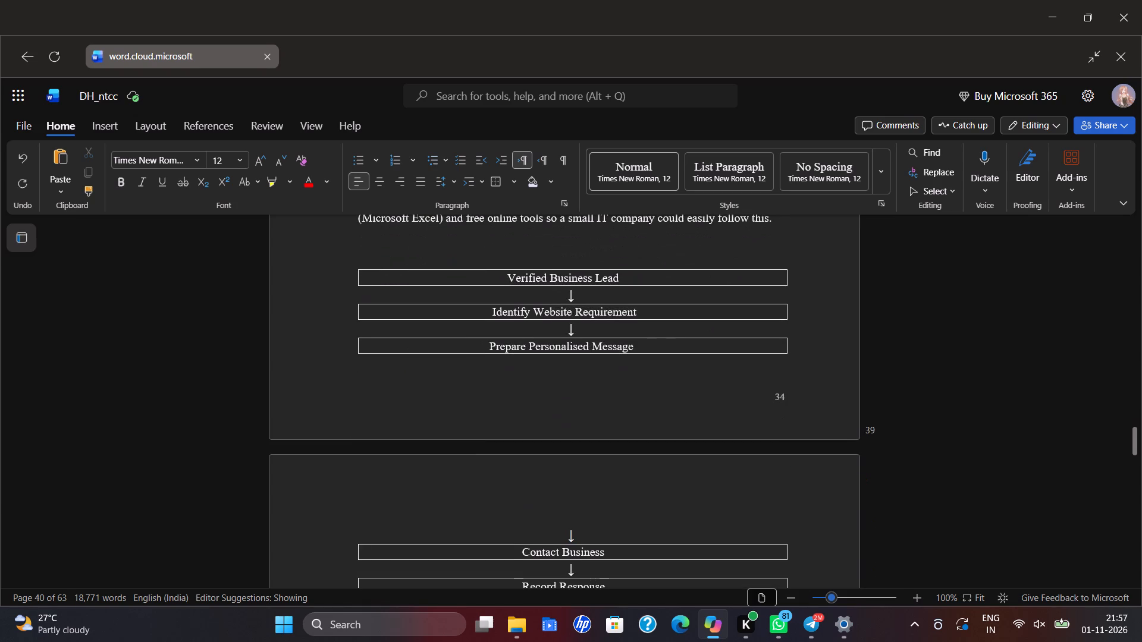
scroll(455, 483, down, 13)
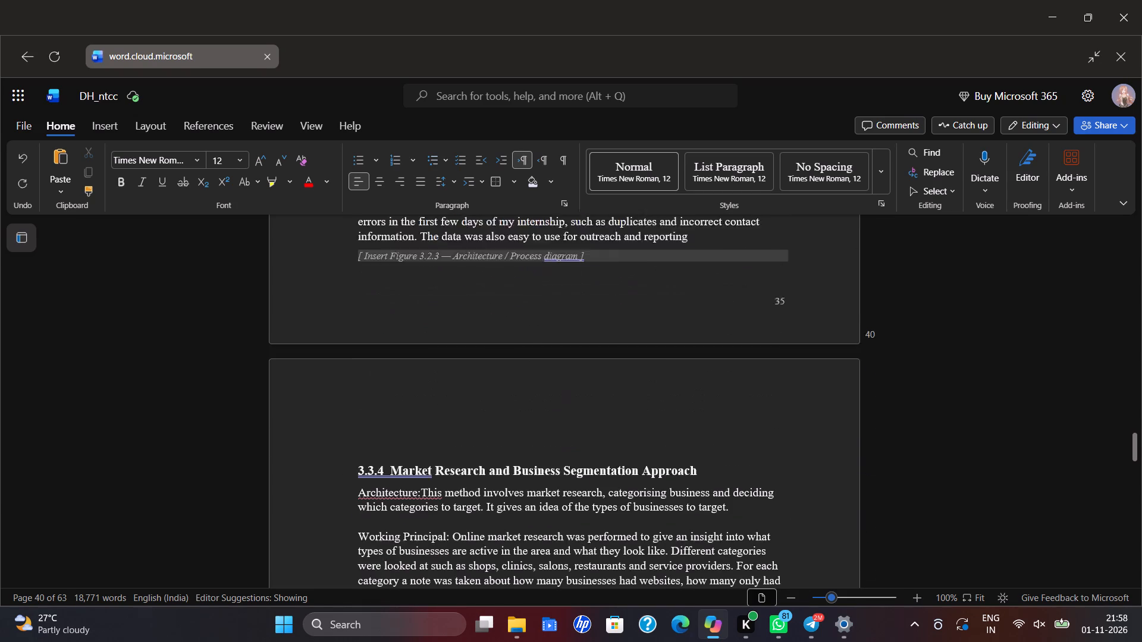
scroll(460, 474, up, 2)
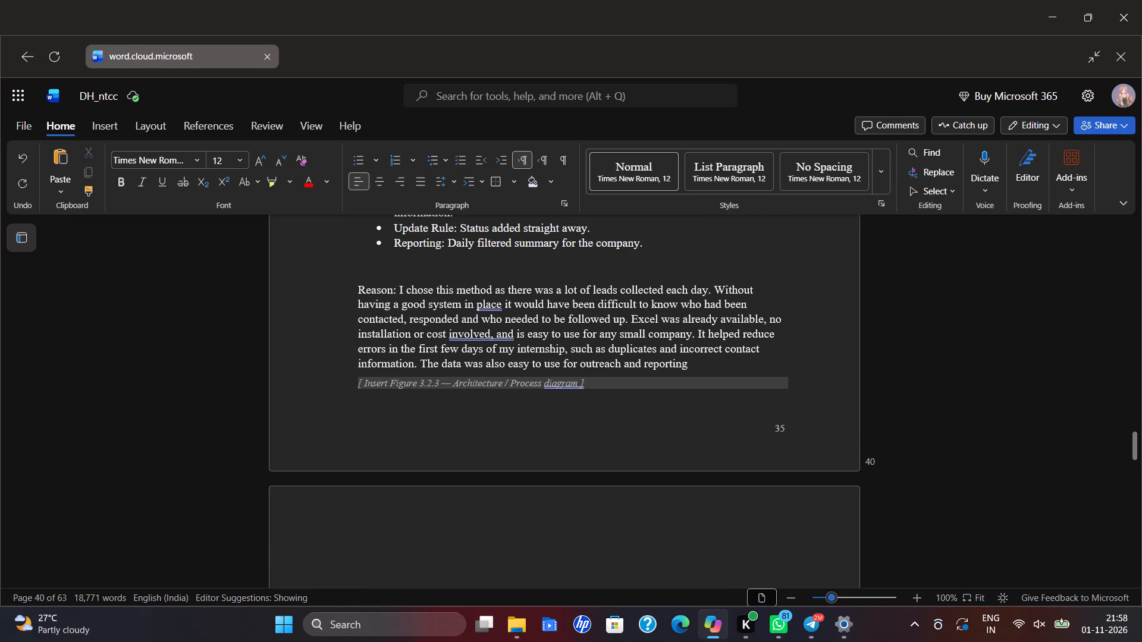
scroll(599, 385, up, 7)
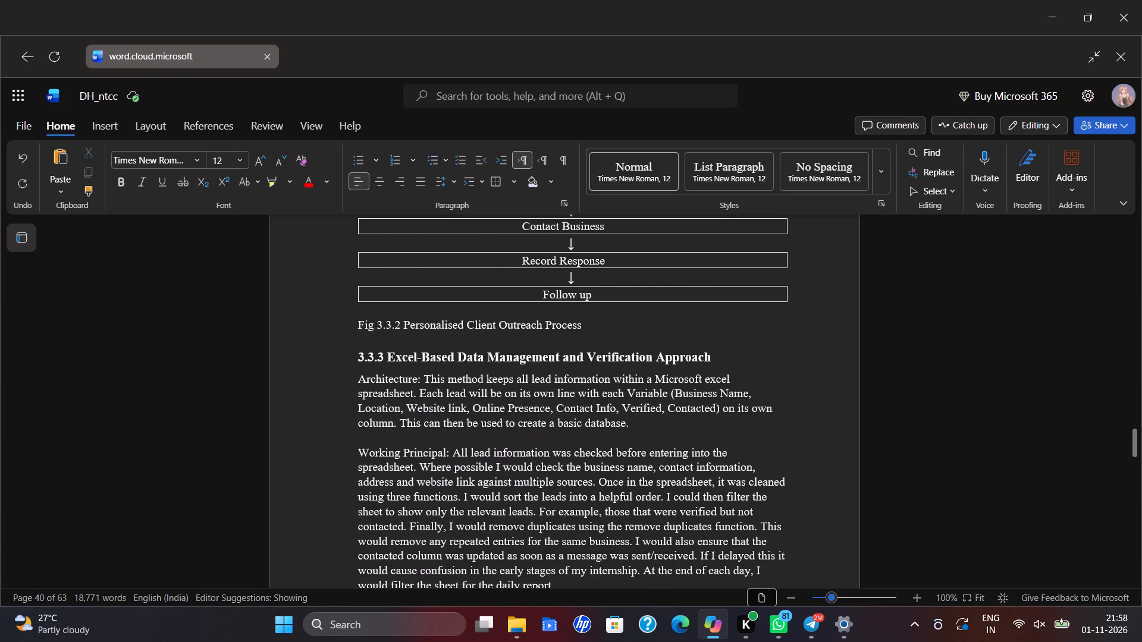
scroll(598, 385, down, 6)
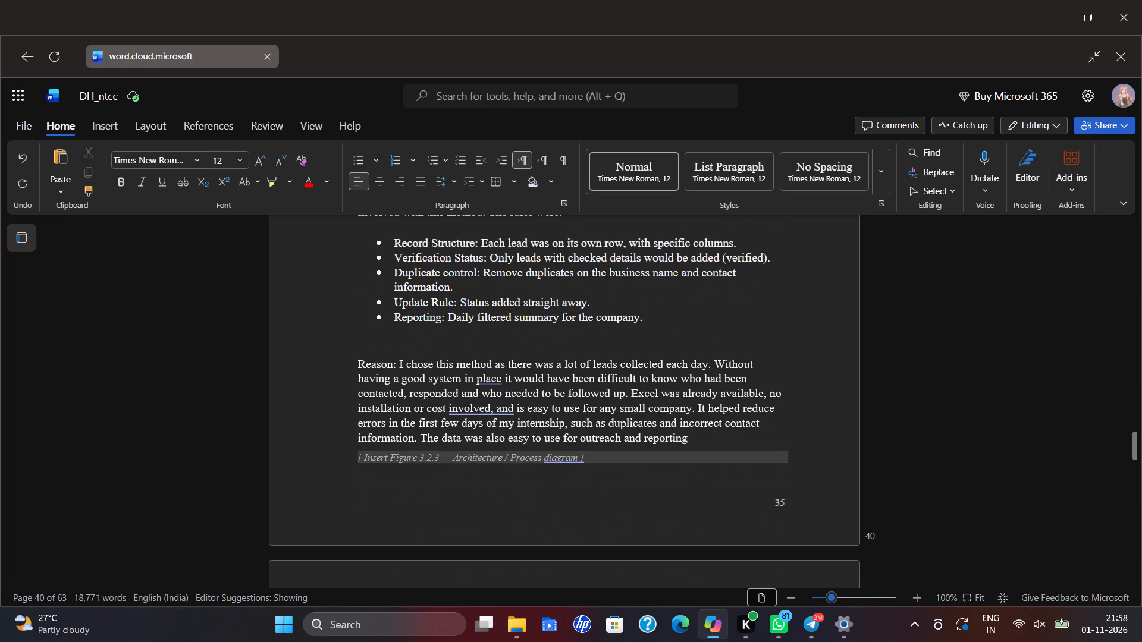
drag(604, 462, 357, 473)
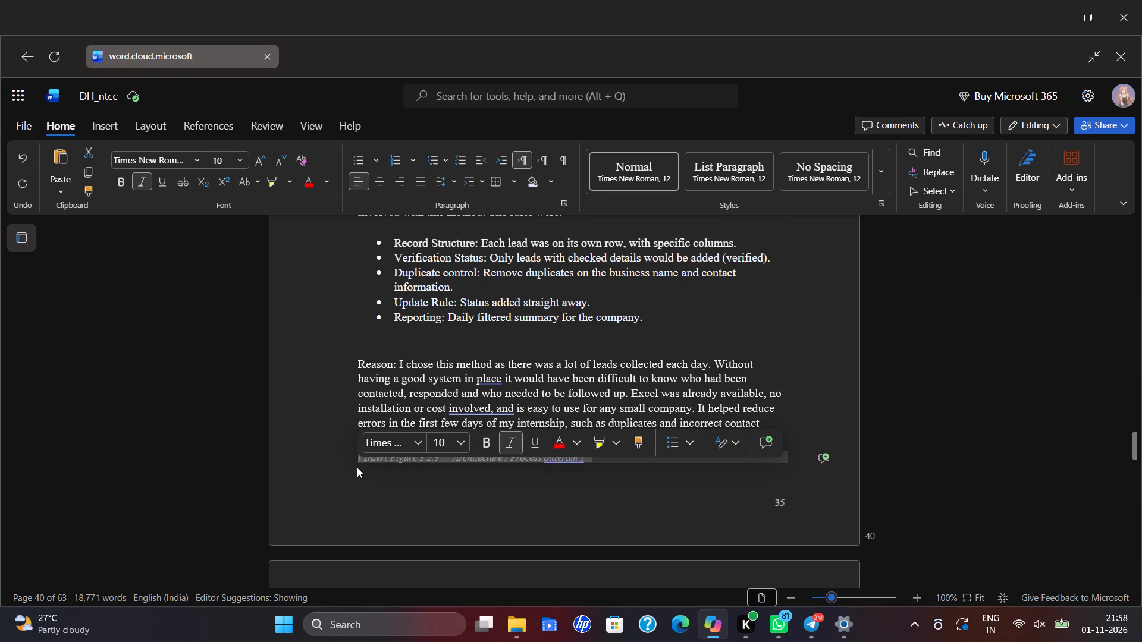
key(BackSpace)
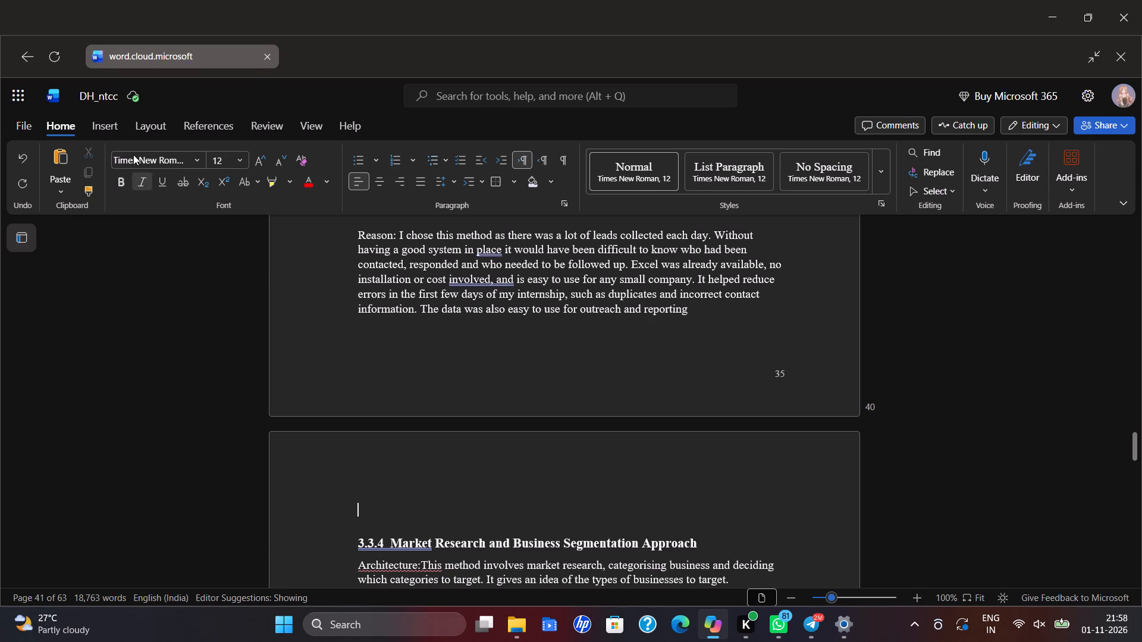
Insert a table with one row and one column below the 3.3.3 Reason paragraph, in place of the placeholder.
click(111, 124)
click(70, 154)
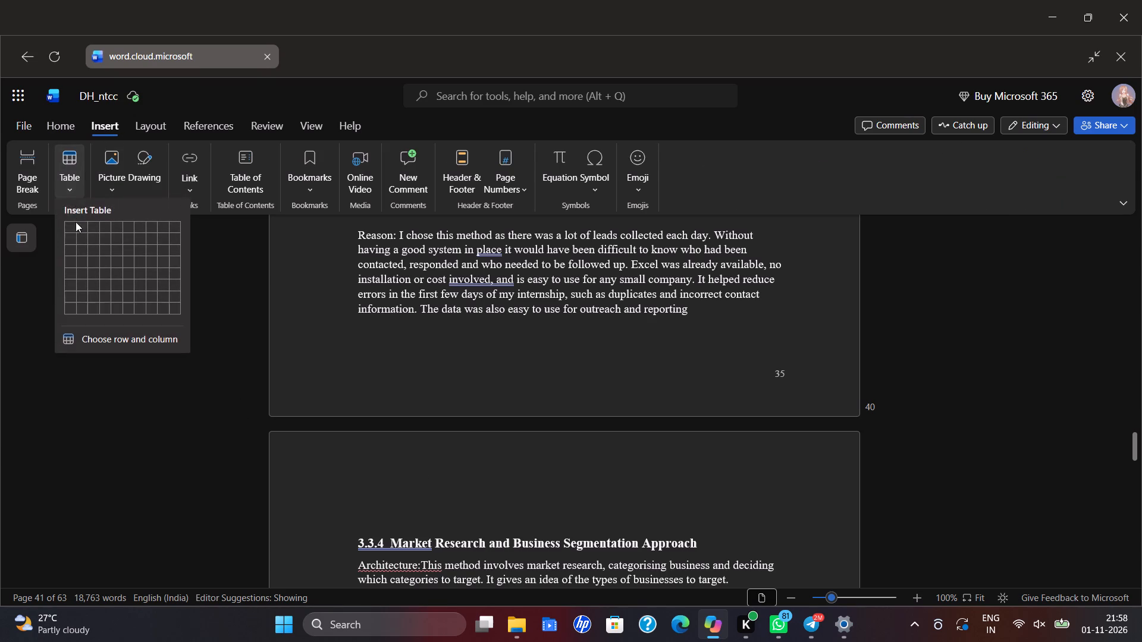
click(69, 227)
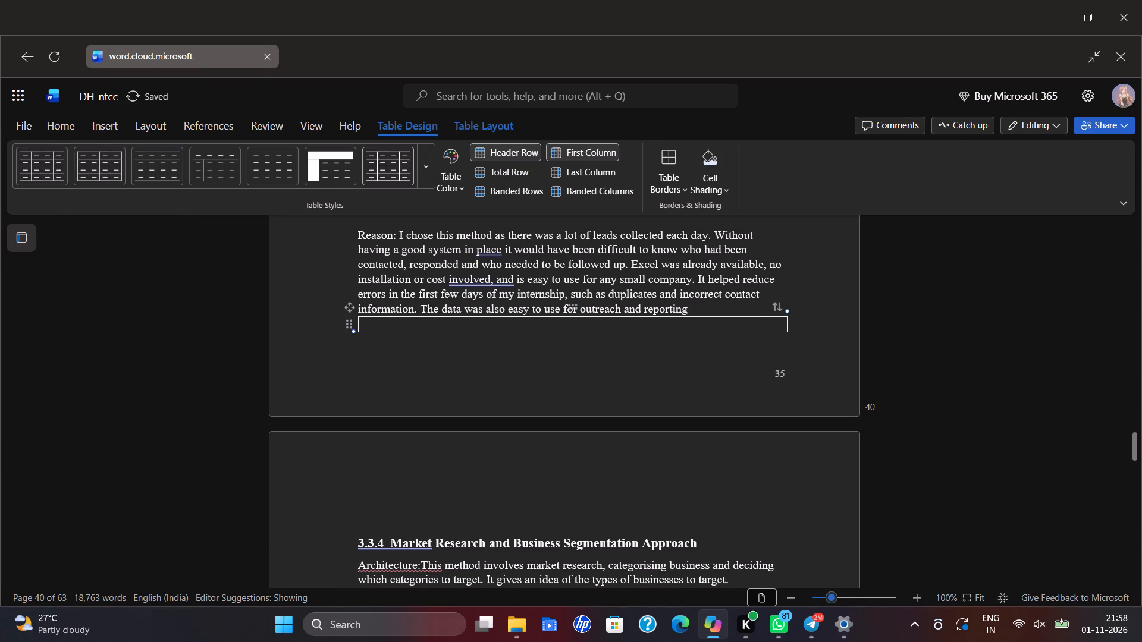
Add an empty line between the end of the 3.3.3 Reason paragraph and the new one-cell table.
double_click(699, 314)
click(696, 310)
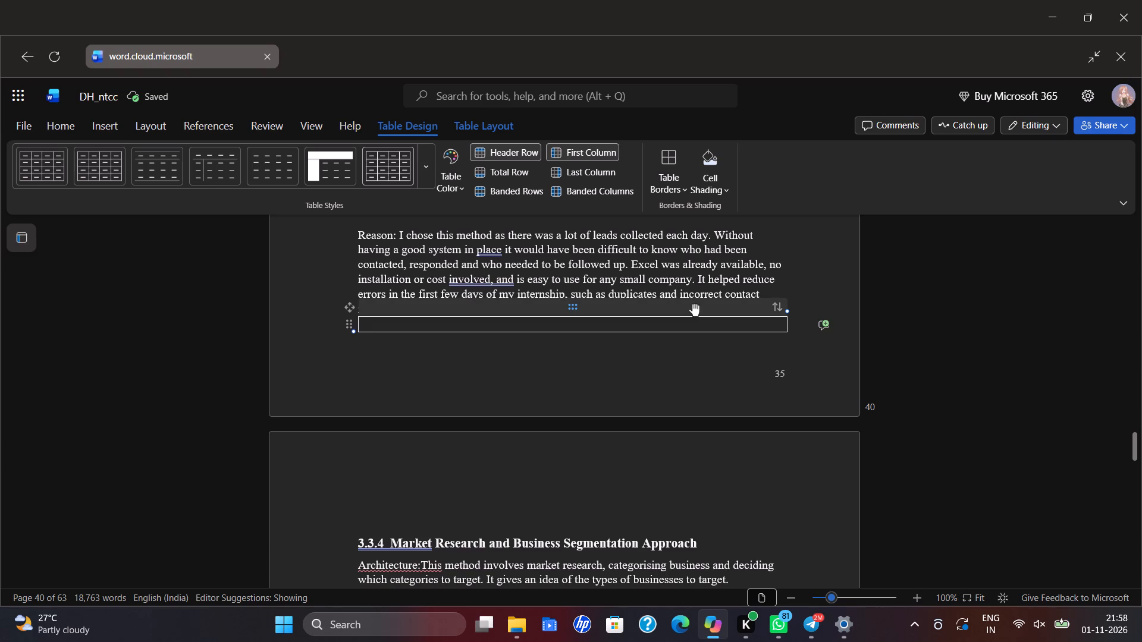
click(623, 367)
click(689, 298)
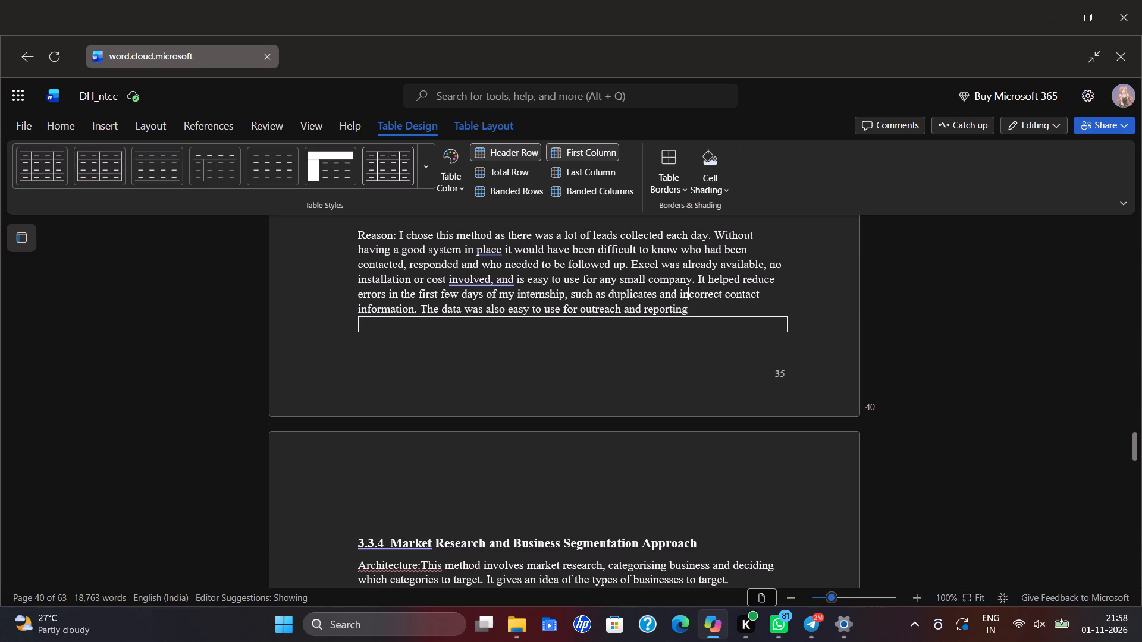
key(Down)
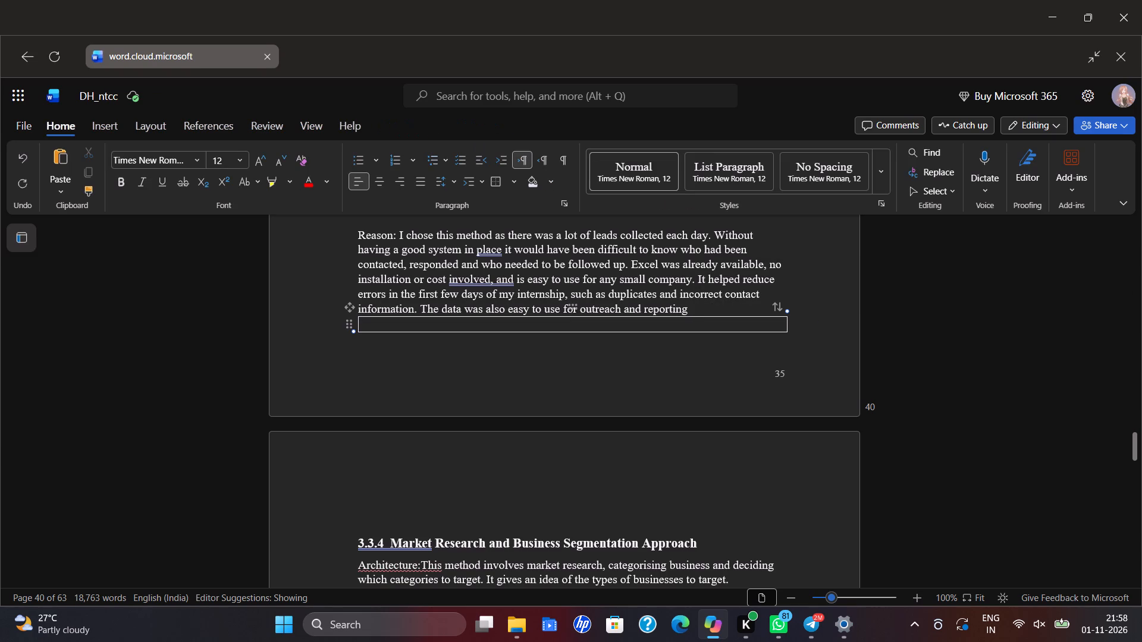
key(Return)
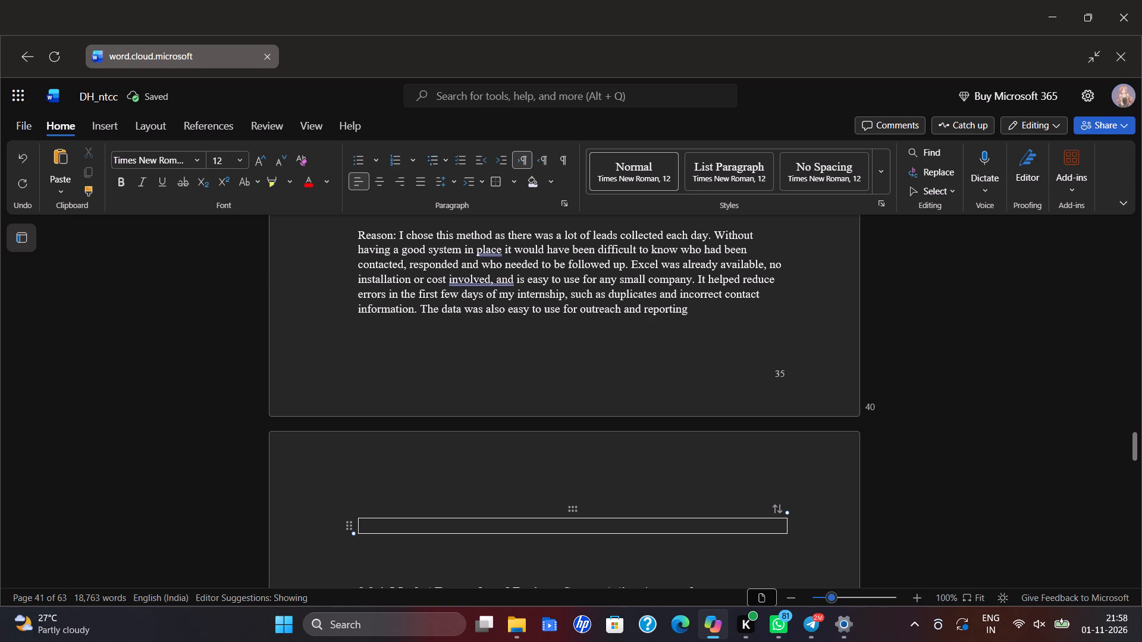
Enter "Collected Business Details" in the one-cell table as the first box of the 3.3.3 flowchart.
click(513, 532)
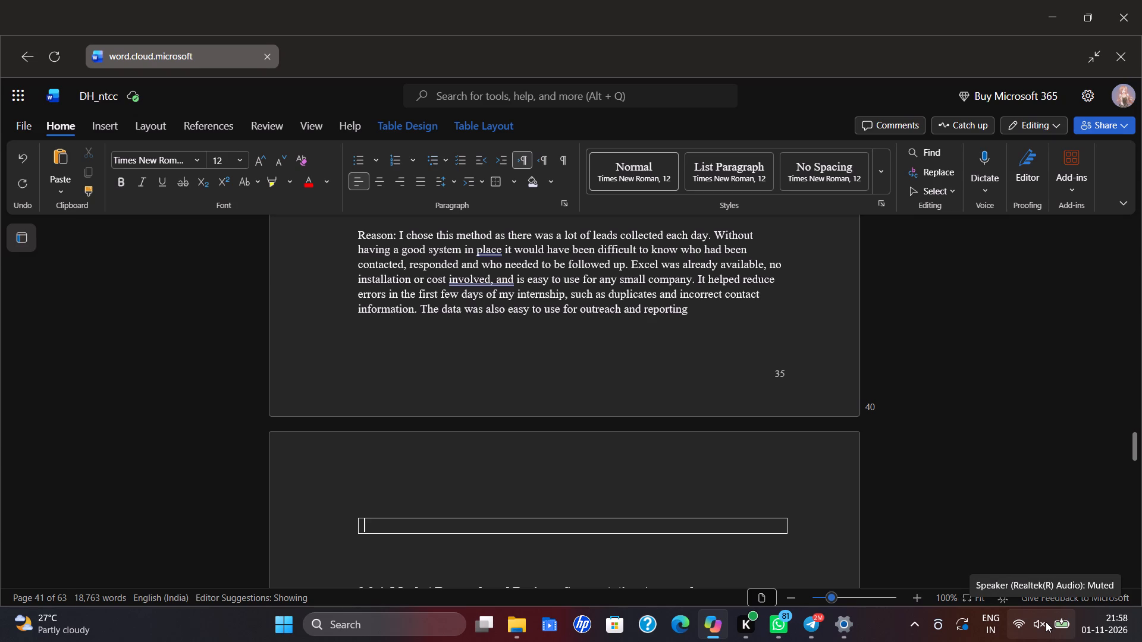
text(Collec)
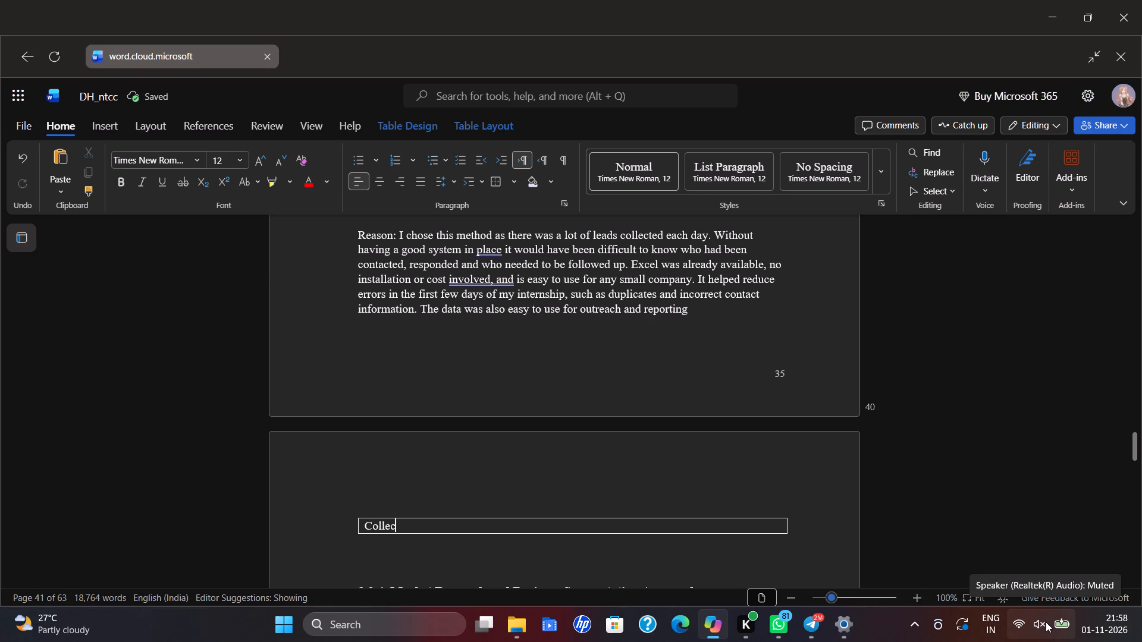
text(te)
key(d)
key(space)
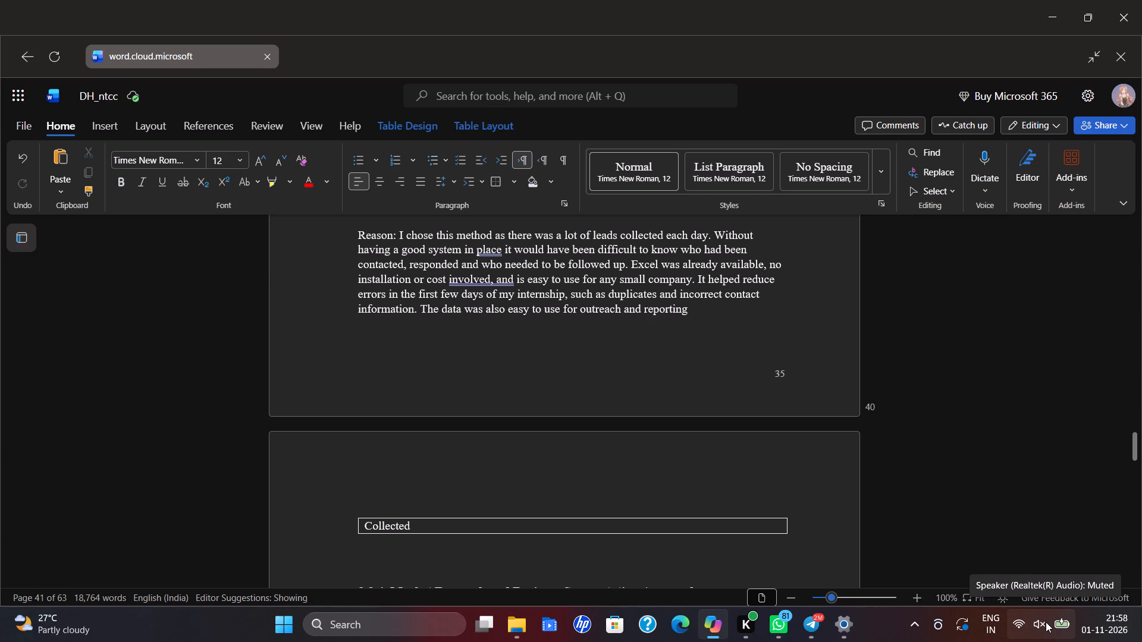
text(Busin)
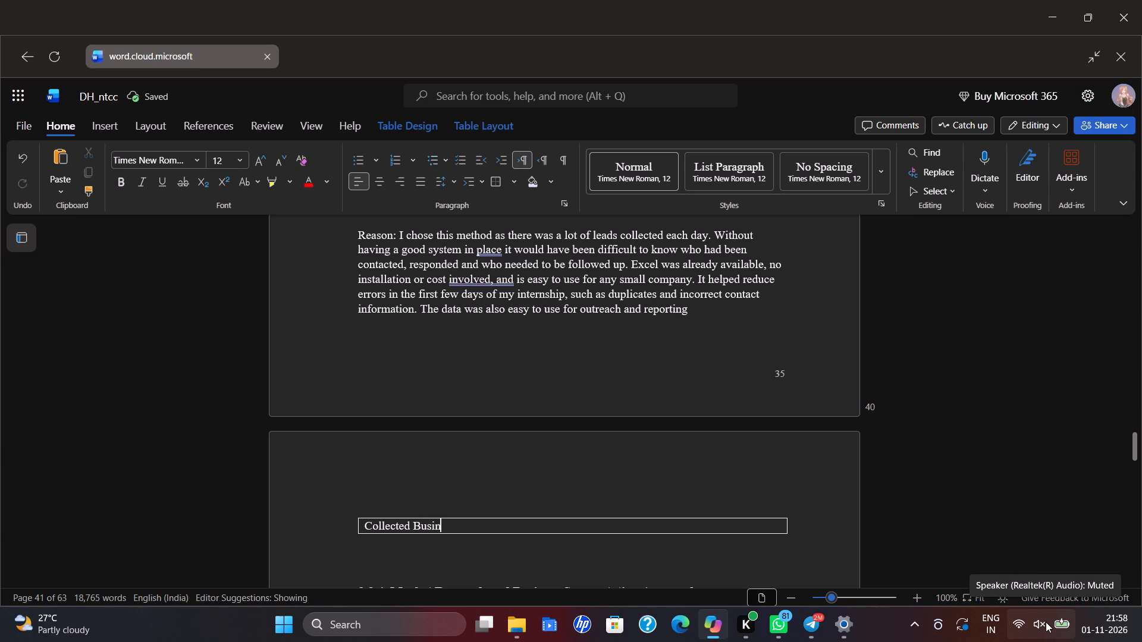
text(ess)
key(space)
text(Detail)
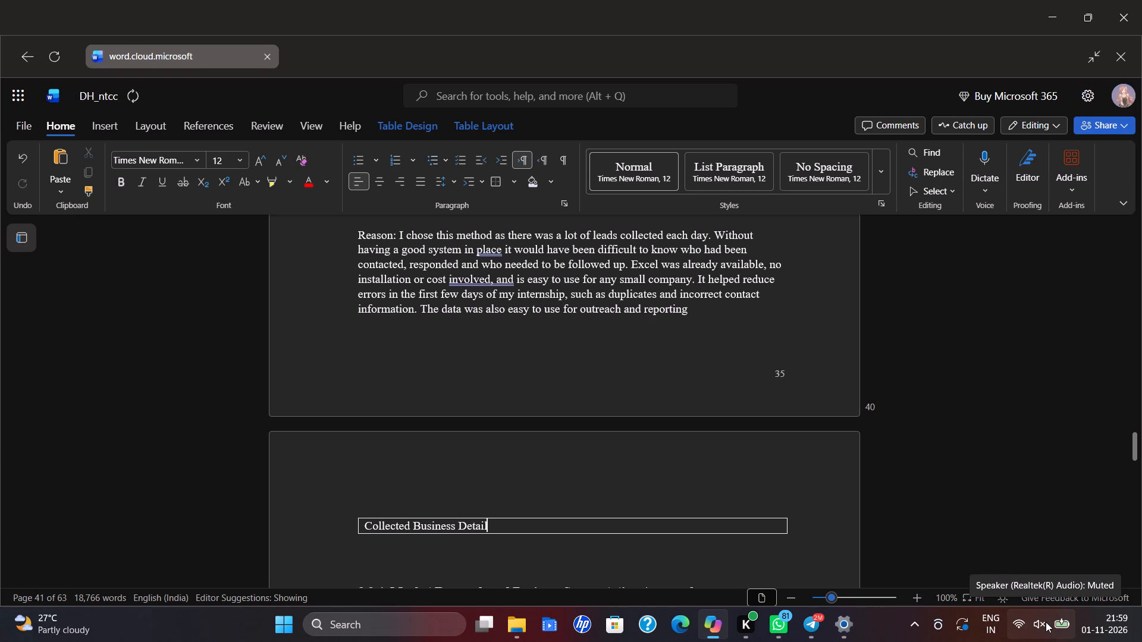
key(s)
click(797, 529)
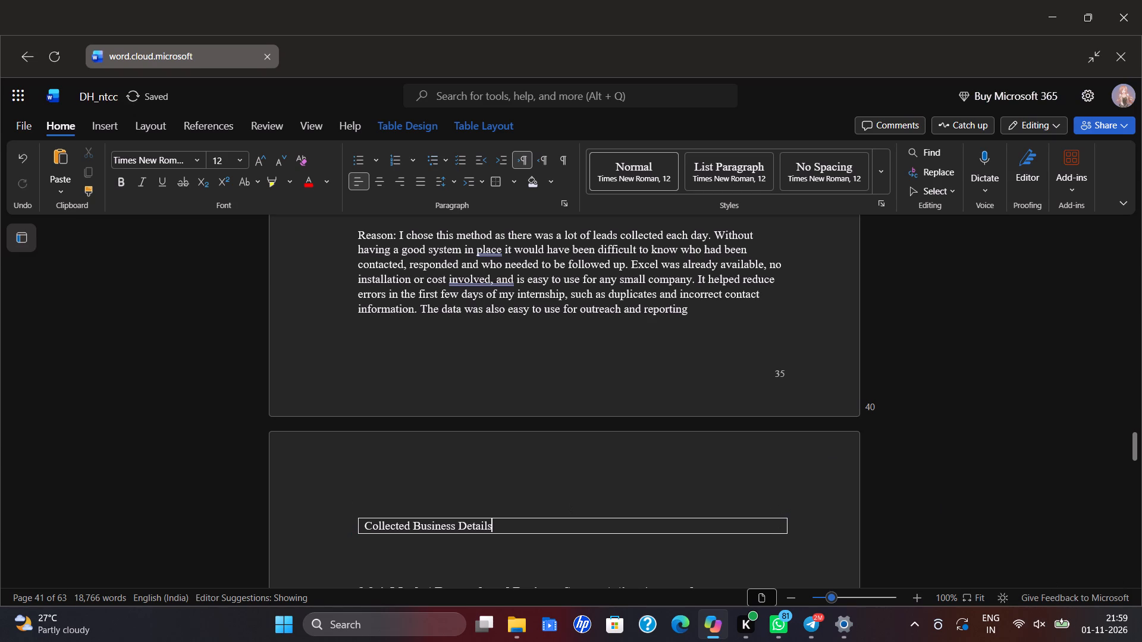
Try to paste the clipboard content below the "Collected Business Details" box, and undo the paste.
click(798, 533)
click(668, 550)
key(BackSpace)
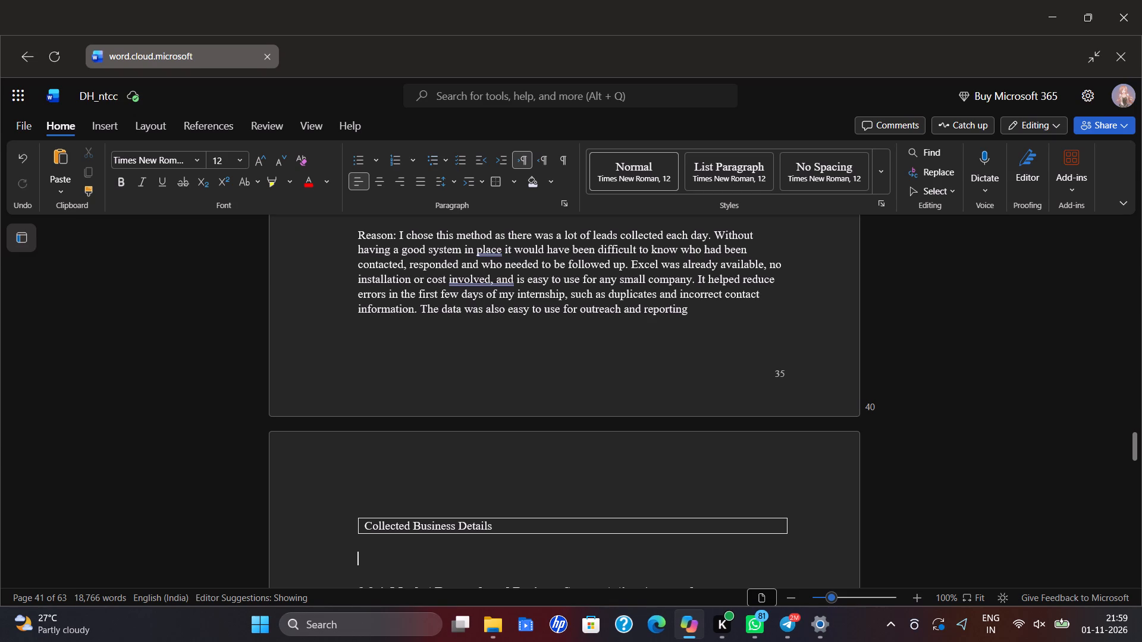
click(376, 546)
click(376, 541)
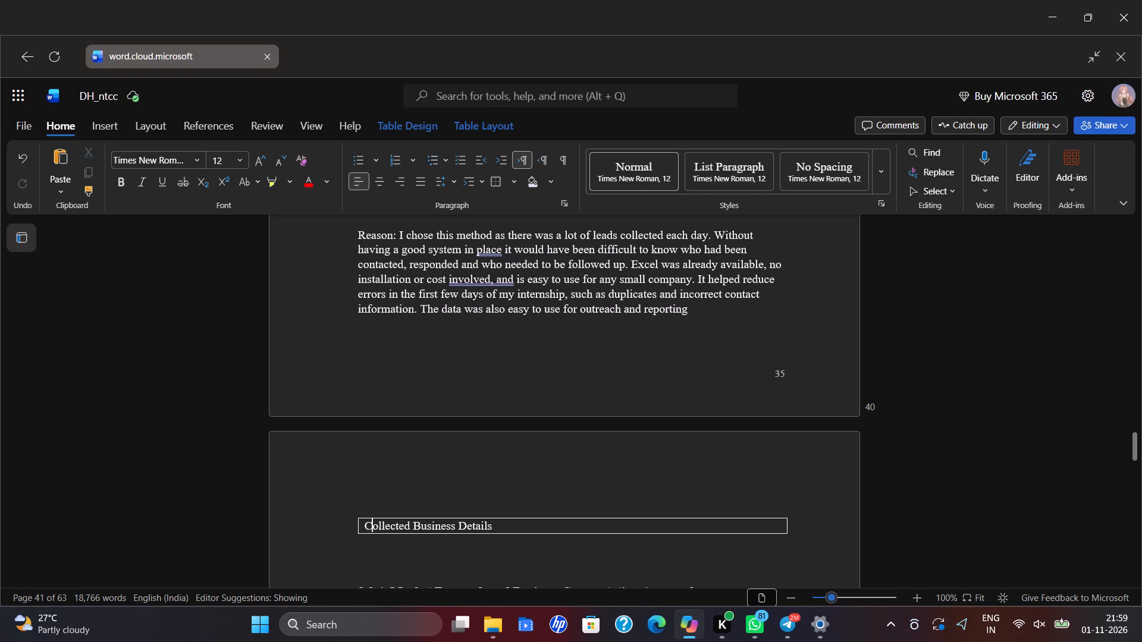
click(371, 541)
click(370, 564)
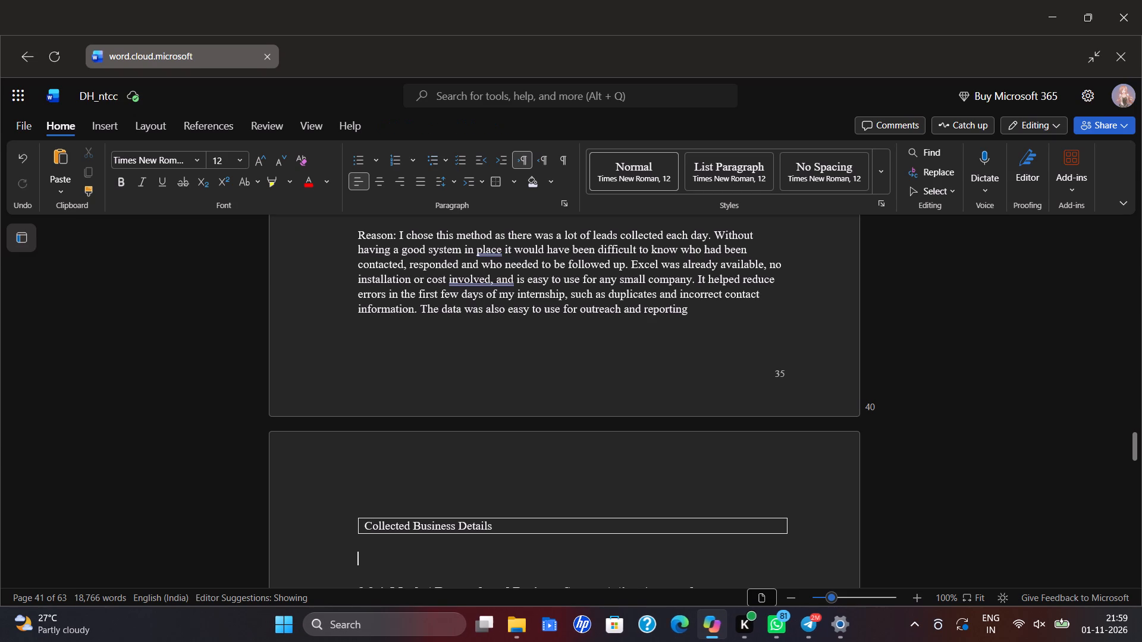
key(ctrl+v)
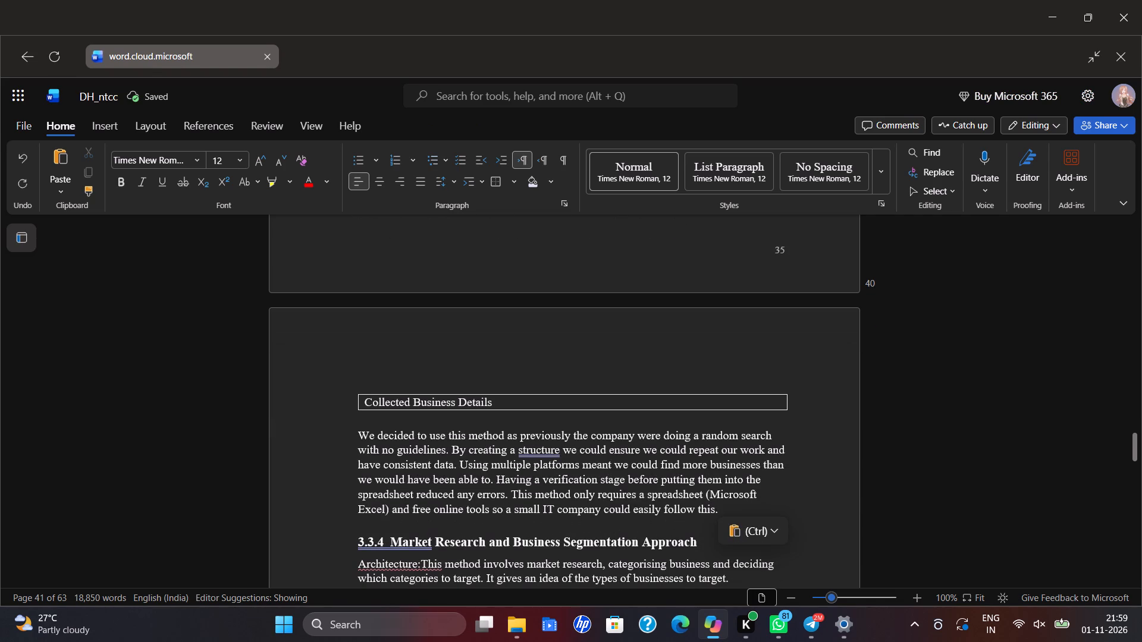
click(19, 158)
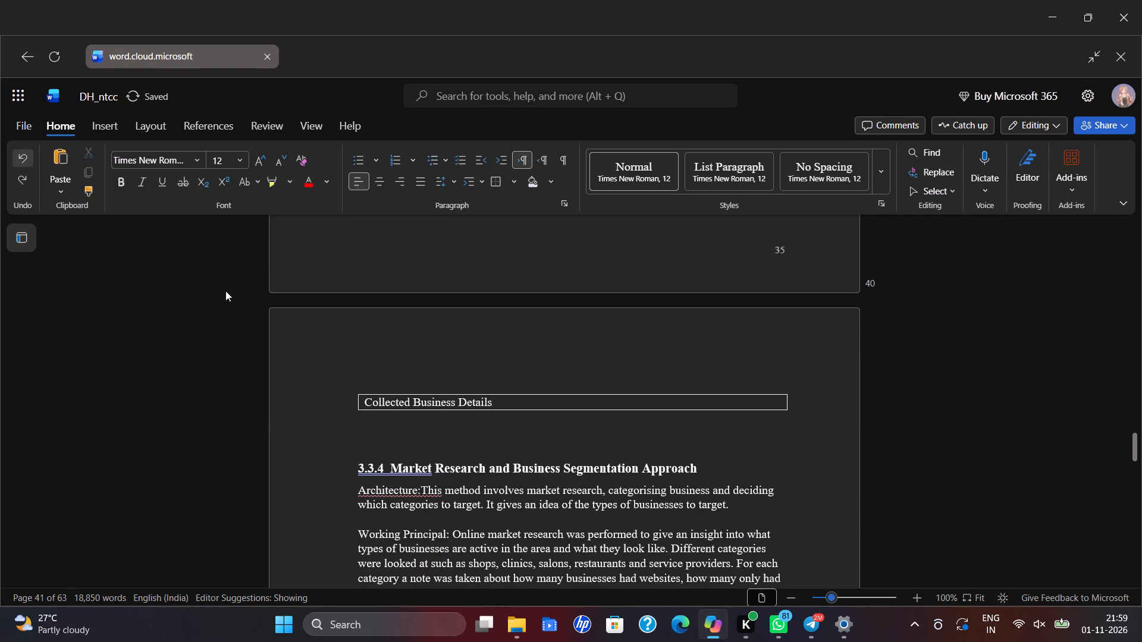
Copy a down arrow from the 3.3.2 flowchart and paste it below the "Collected Business Details" box.
scroll(742, 468, up, 7)
scroll(415, 271, up, 7)
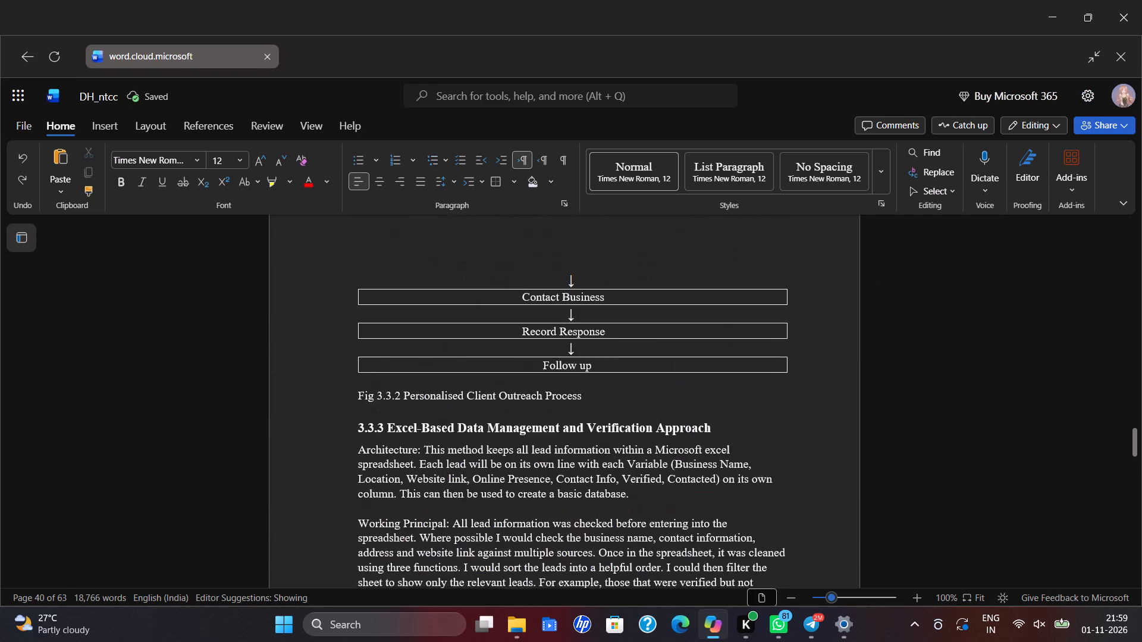
scroll(478, 372, up, 2)
drag(561, 428, 588, 431)
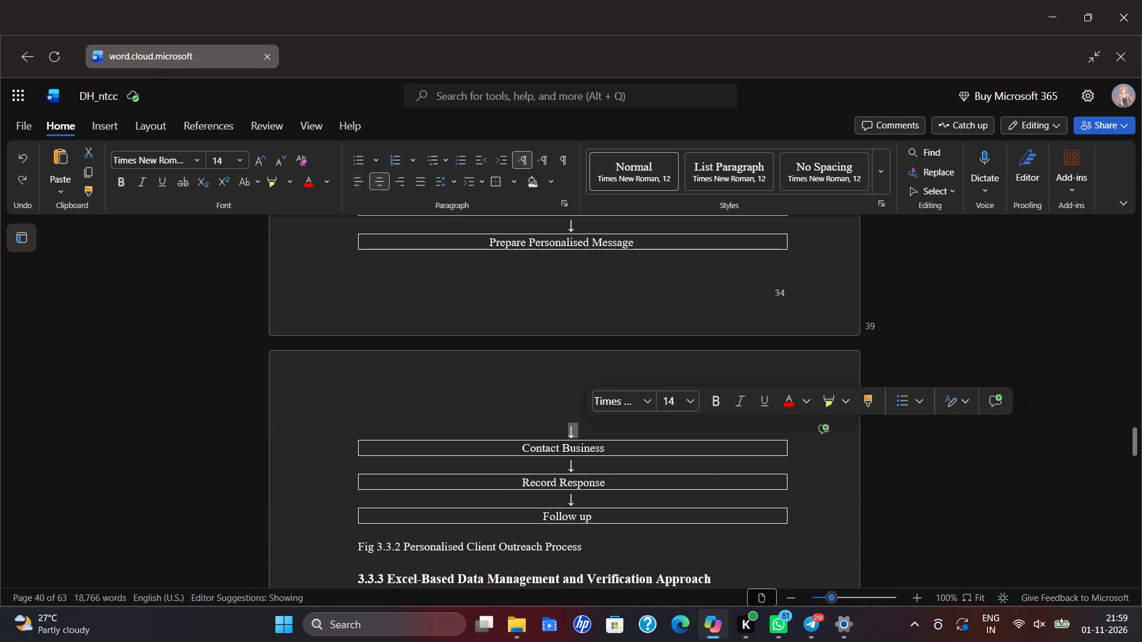
right_click(569, 431)
click(612, 154)
scroll(629, 305, down, 2)
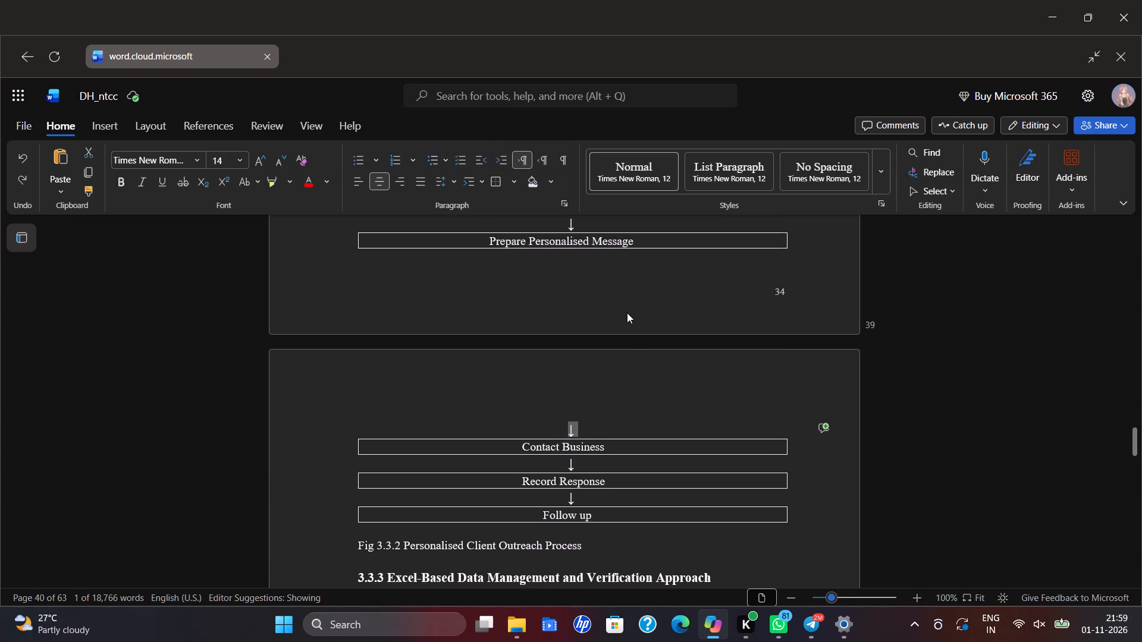
scroll(627, 313, down, 7)
scroll(618, 371, down, 3)
click(539, 427)
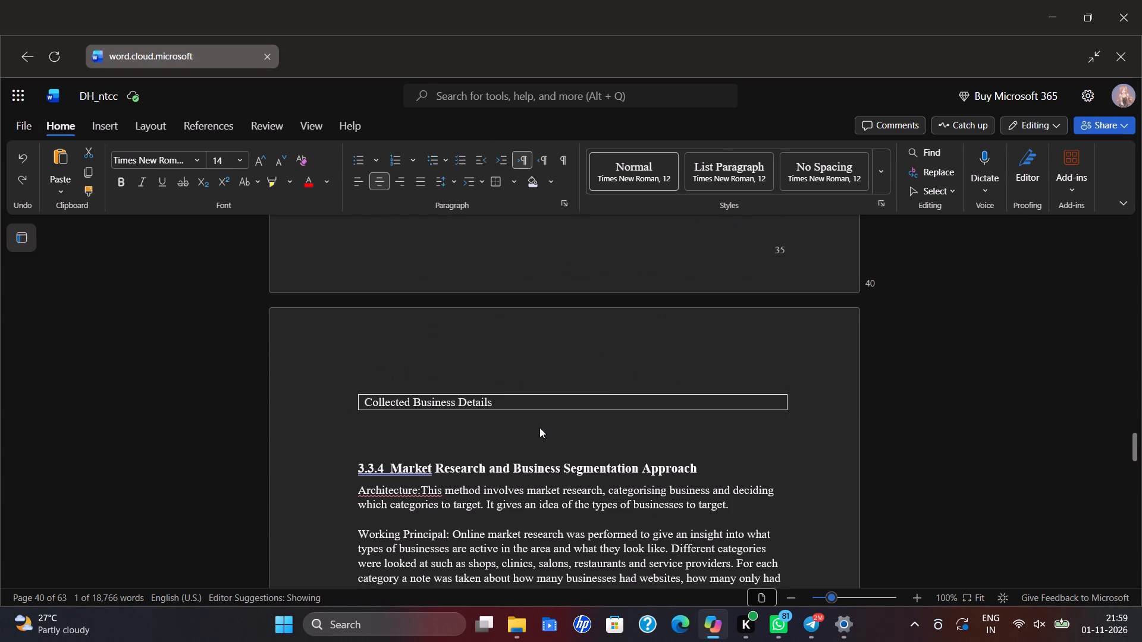
key(ctrl+v)
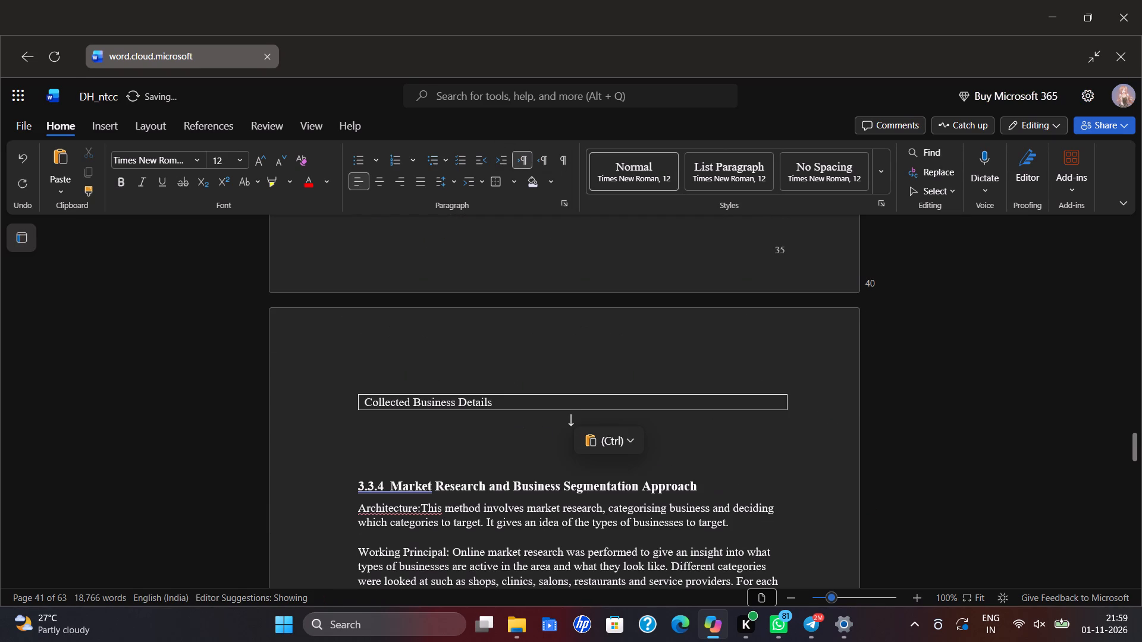
Add a one-cell table below the arrow and enter "Enter Data in Excel" as the second box of the 3.3.3 flowchart.
click(113, 113)
click(111, 121)
click(60, 162)
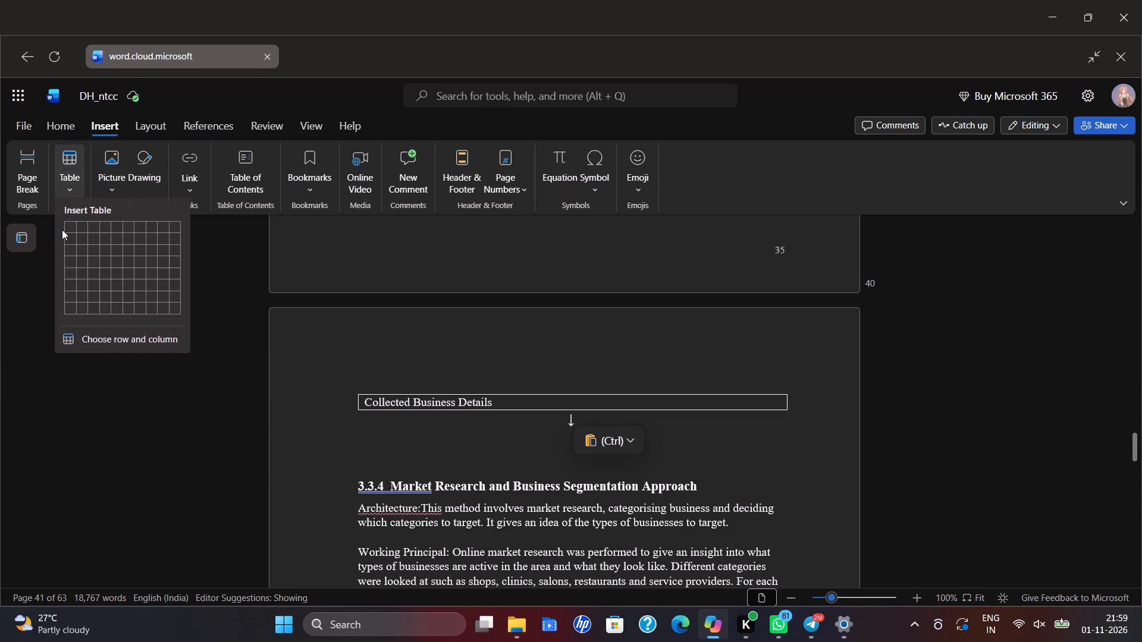
click(68, 227)
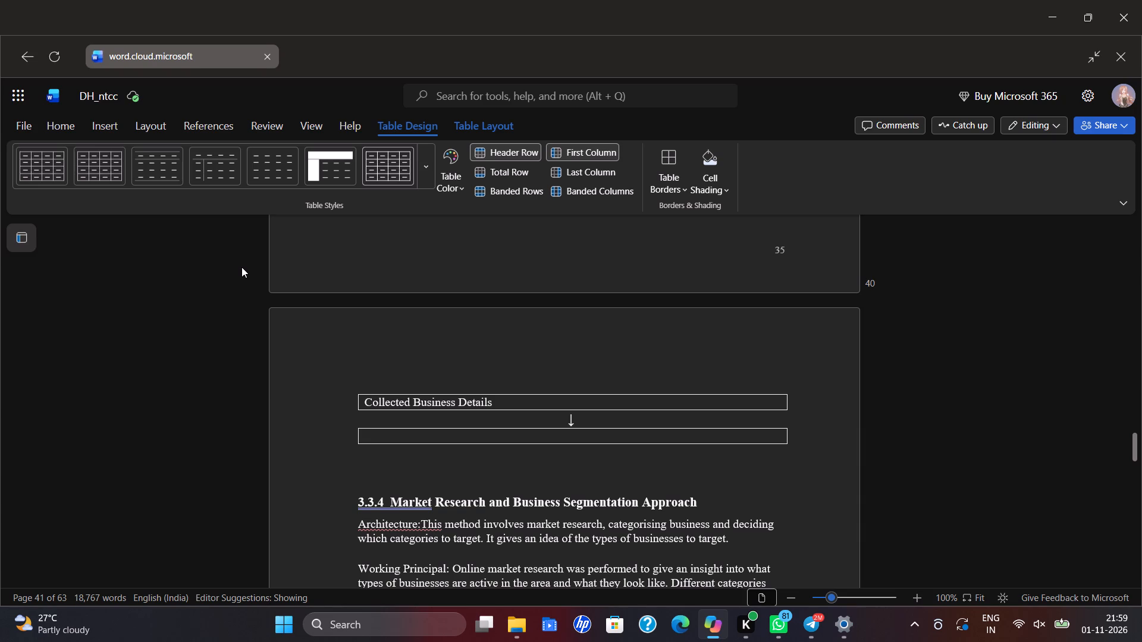
text(Enter d)
key(BackSpace)
text(Dat)
text(a in Exce)
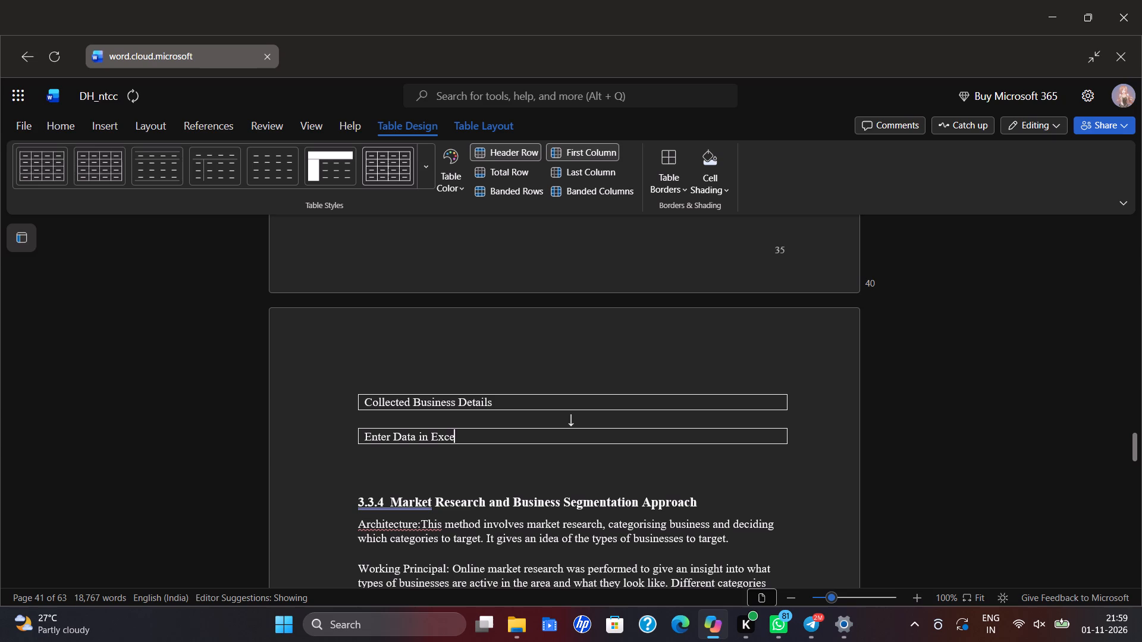
key(l)
Review the finished 3.3.2 flowchart on the preceding pages and return to the 3.3.3 flowchart.
scroll(369, 421, up, 3)
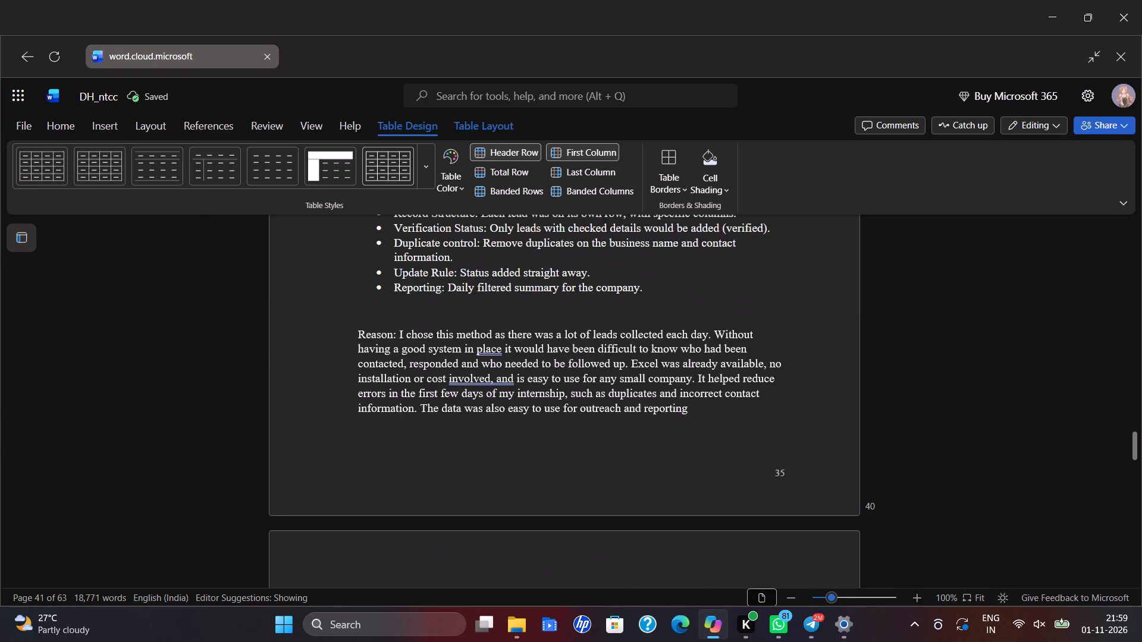
scroll(473, 344, up, 11)
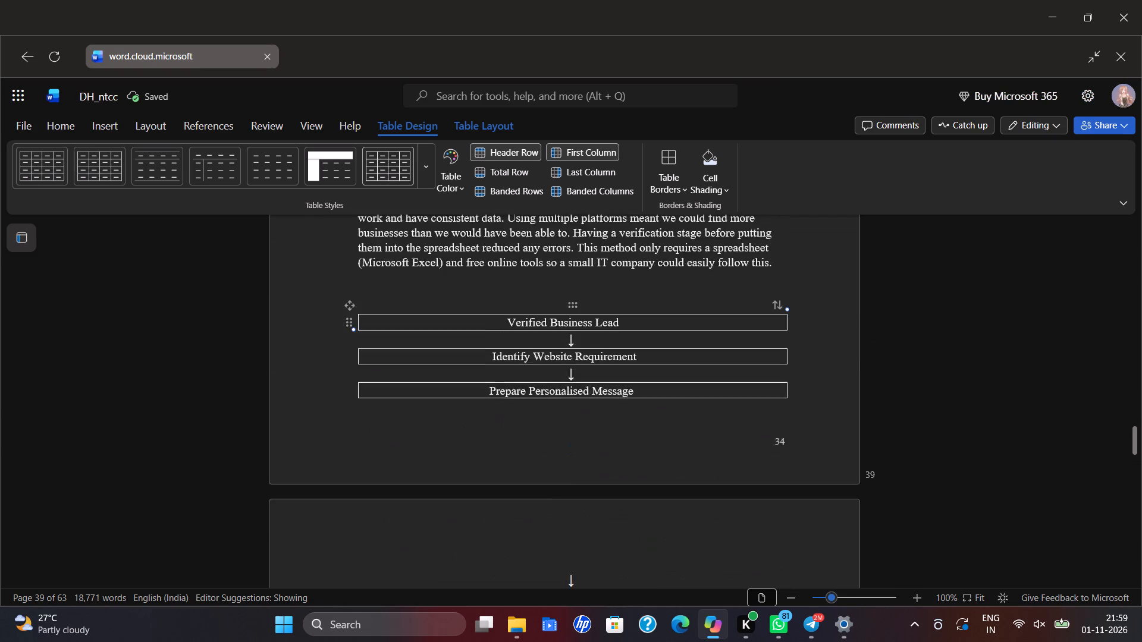
scroll(467, 325, up, 8)
scroll(462, 341, down, 12)
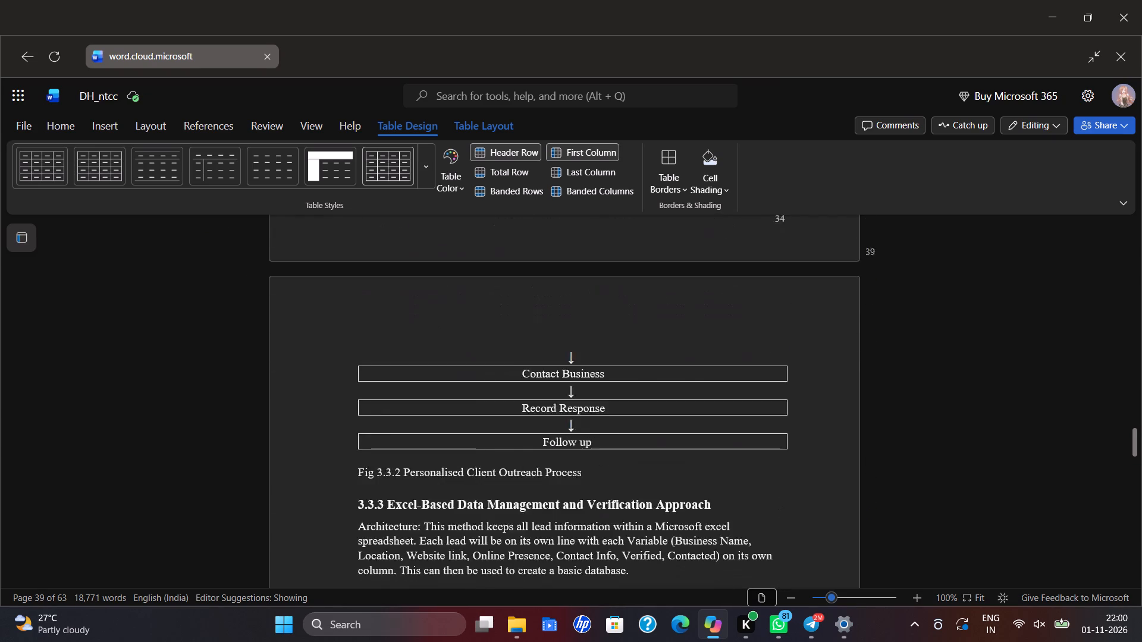
scroll(465, 358, down, 8)
scroll(486, 401, down, 3)
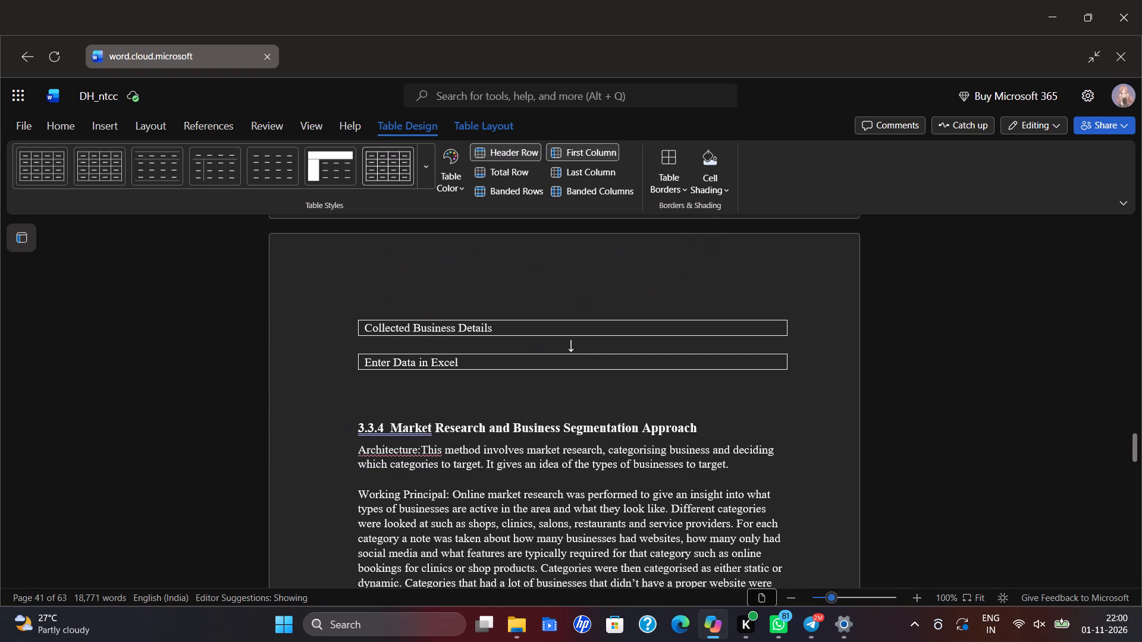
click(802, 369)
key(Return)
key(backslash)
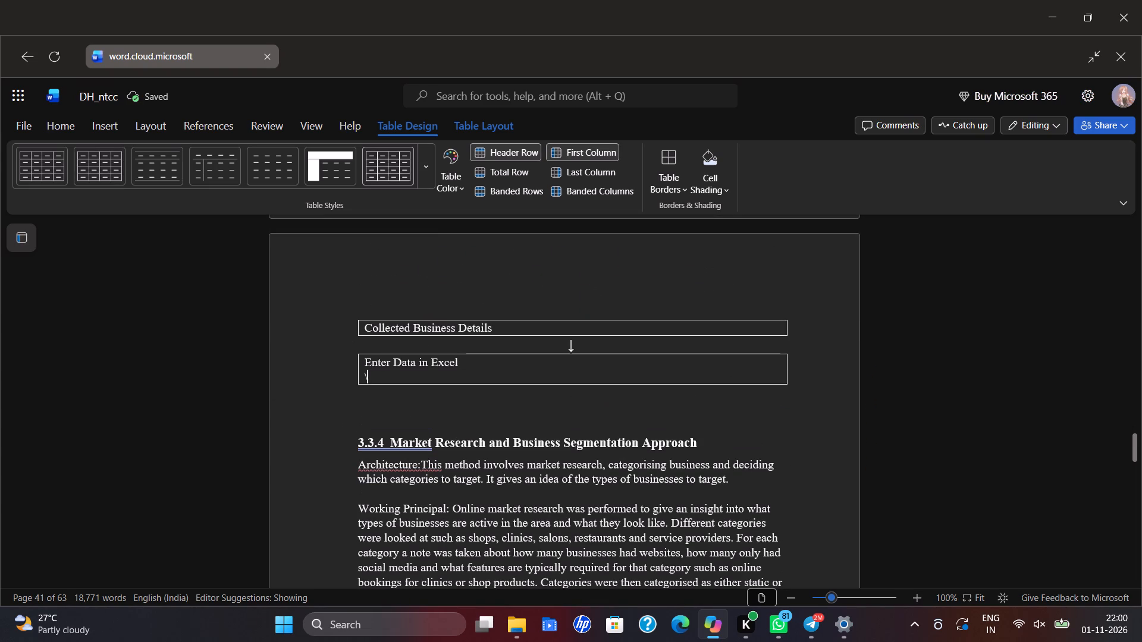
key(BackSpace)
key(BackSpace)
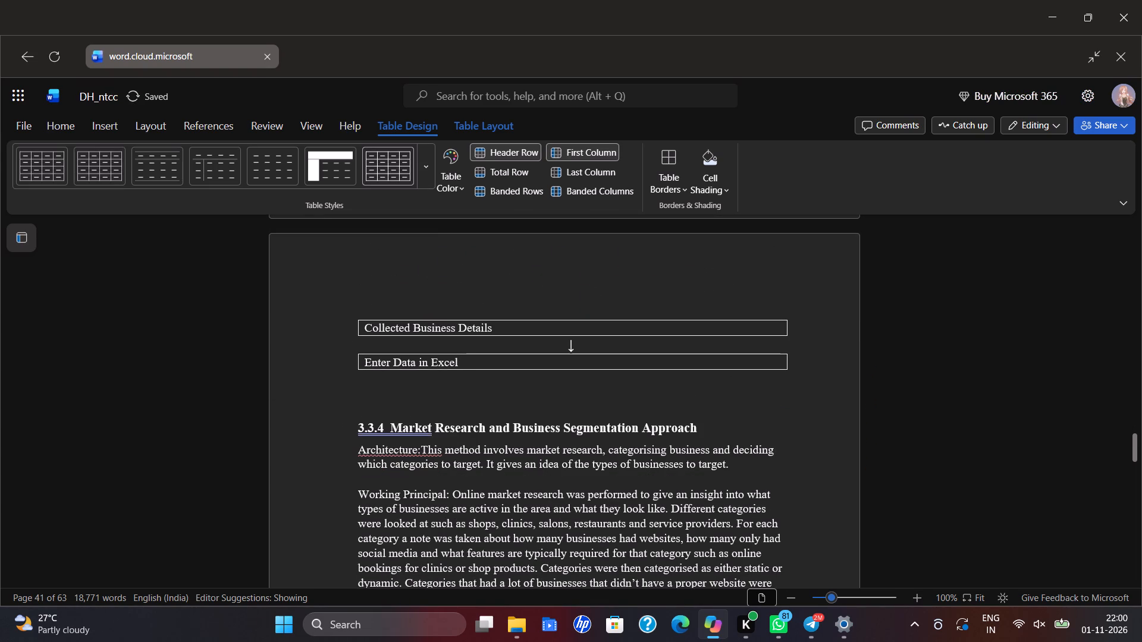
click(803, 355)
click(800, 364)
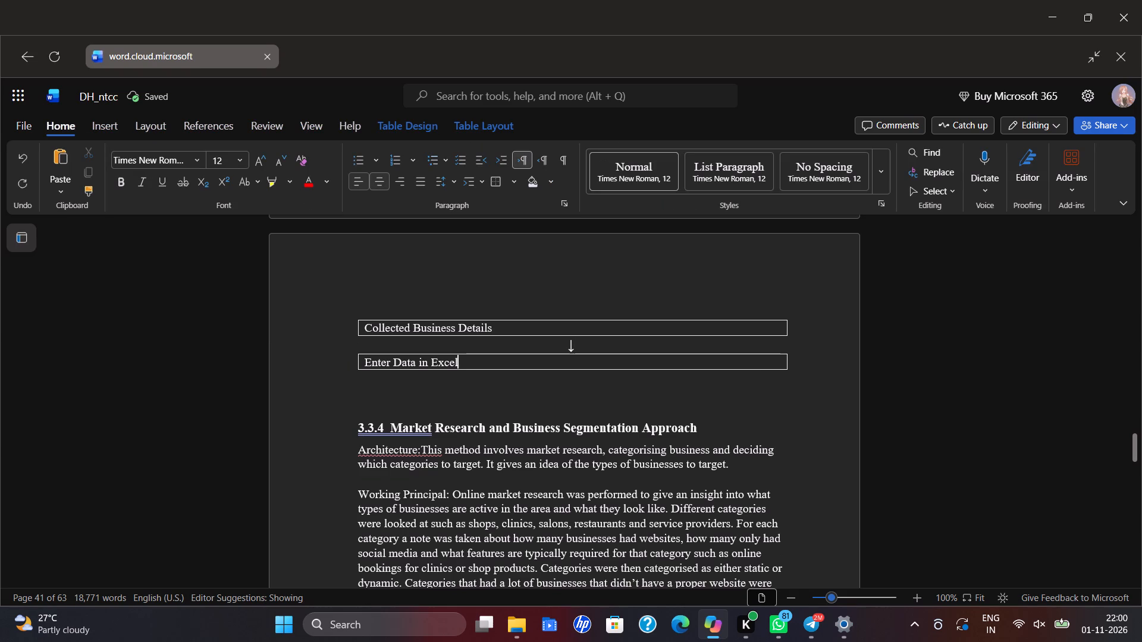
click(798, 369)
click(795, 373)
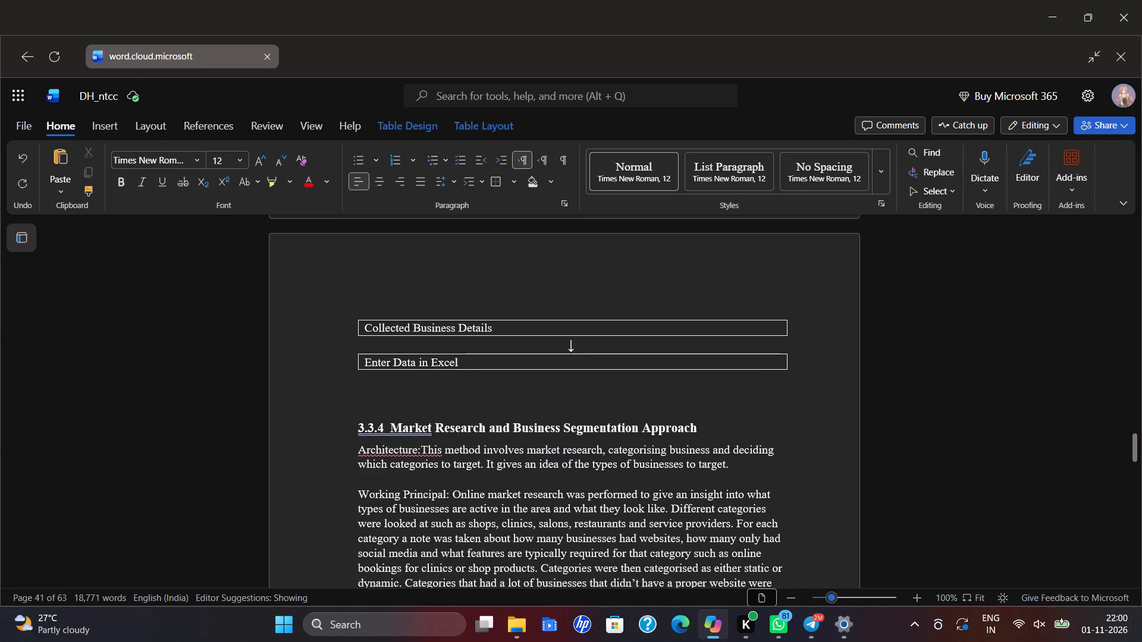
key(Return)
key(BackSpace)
Paste the copied down arrow below the "Enter Data in Excel" box.
click(509, 381)
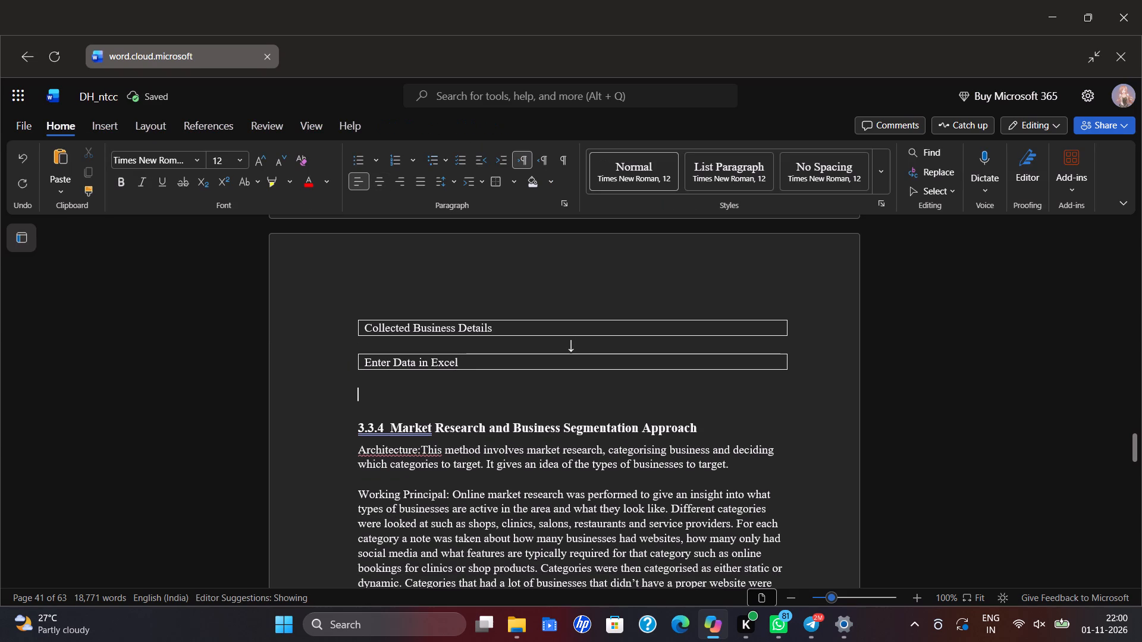
key(ctrl+v)
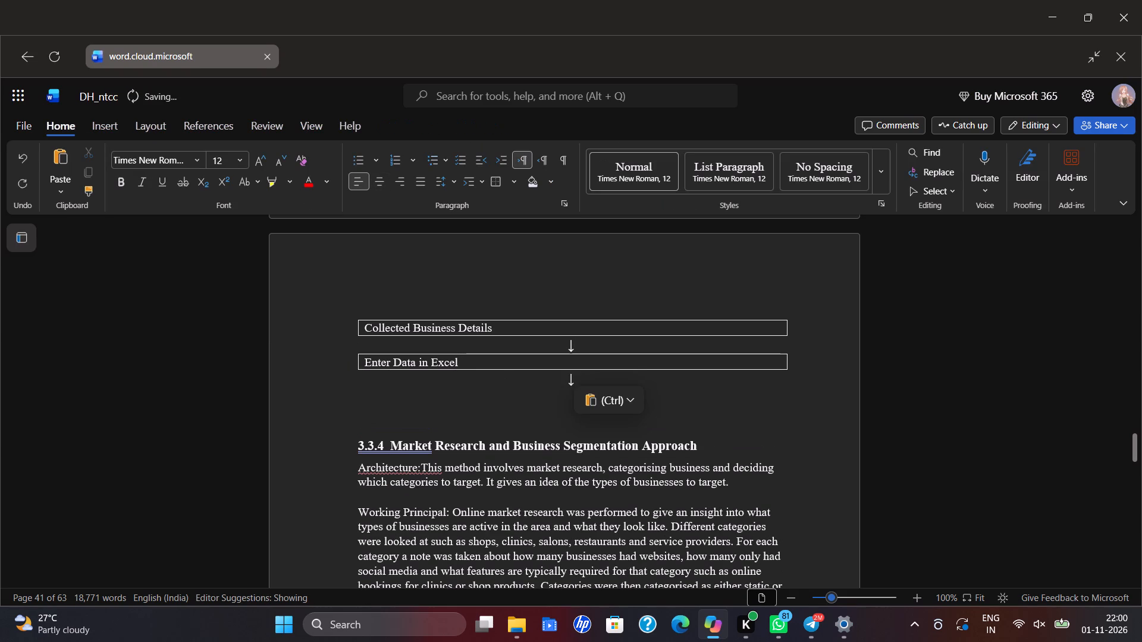
Add a one-cell table below the second arrow and enter "Organise Information" as the third box of the 3.3.3 flowchart.
click(103, 122)
click(64, 168)
click(67, 226)
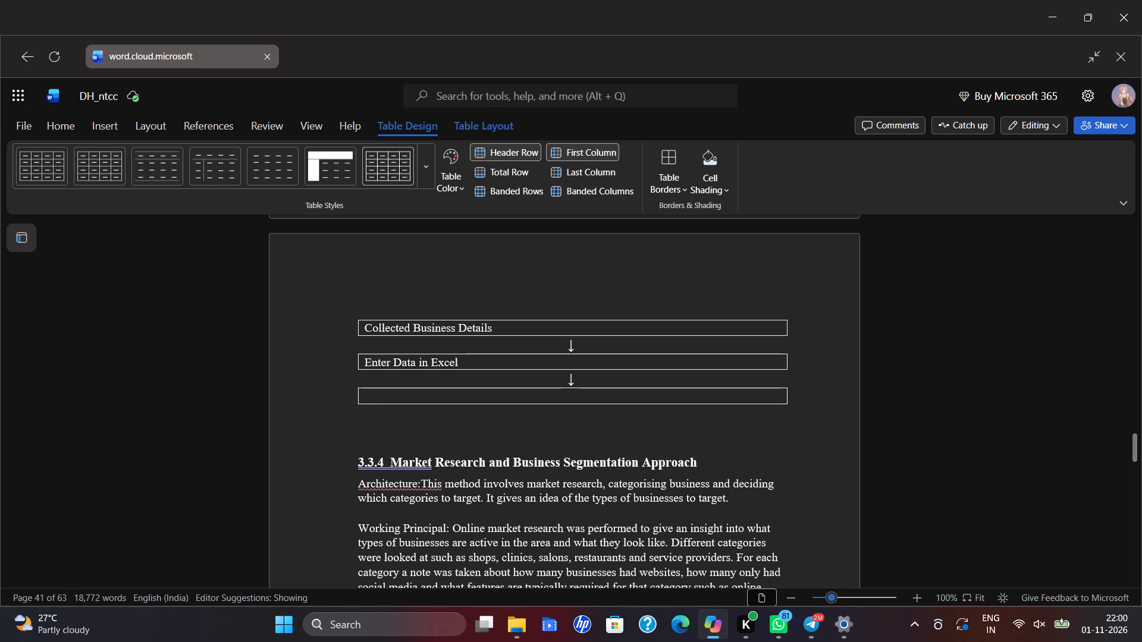
key(shift+o)
key(r)
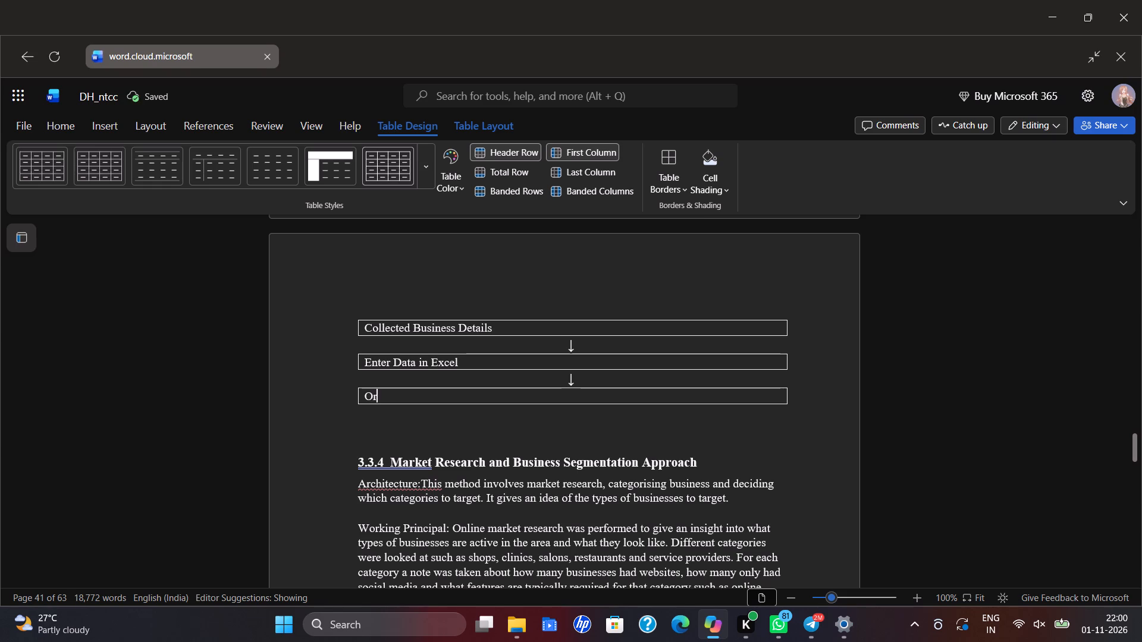
key(g)
text(anise)
key(space)
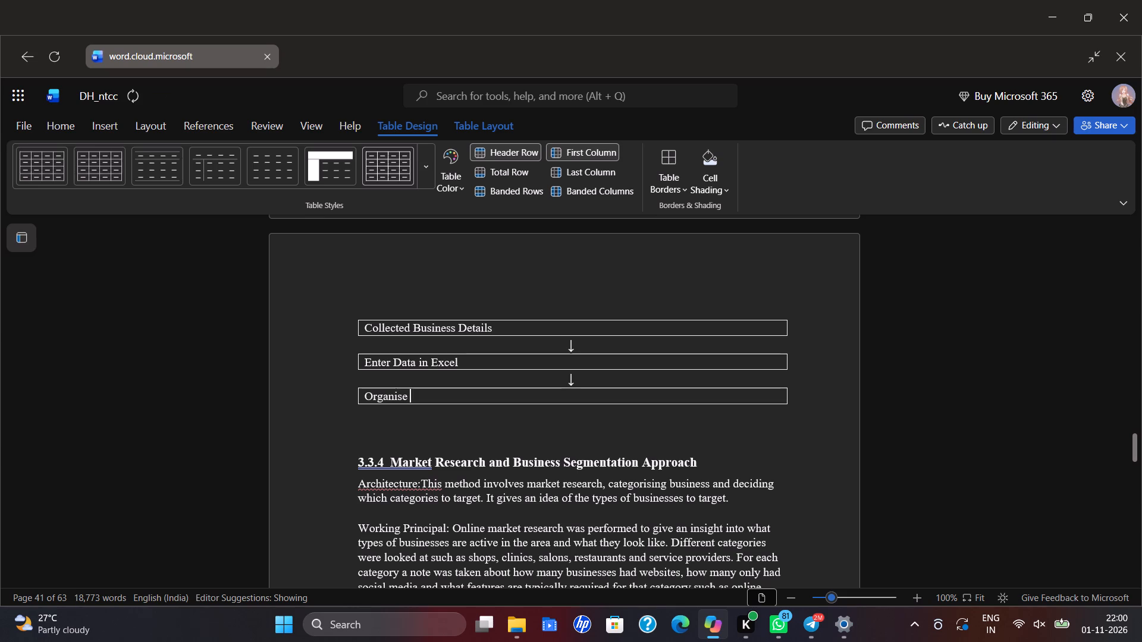
text(Inform)
key(a)
text(tion)
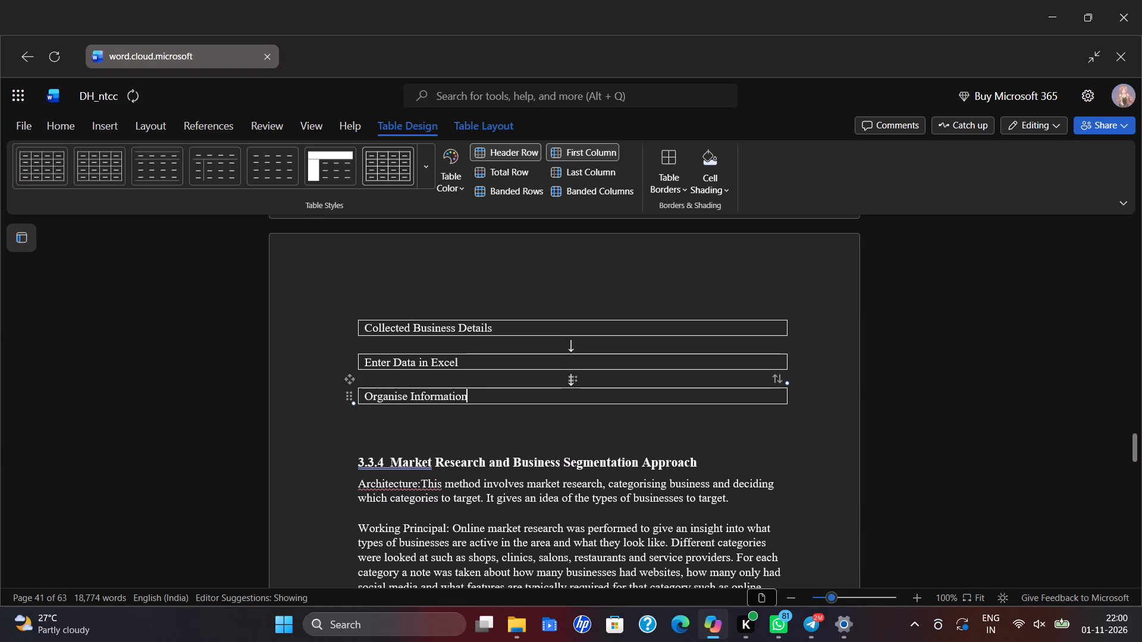
Paste the copied down arrow below the "Organise Information" box.
click(435, 427)
click(441, 418)
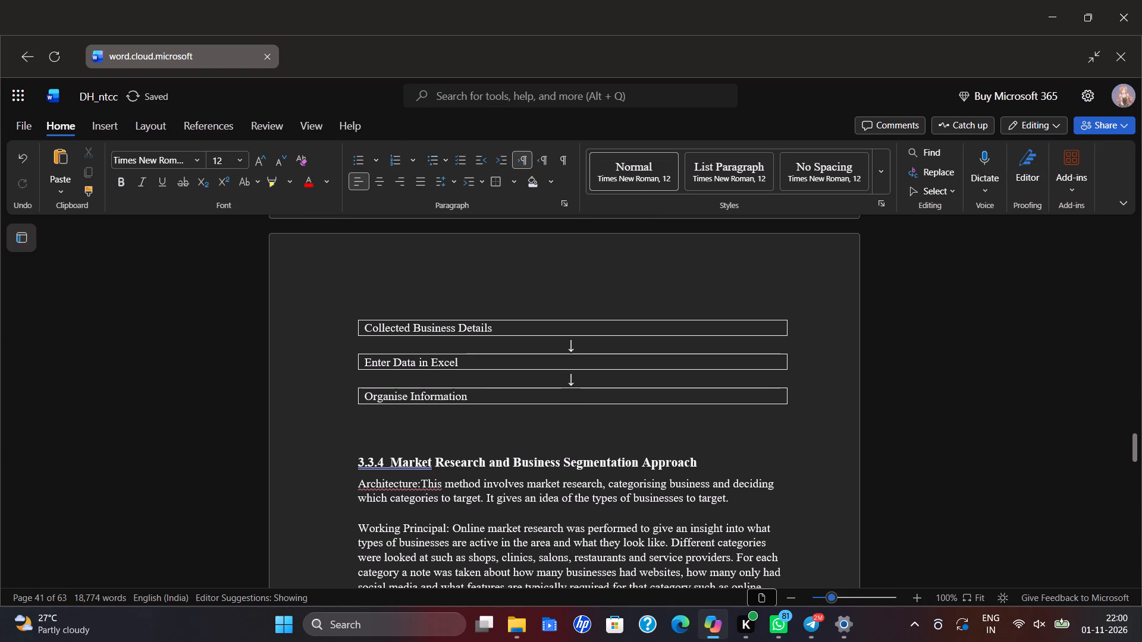
key(ctrl+v)
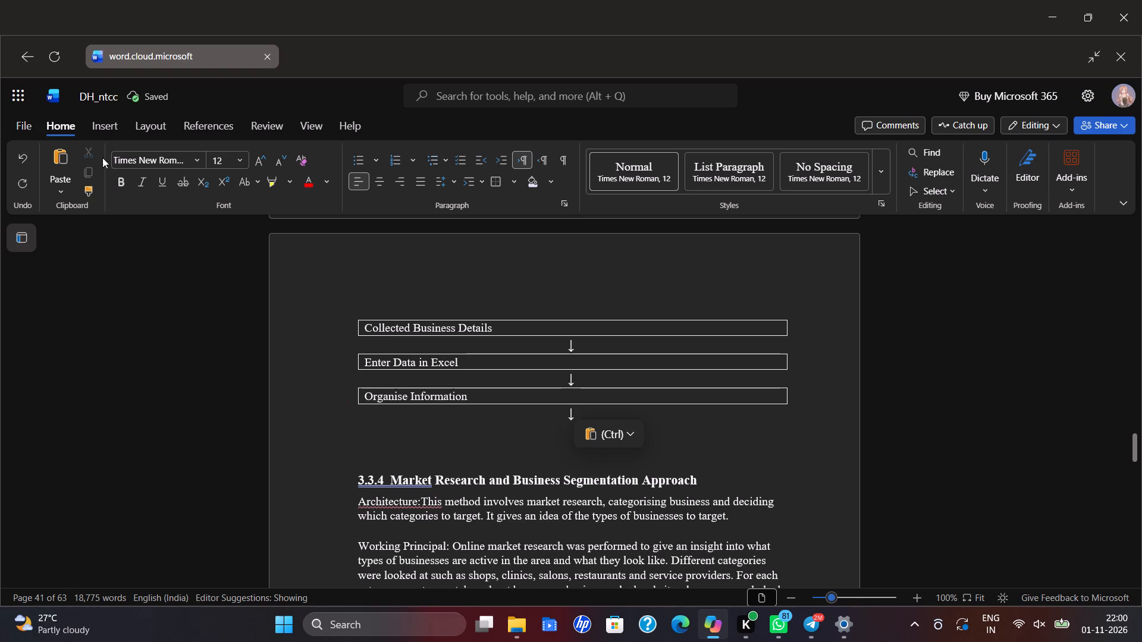
Add a one-cell table below the third arrow and enter "Apply Filters and Sorting" as the fourth box of the 3.3.3 flowchart.
click(87, 122)
click(74, 149)
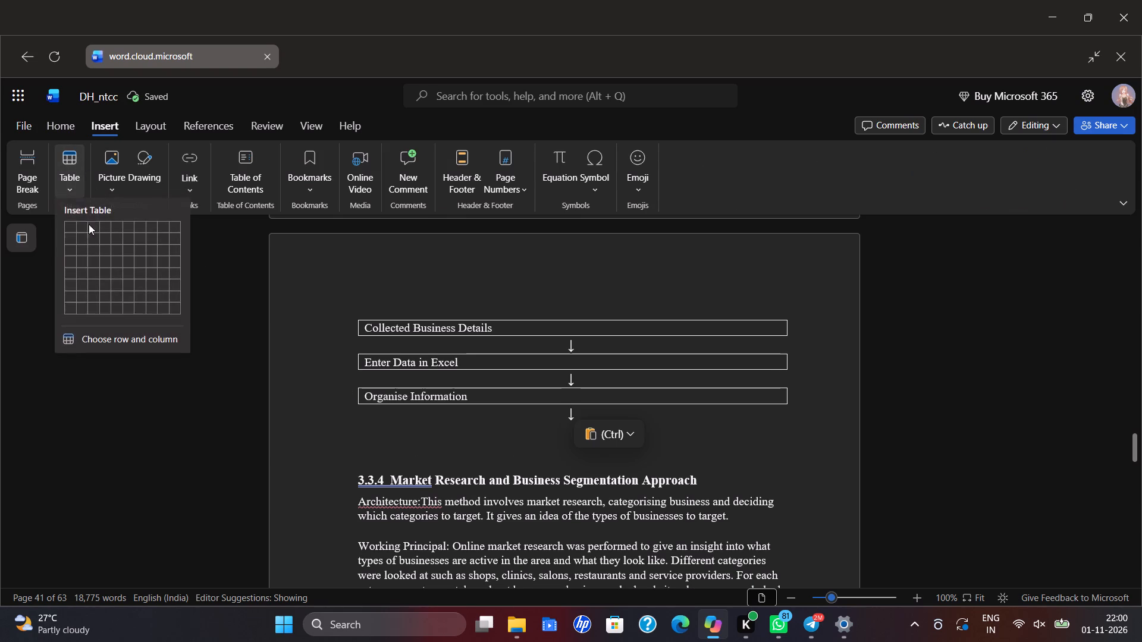
click(74, 229)
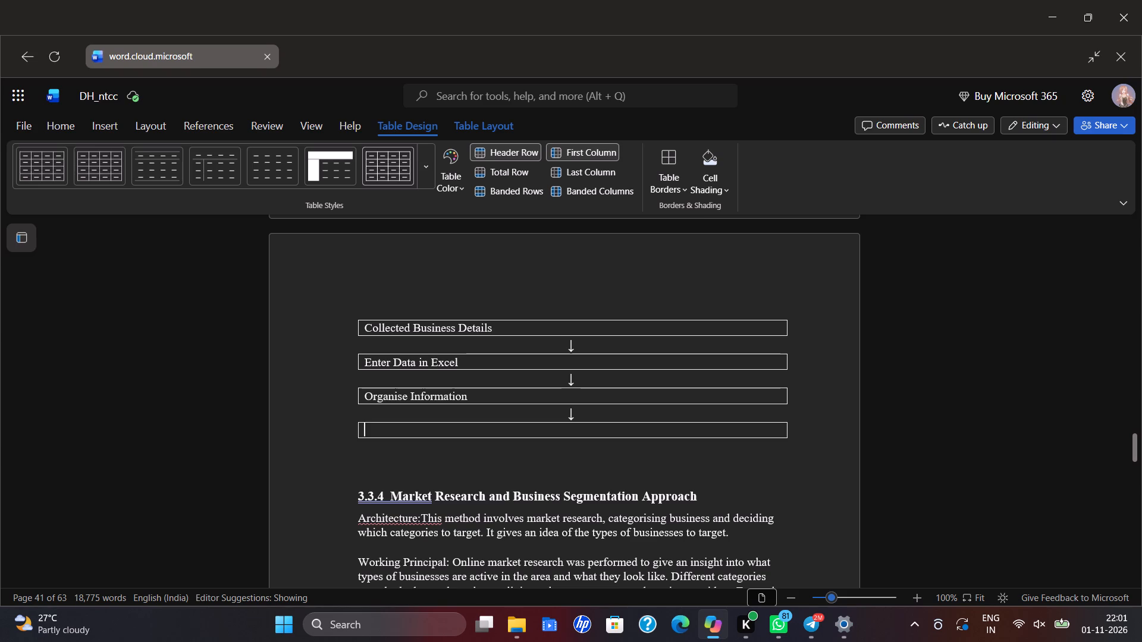
text(App)
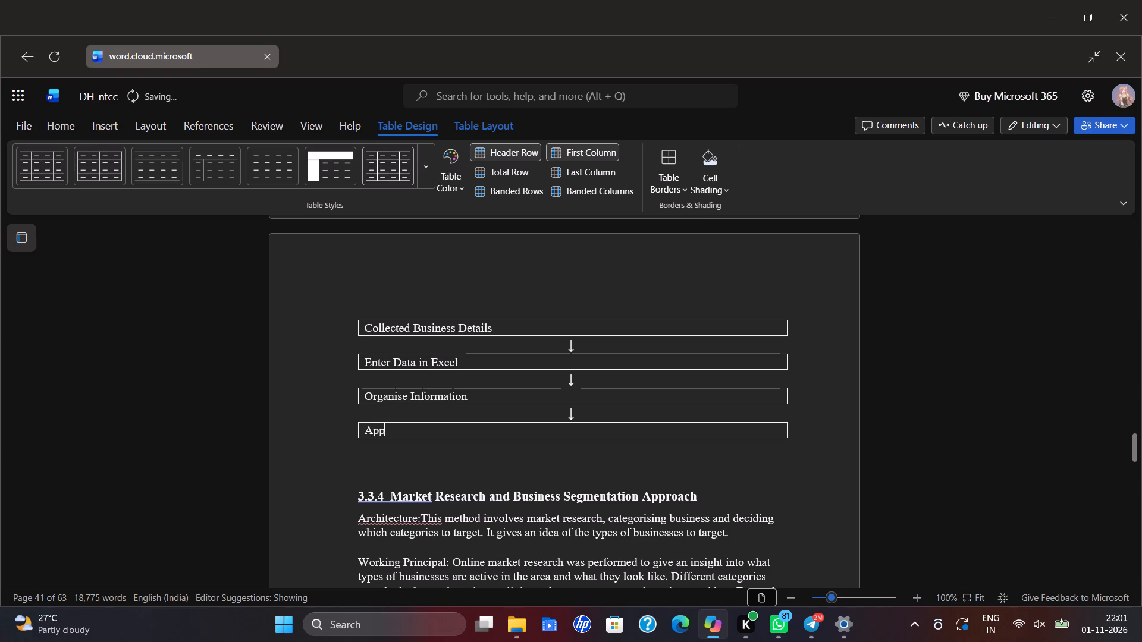
text(ly Filters and)
key(space)
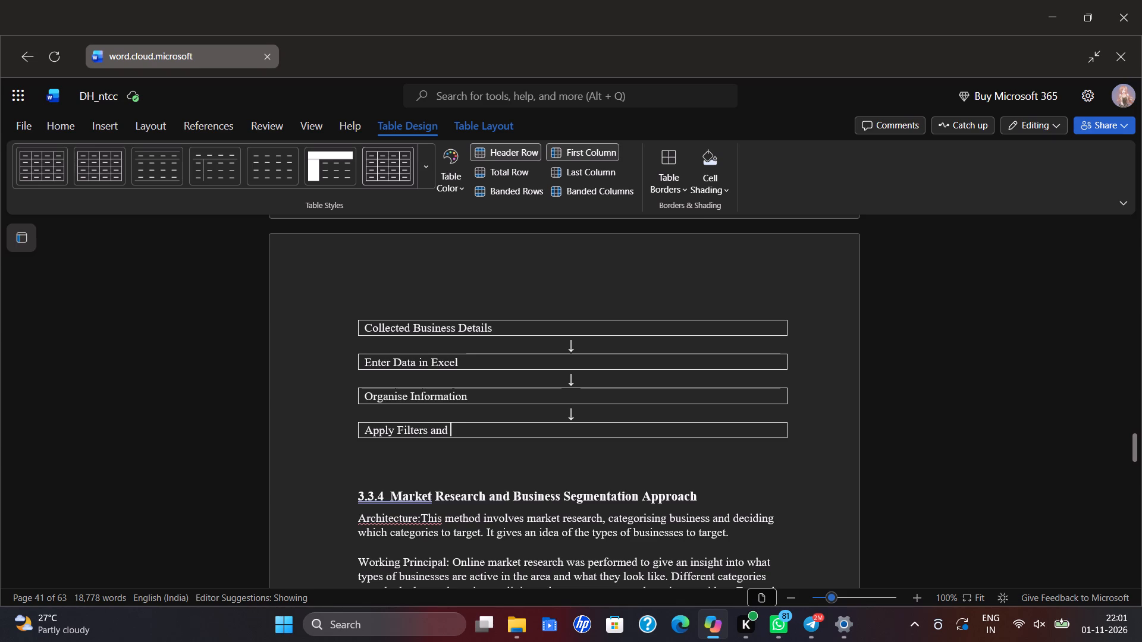
text(So)
text(rting)
Paste the copied down arrow below the "Apply Filters and Sorting" box.
click(584, 453)
key(ctrl+v)
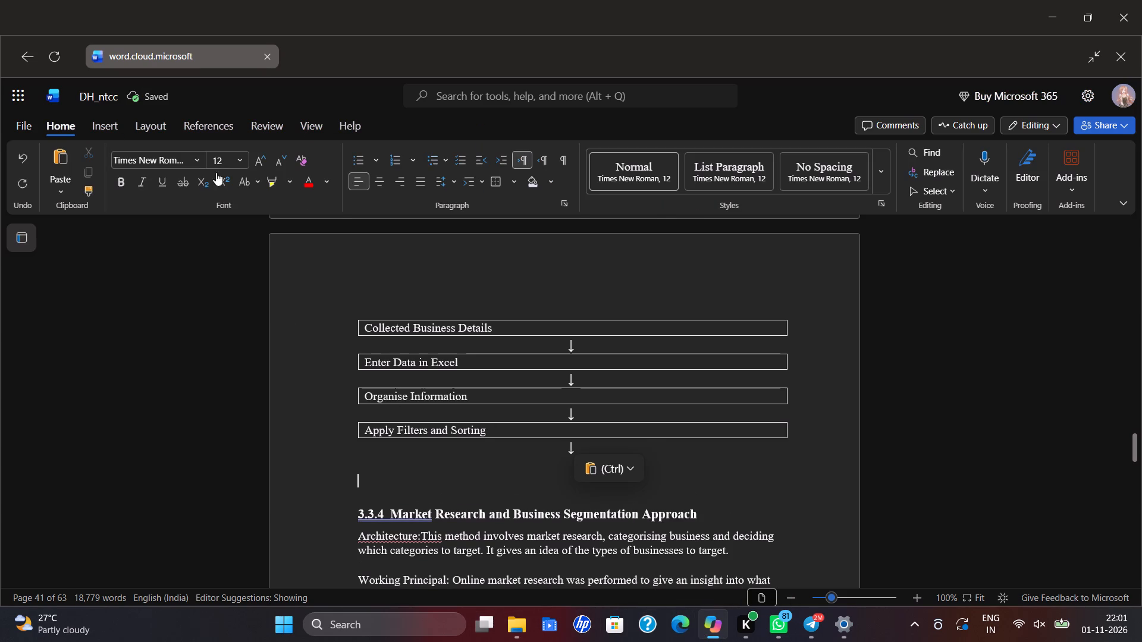
Start adding a table below the fourth arrow of the 3.3.3 flowchart.
click(107, 117)
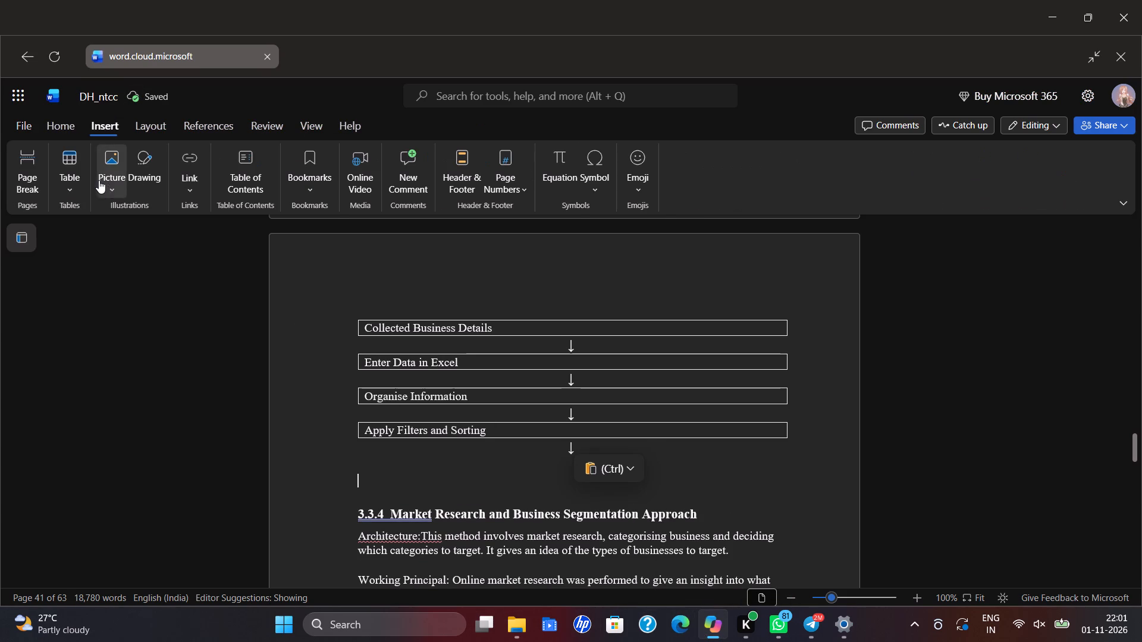
click(66, 165)
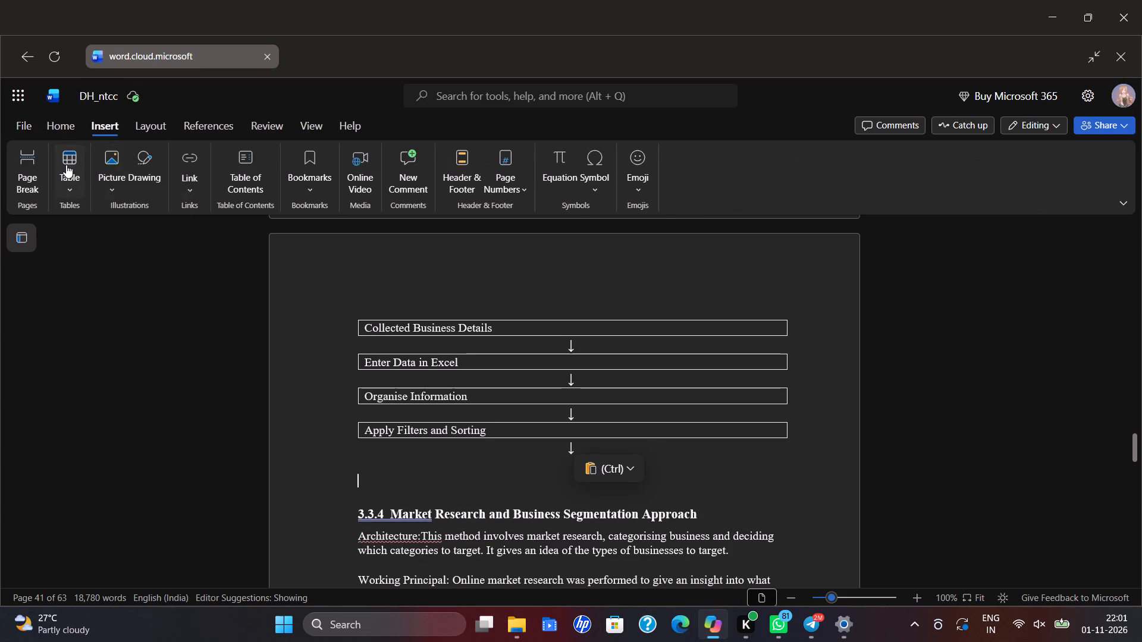
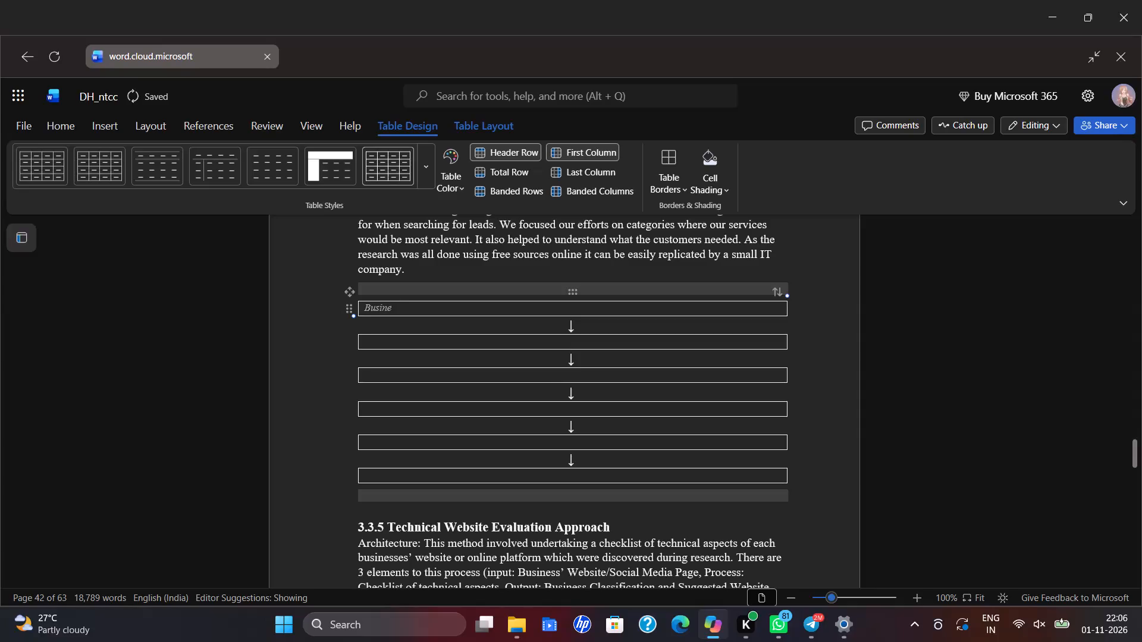
Complete the text of the first box of the flowchart above section 3.3.5 as "Business Research".
text(Research)
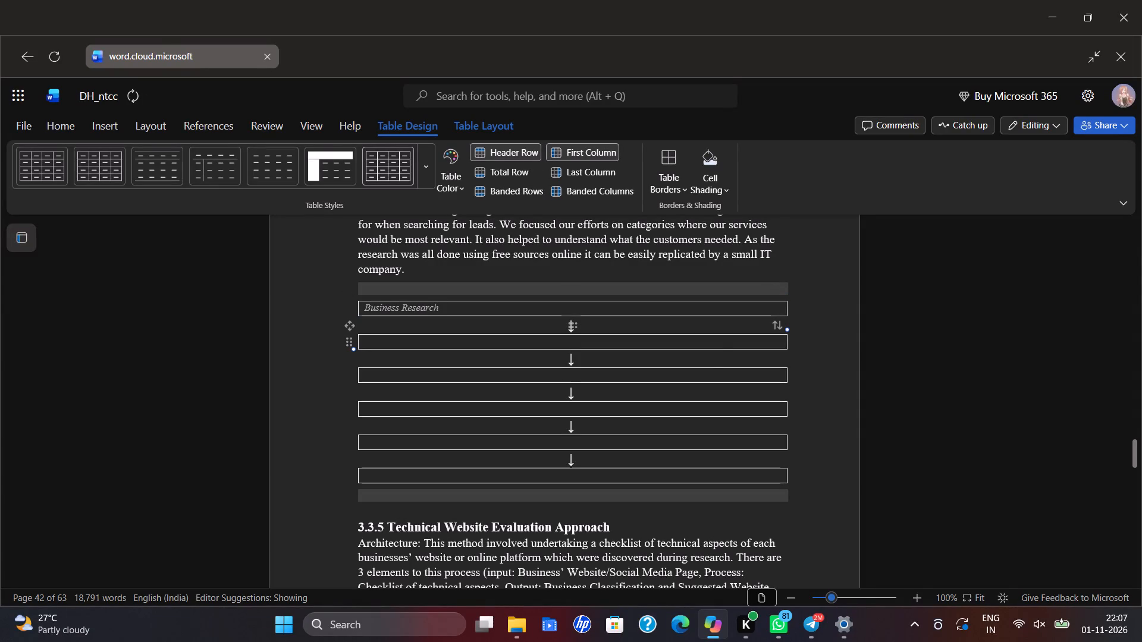
Enter "Identify Business Type" in the second box of the flowchart, below the first arrow.
click(625, 342)
key(shift+i)
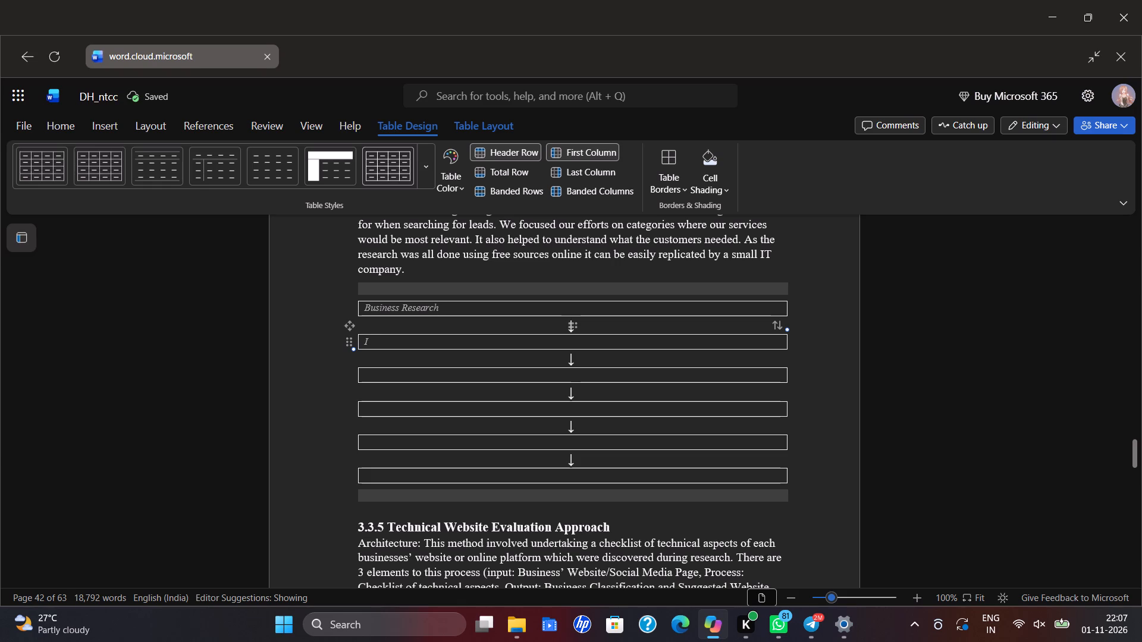
key(d)
text(ent)
key(i)
text(fy)
key(space)
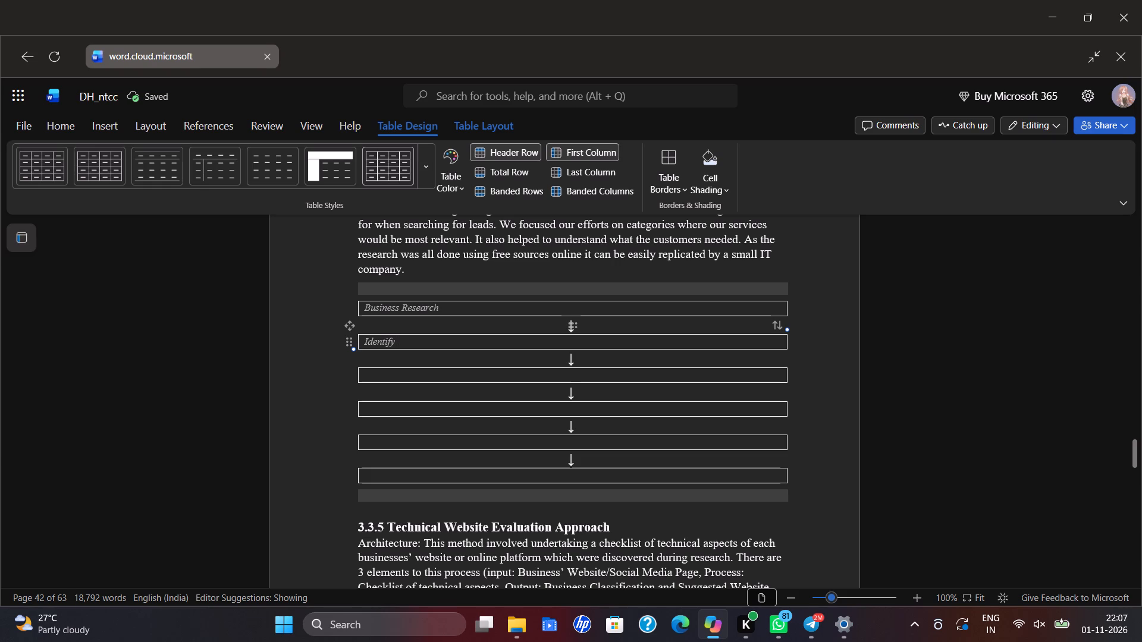
text(Busi)
text(ness)
key(space)
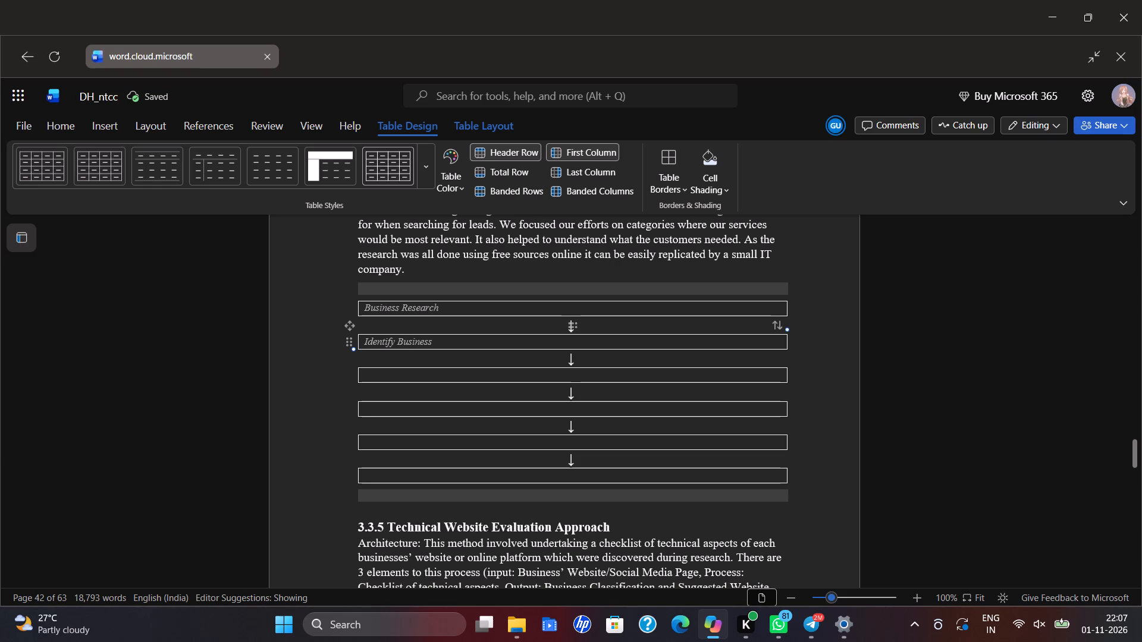
text(Tyo)
key(BackSpace)
text(pe)
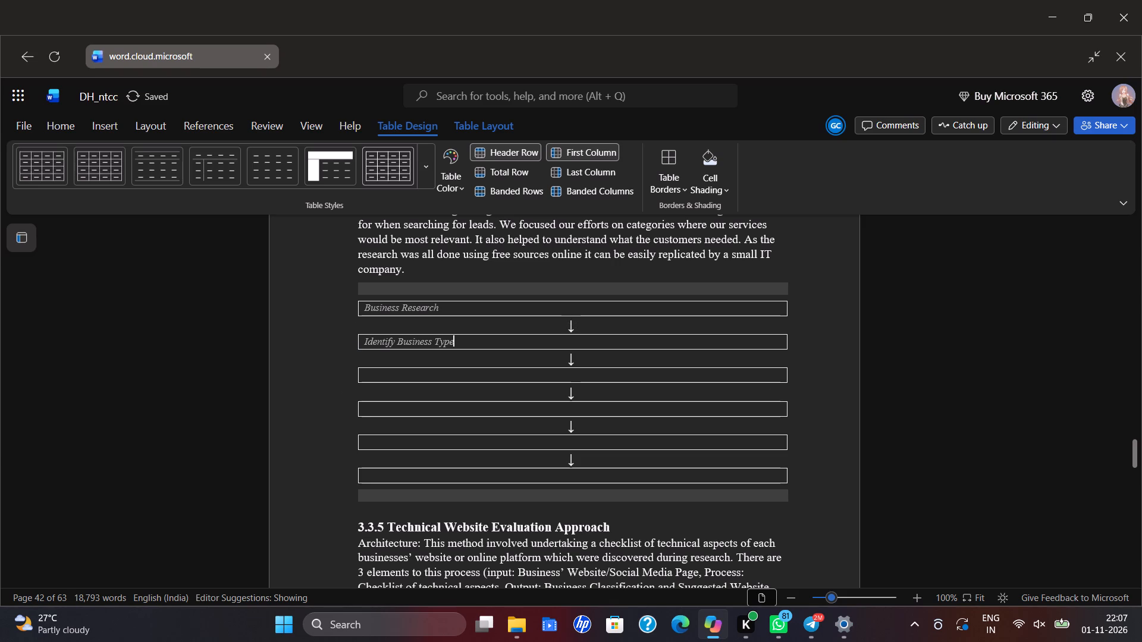
Enter "Group Similar Businesses" in the third box of the flowchart, below "Identify Business Type".
click(628, 374)
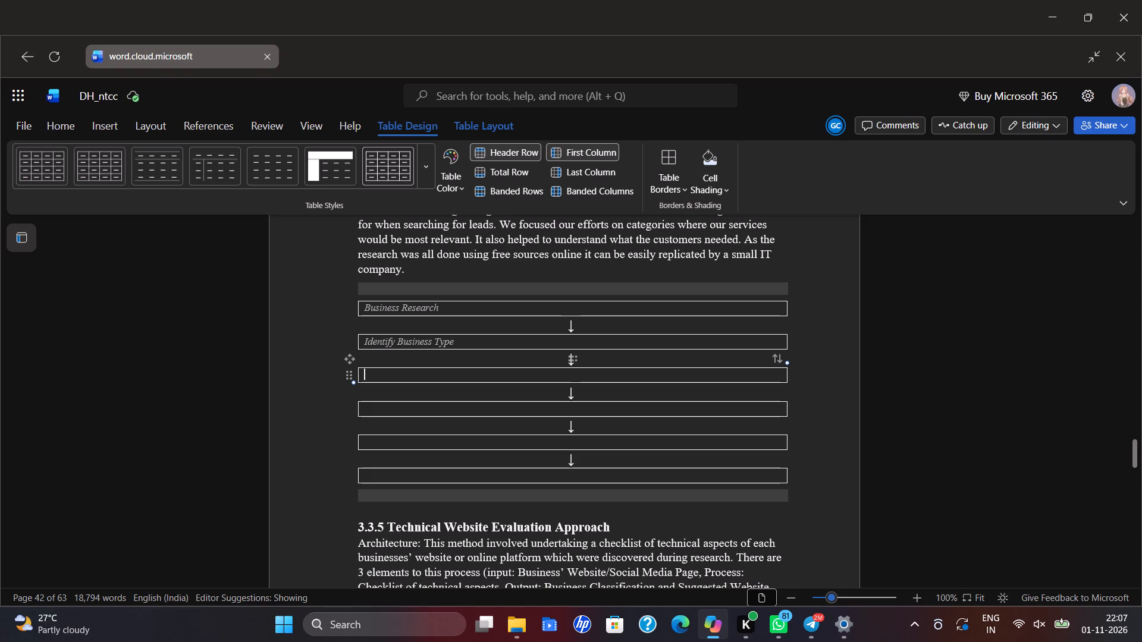
text(Group)
key(space)
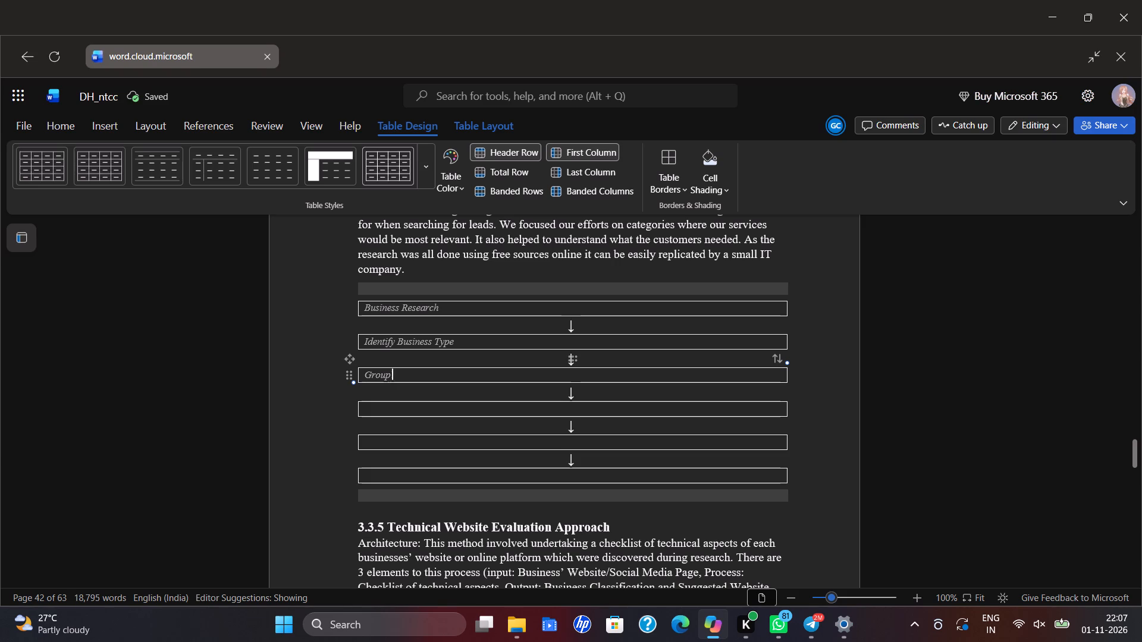
text(Simila)
key(r)
key(space)
text(Business)
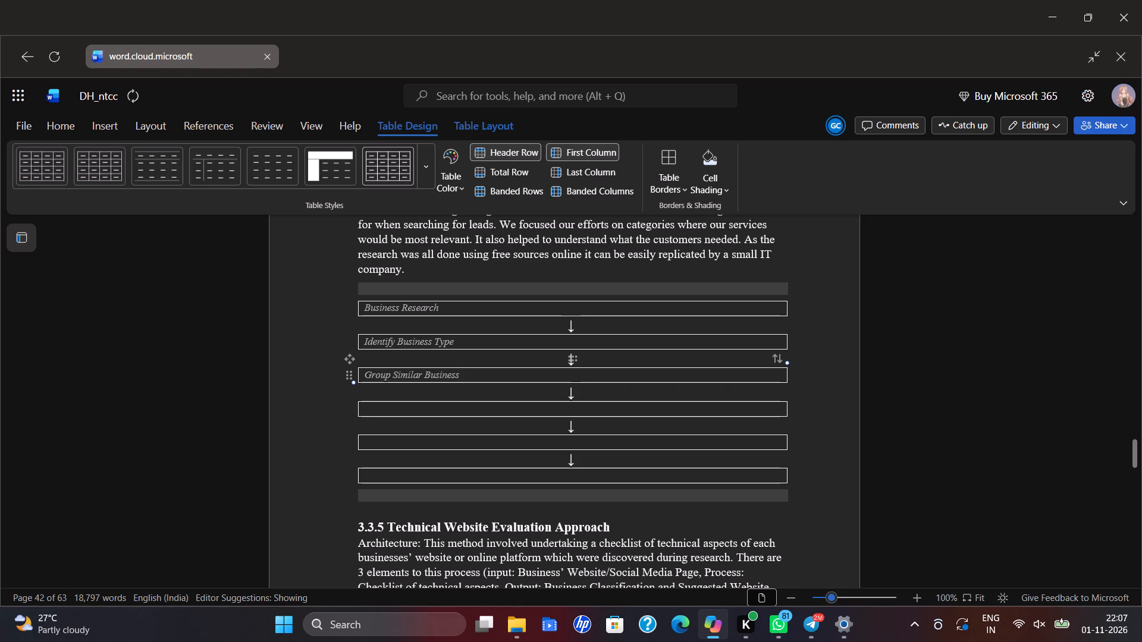
text(es)
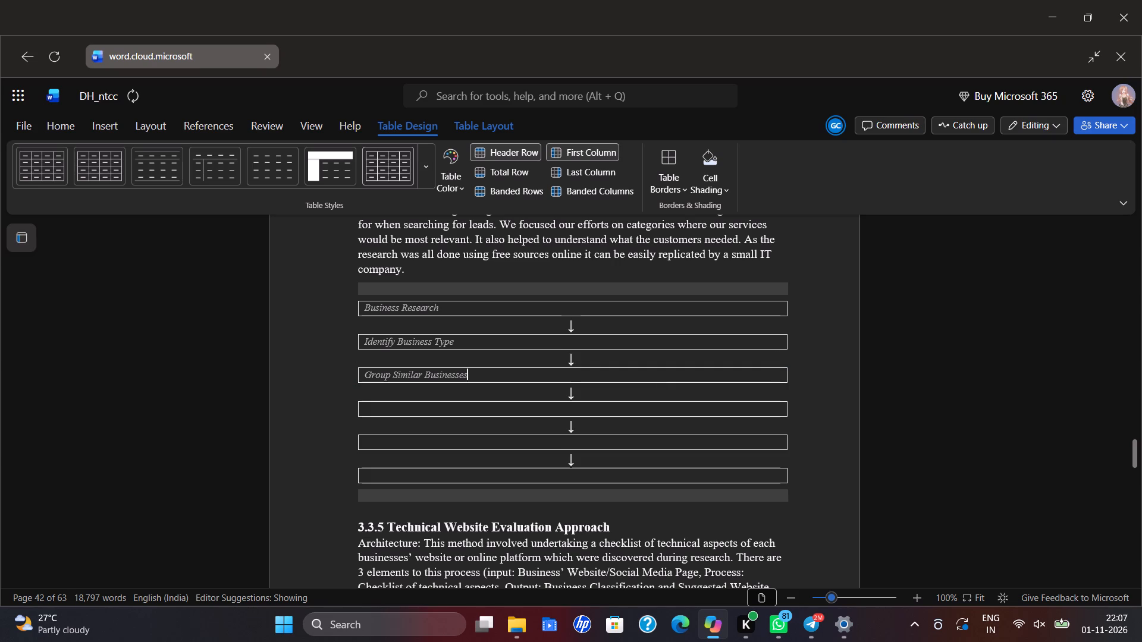
Enter "Analyse Online Presence" in the fourth box of the flowchart, below "Group Similar Businesses".
click(664, 410)
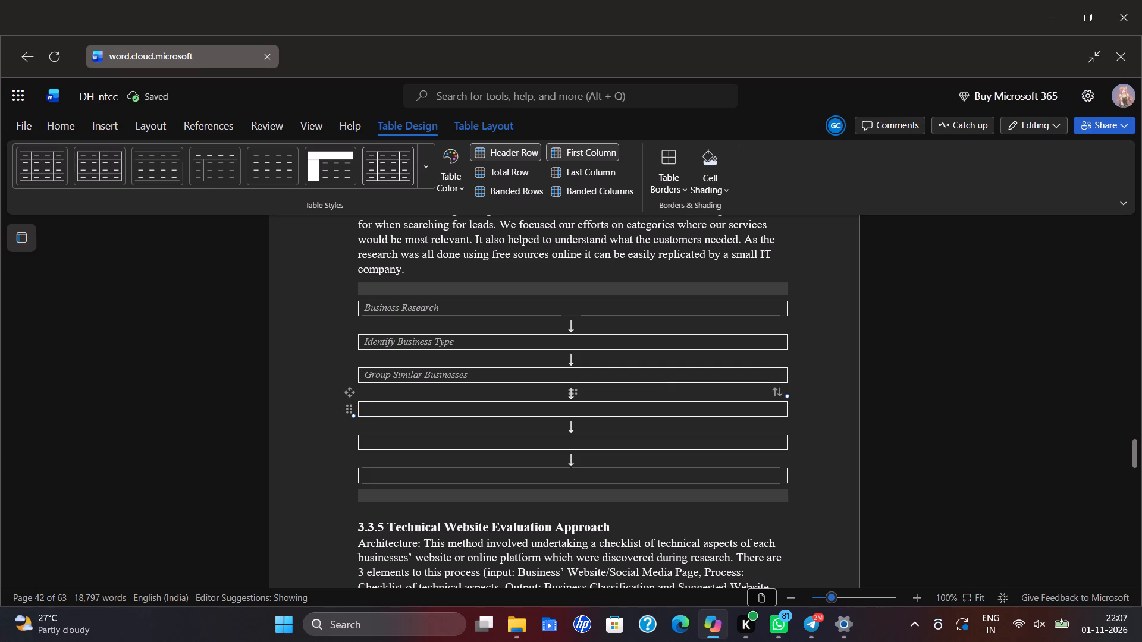
text(Analu)
key(BackSpace)
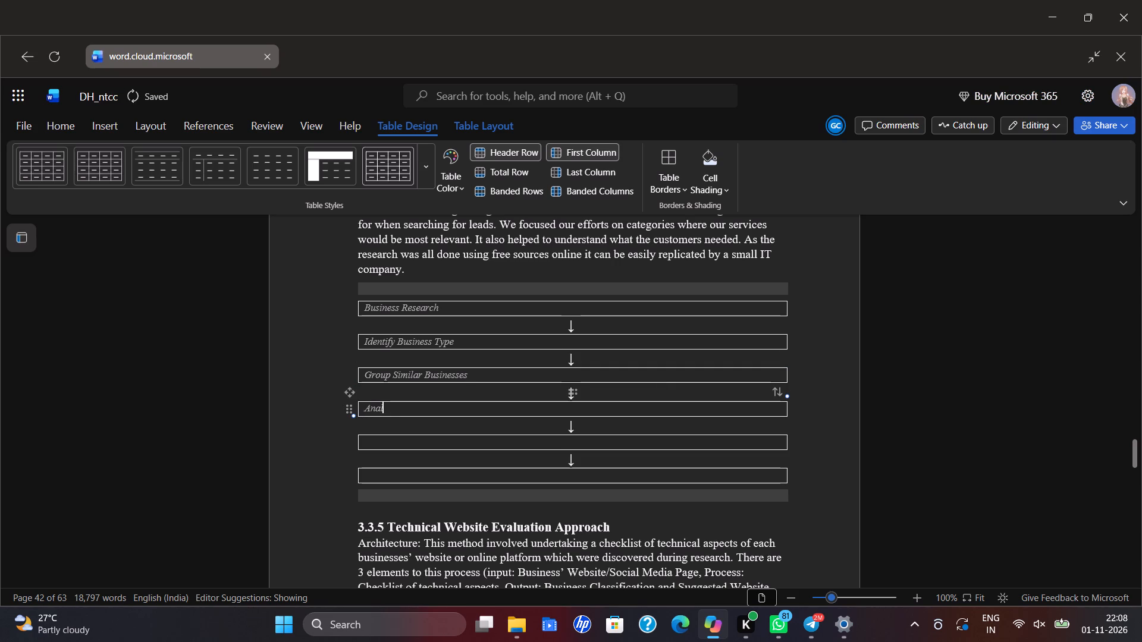
key(y)
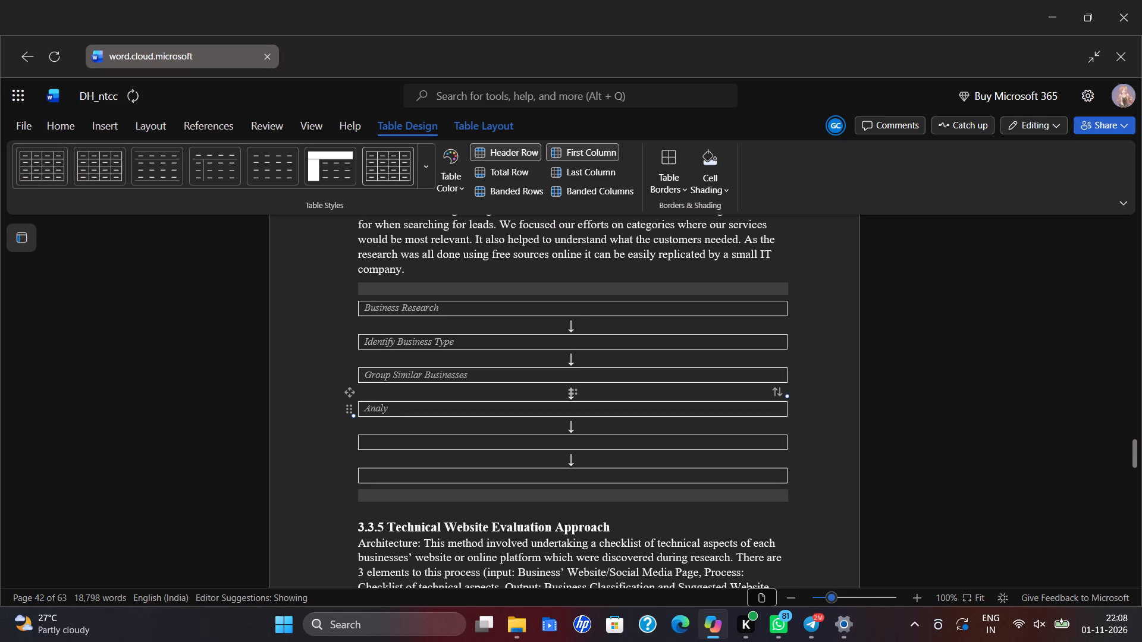
text(se)
key(space)
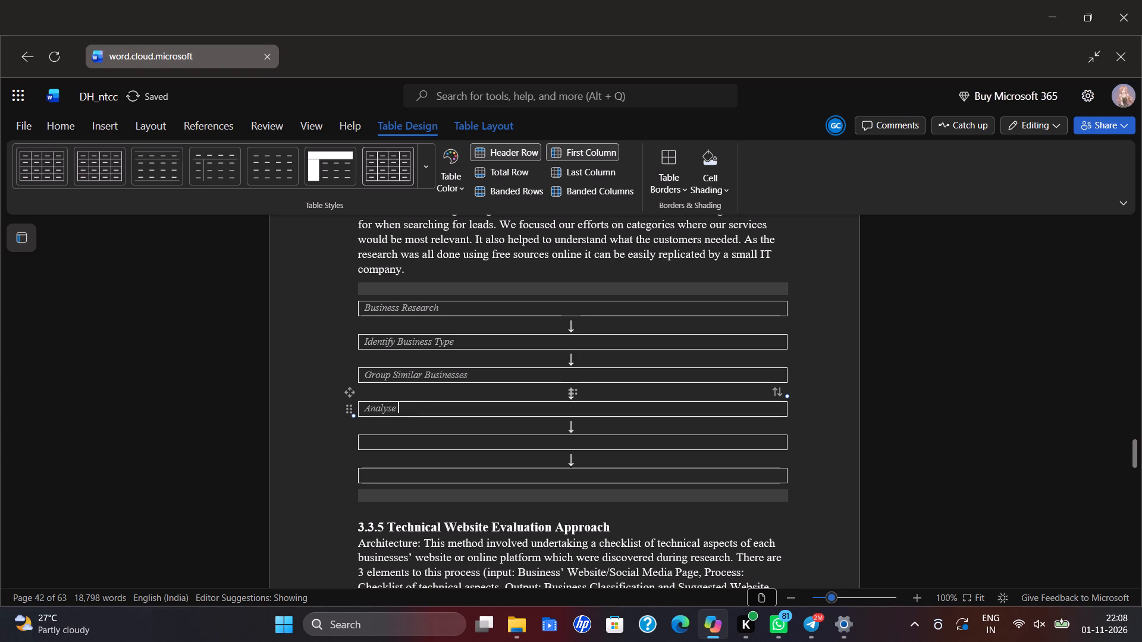
text(Online)
key(space)
text(Presense)
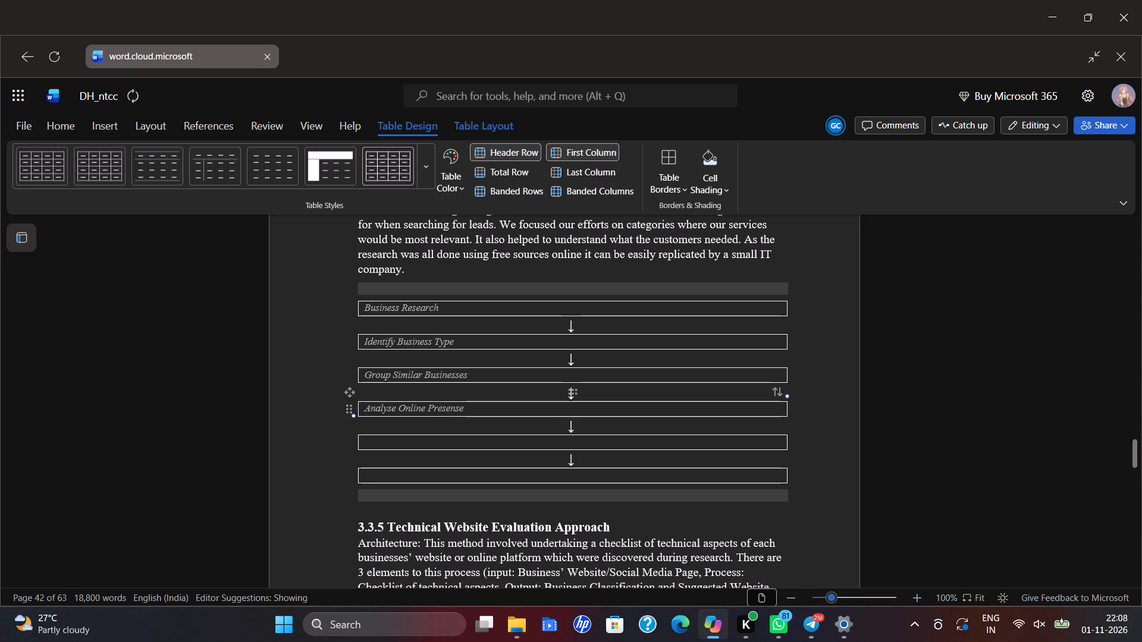
text(\\)
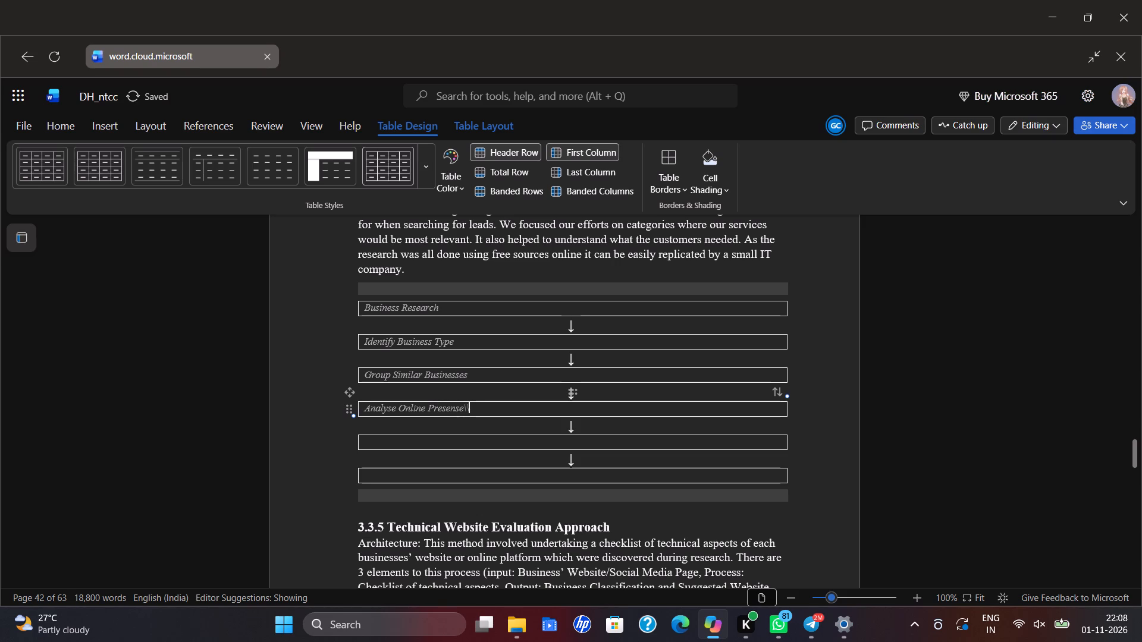
key(BackSpace)
key(BackSpace)
key(BackSpace)
key(BackSpace)
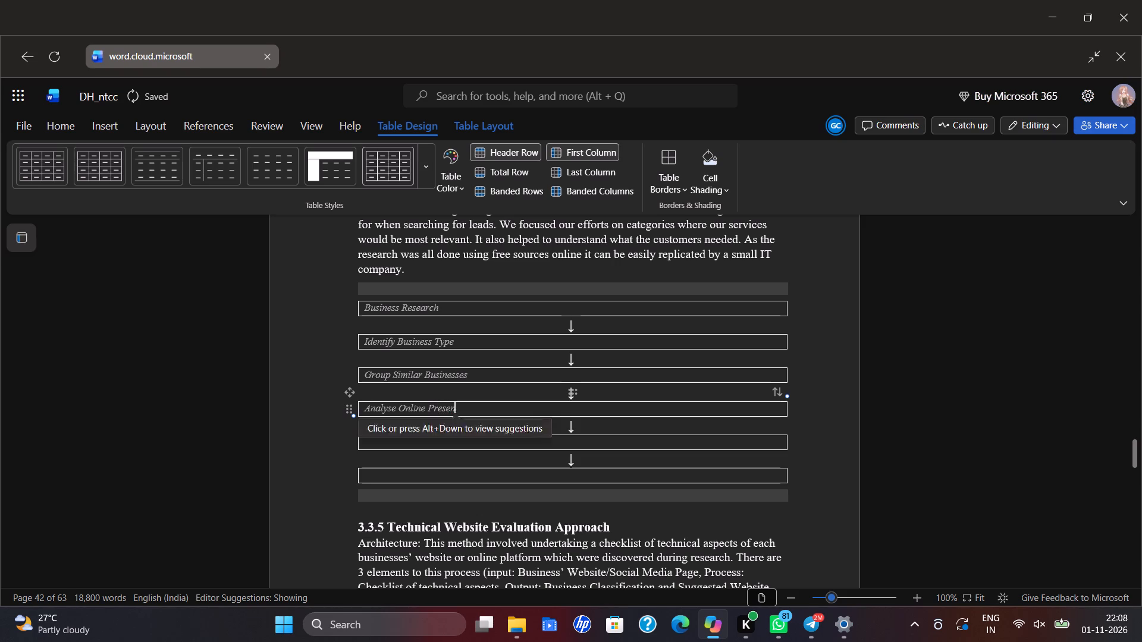
text(ce)
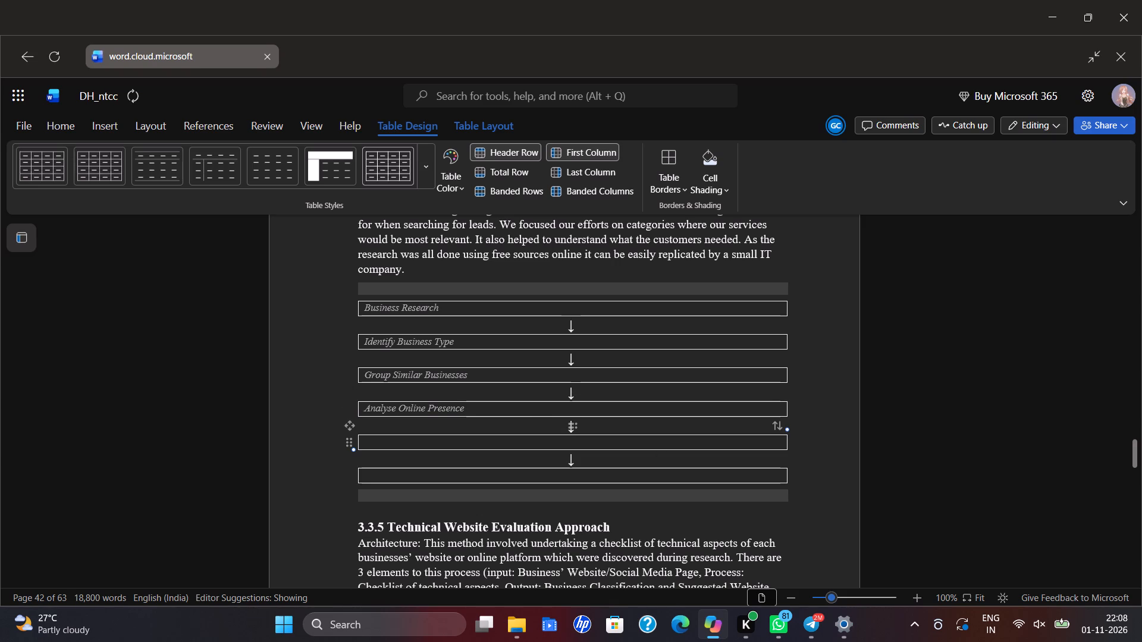
Enter "Identify Potential Website Requirement" in the fifth box of the flowchart, below "Analyse Online Presence".
click(654, 443)
text(Identity)
key(space)
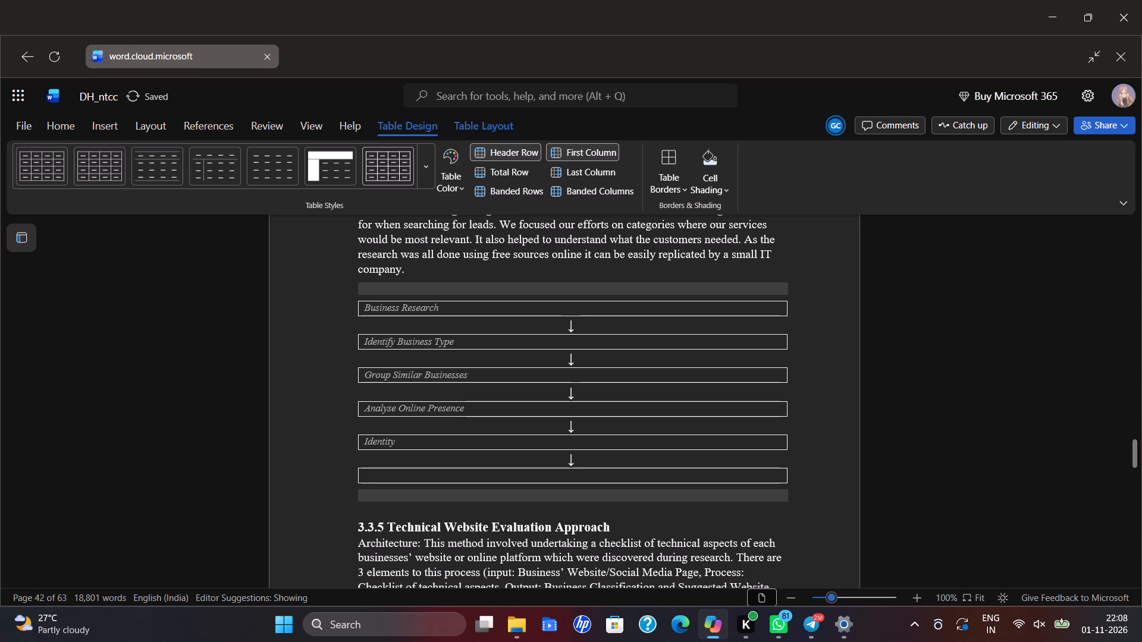
key(BackSpace)
key(BackSpace)
key(BackSpace)
text(fy)
key(space)
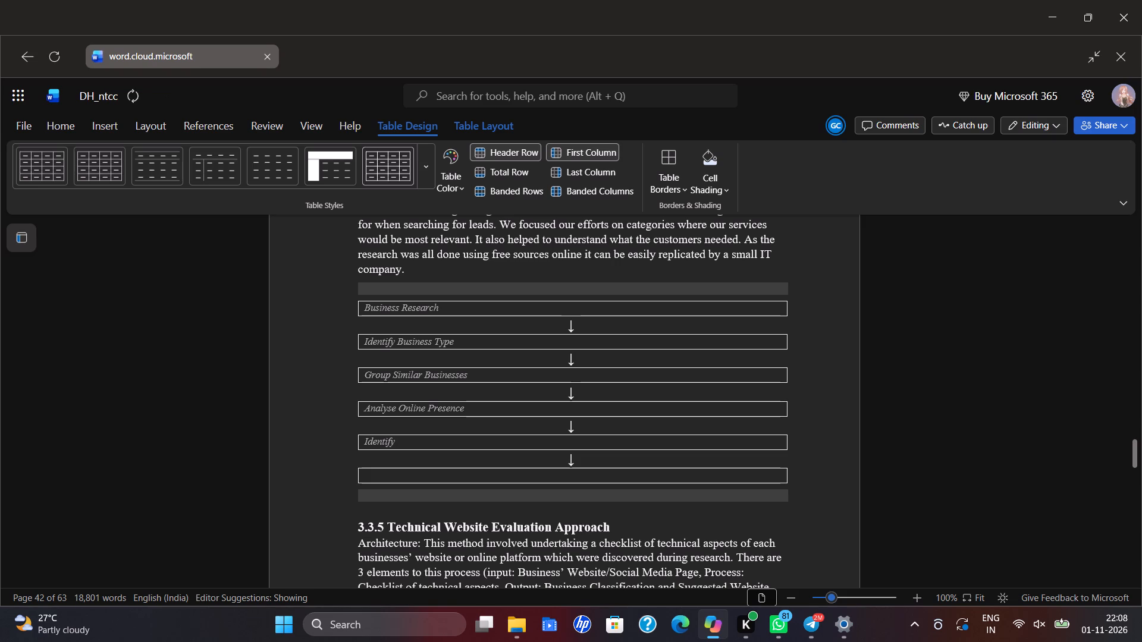
text(Potential)
key(space)
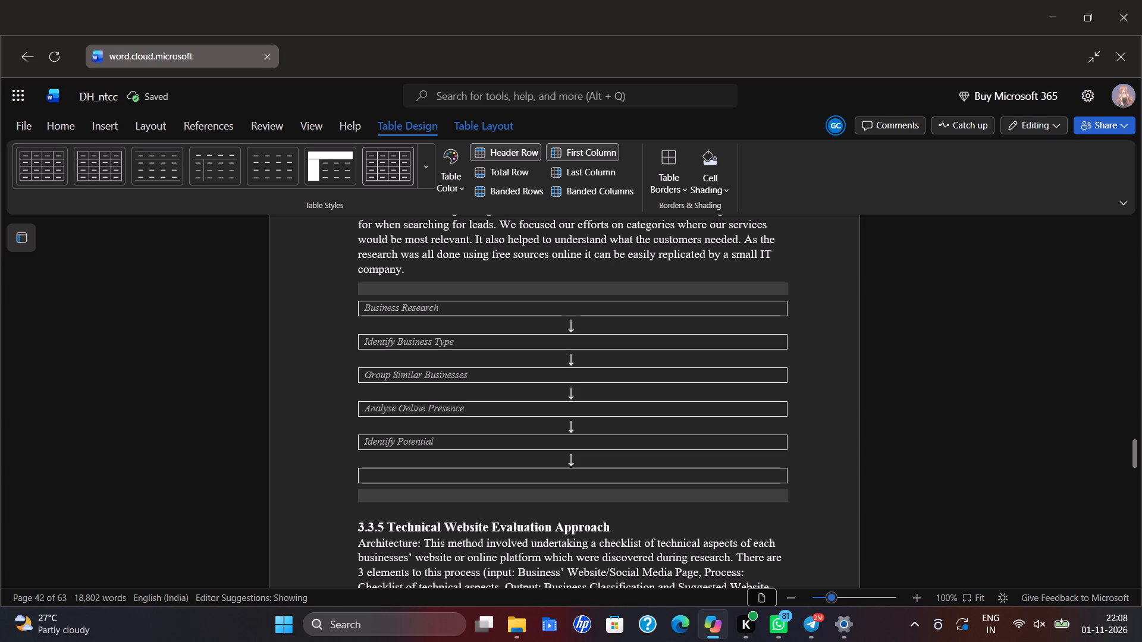
text(Webs)
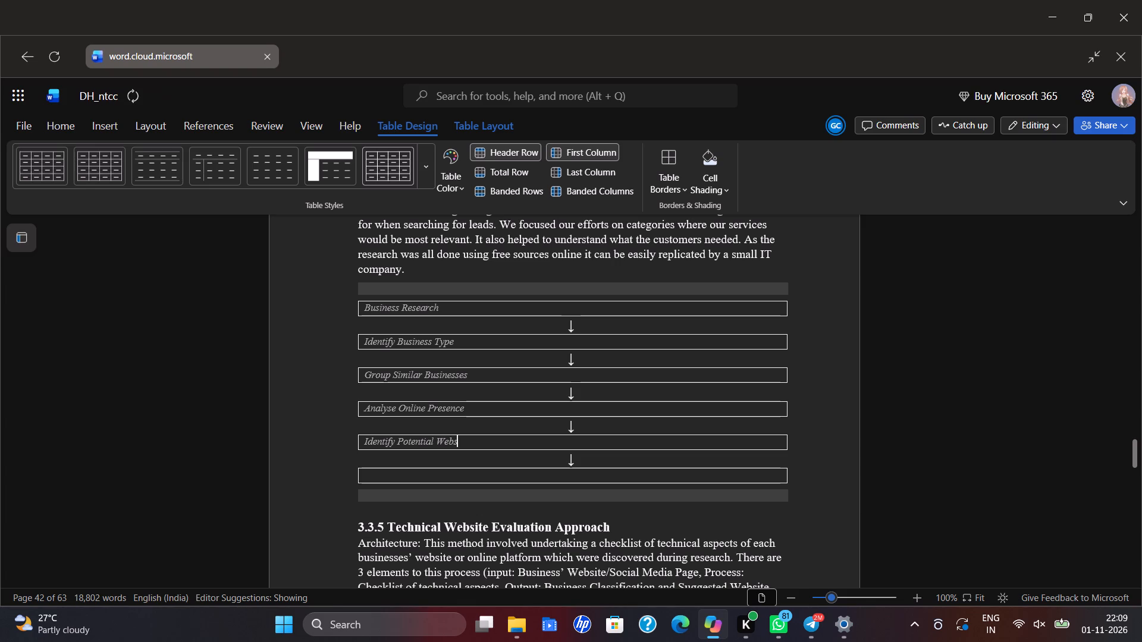
text(ite)
key(space)
text(Re)
text(quirem)
text(ent)
Delete the empty sixth box at the bottom of the flowchart before section 3.3.5.
click(324, 484)
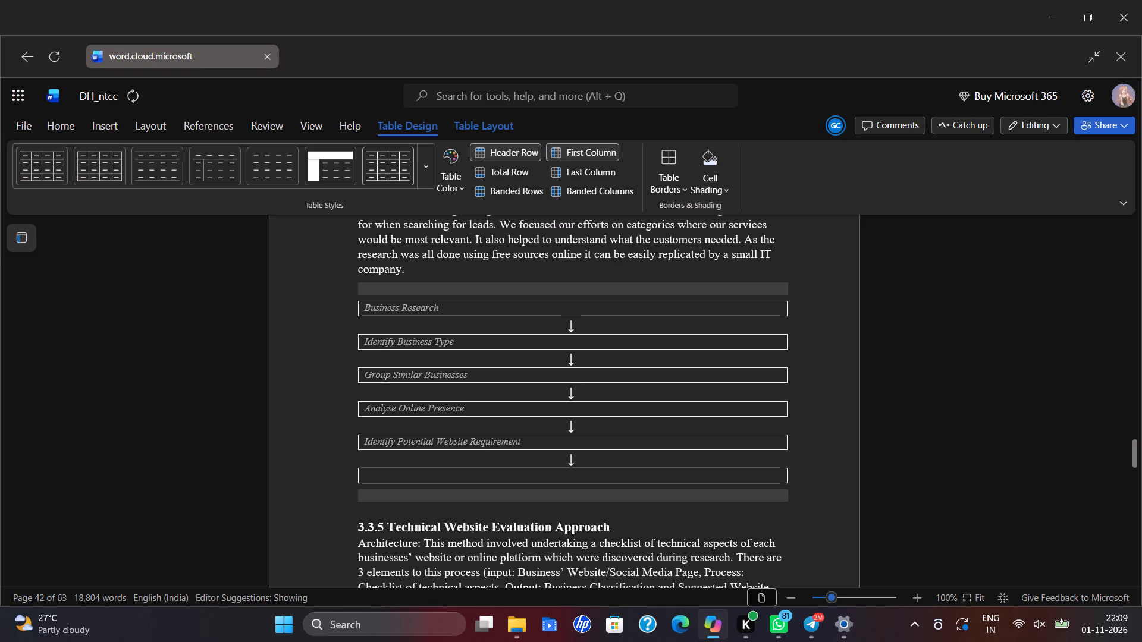
click(357, 479)
key(Delete)
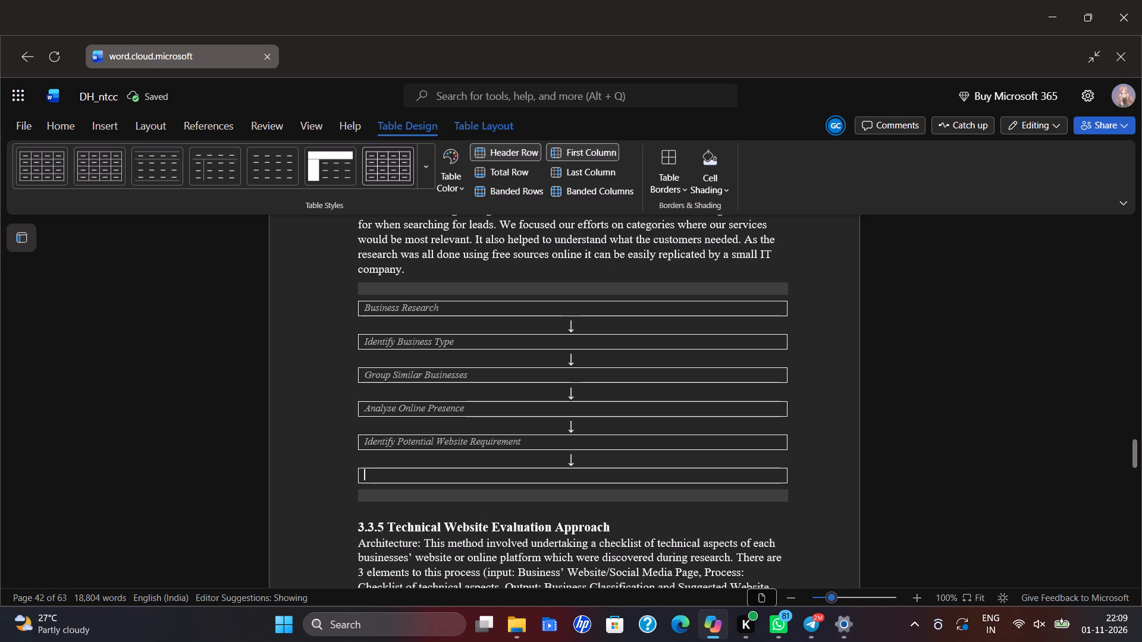
click(354, 475)
key(Delete)
click(340, 467)
key(Delete)
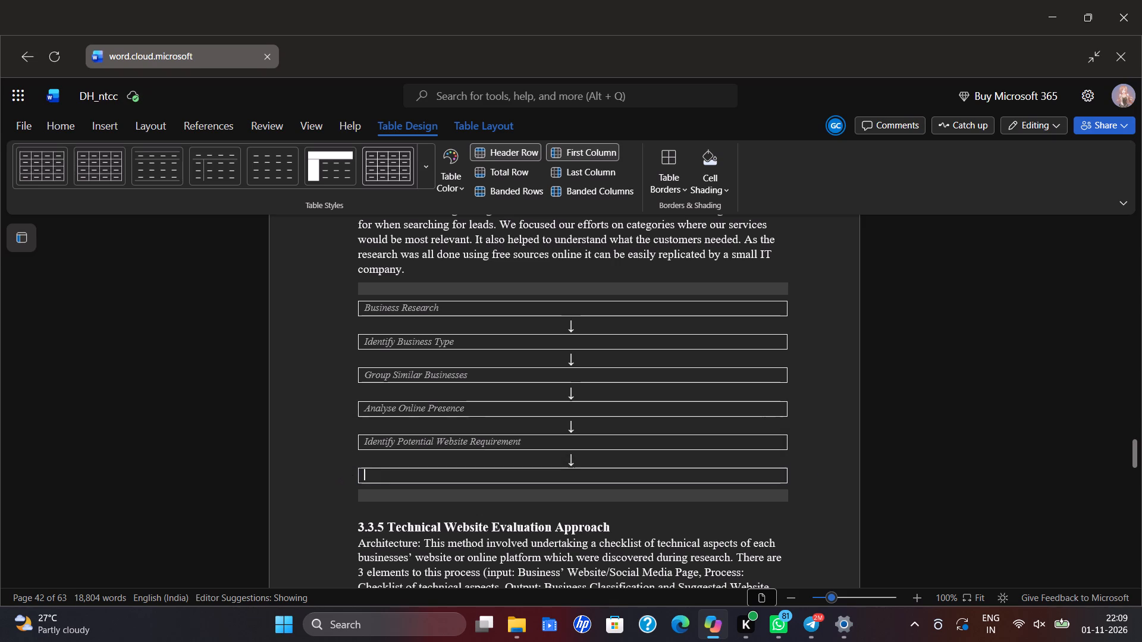
right_click(402, 481)
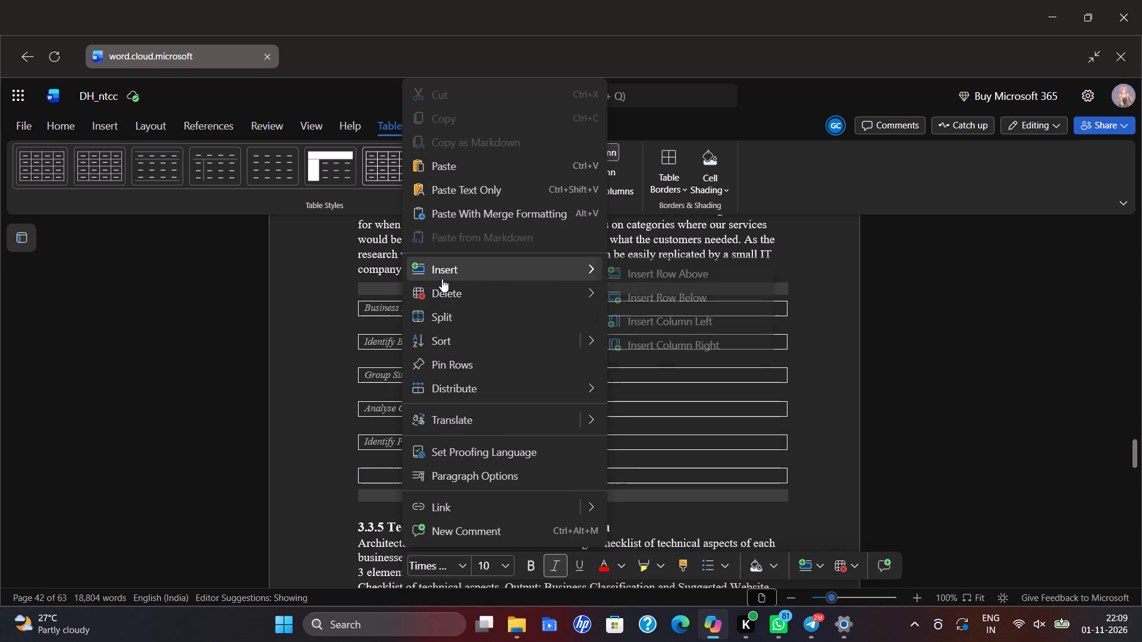
click(450, 292)
click(468, 294)
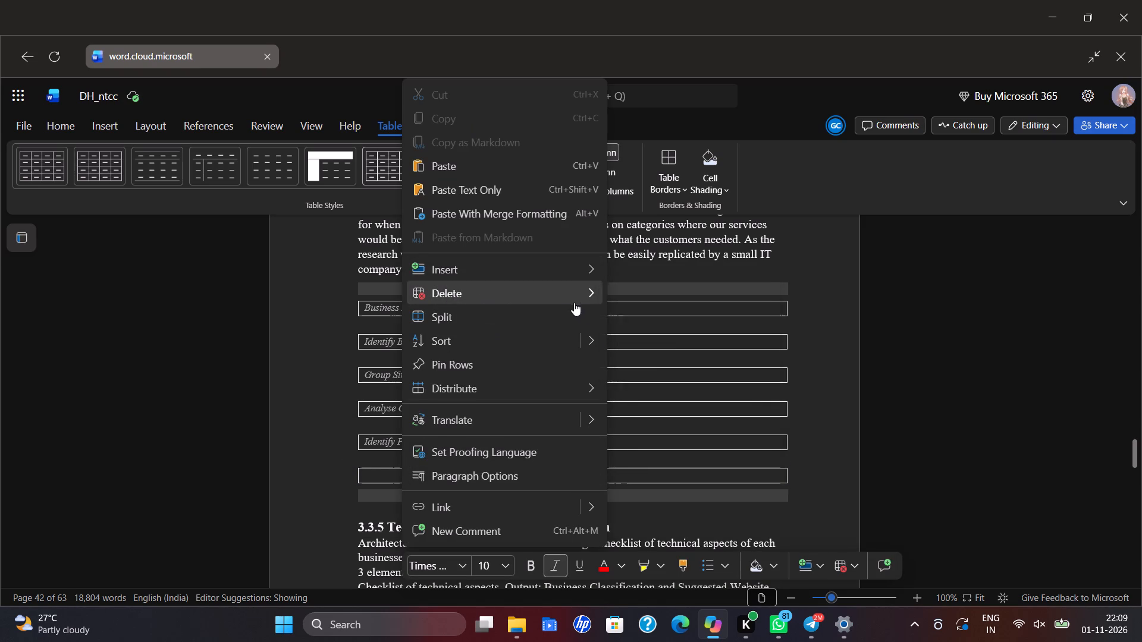
click(636, 292)
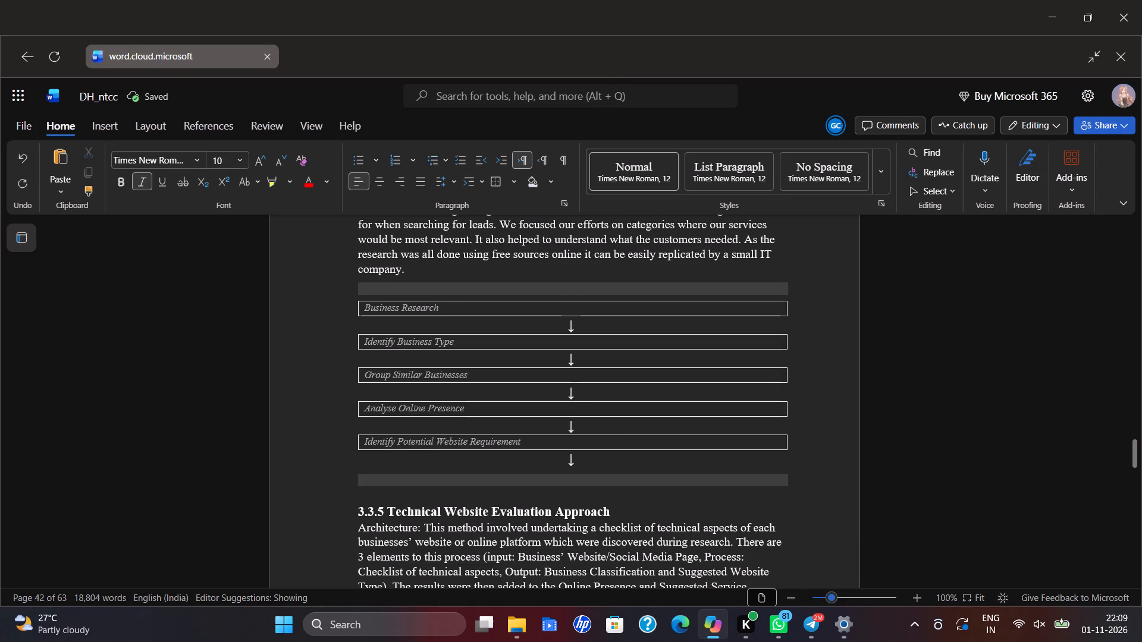
Remove the leftover arrow and empty shaded line beneath the "Identify Potential Website Requirement" box.
key(BackSpace)
key(BackSpace)
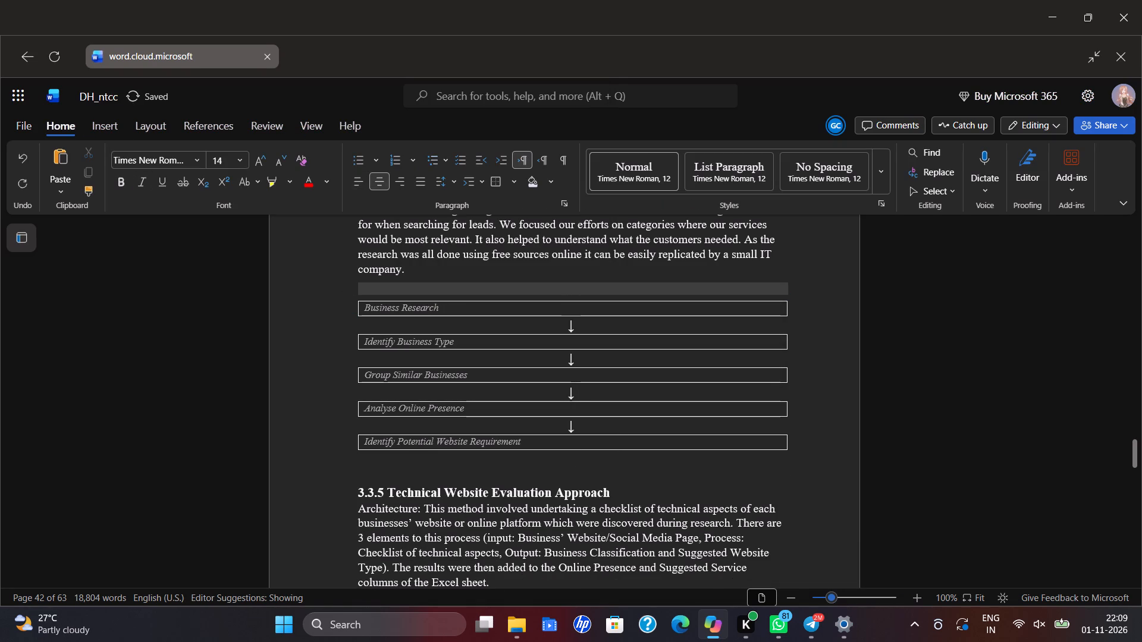
key(BackSpace)
Add the centred figure number "Fig 3.3.4" on a new line below the flowchart.
key(space)
key(Return)
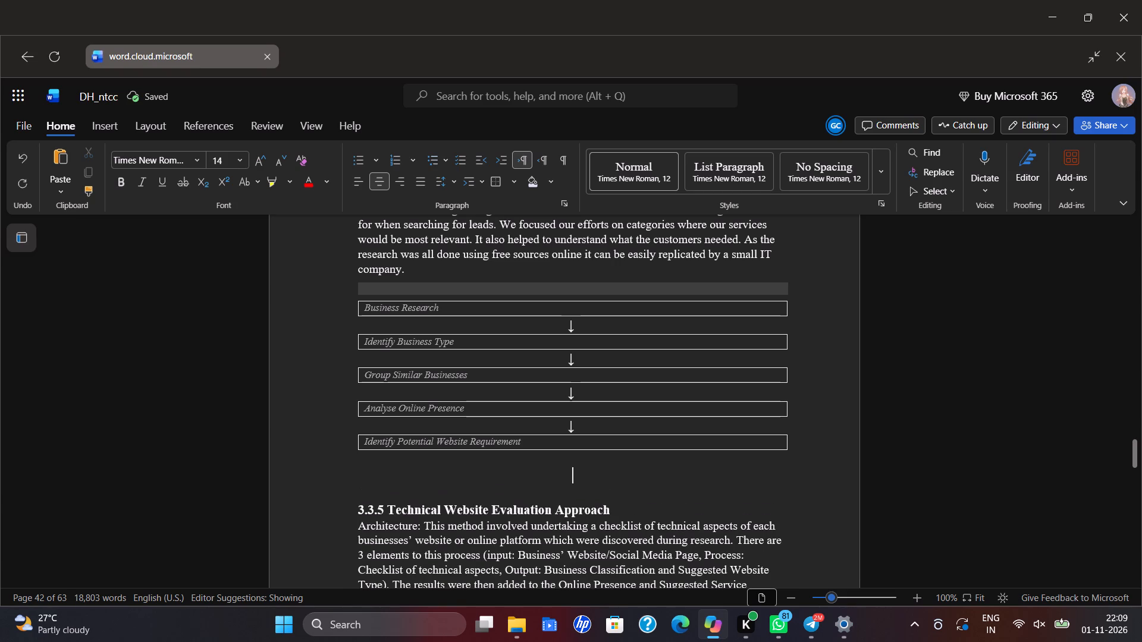
key(shift+g)
key(BackSpace)
key(shift+f)
text(ig)
key(space)
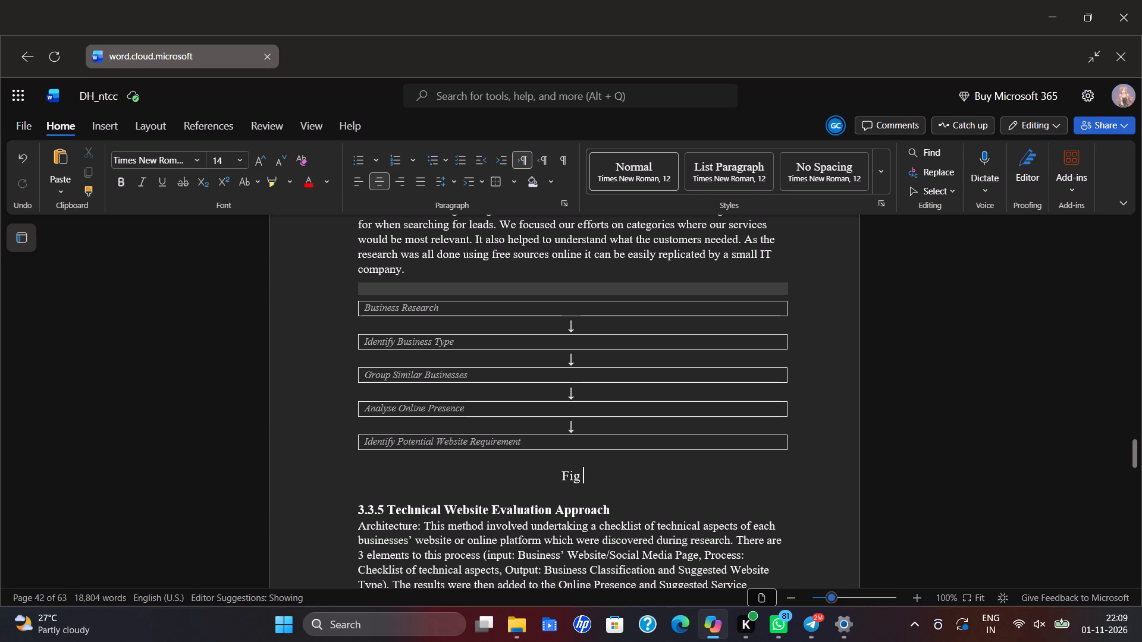
text(3.3.)
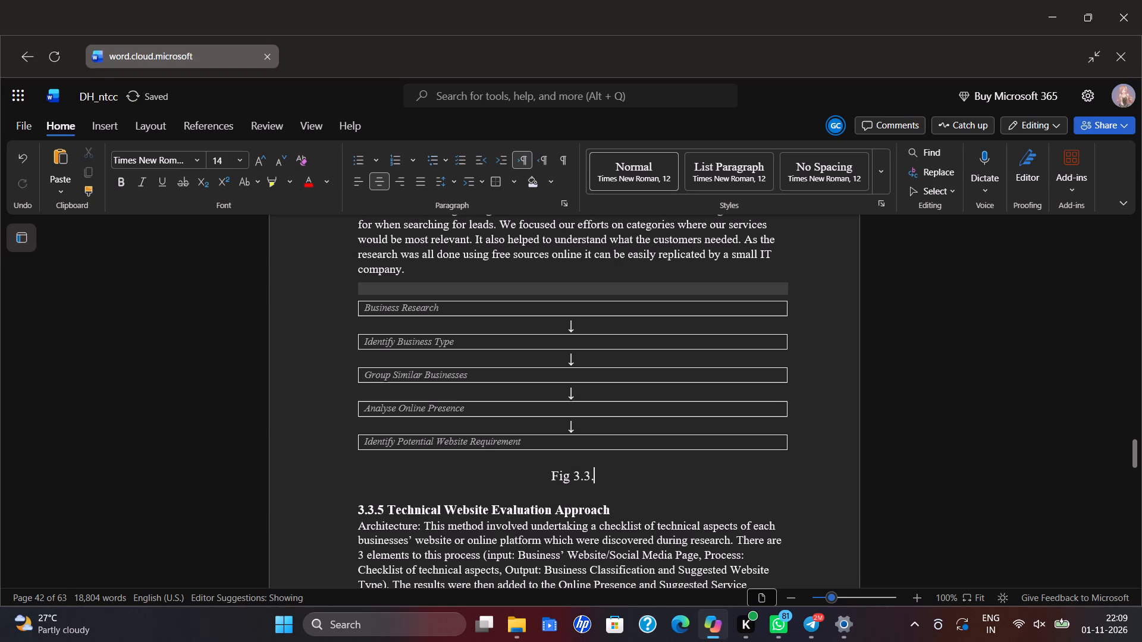
key(4)
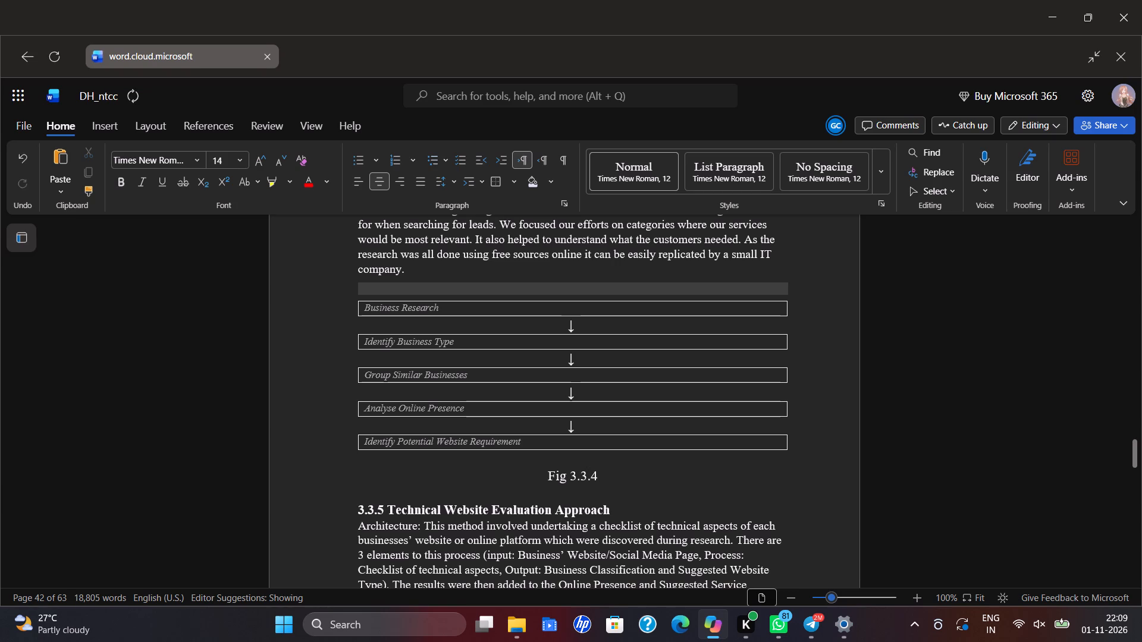
key(space)
Copy the title "Business Research and Segmentation Process" from the figure caption just above section 3.3.4.
scroll(500, 444, up, 3)
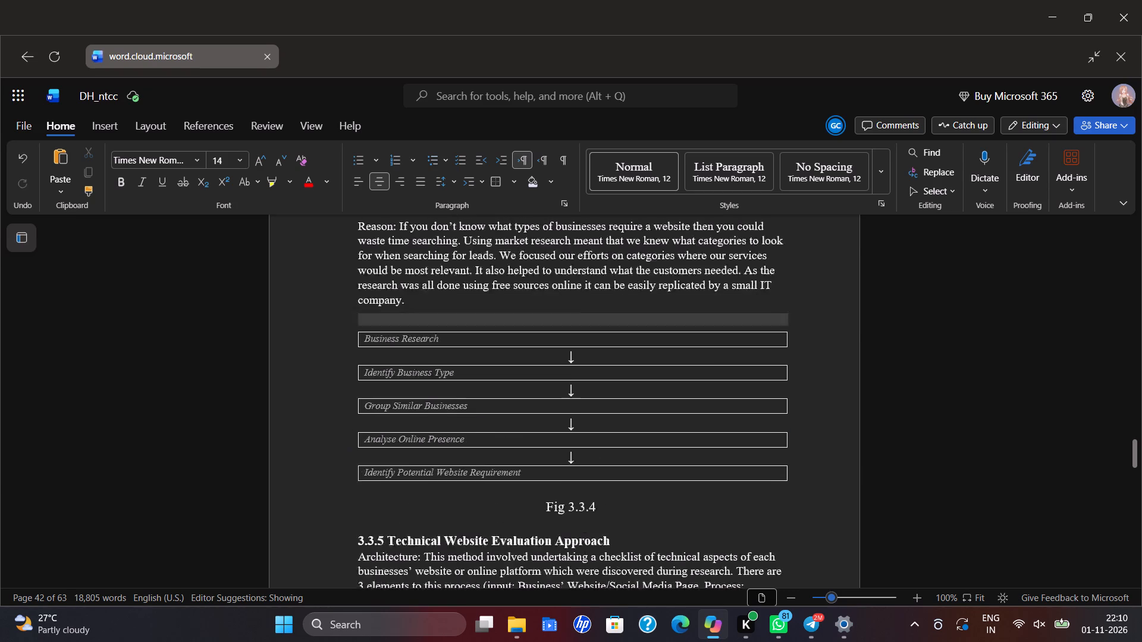
scroll(497, 314, up, 2)
scroll(442, 402, up, 7)
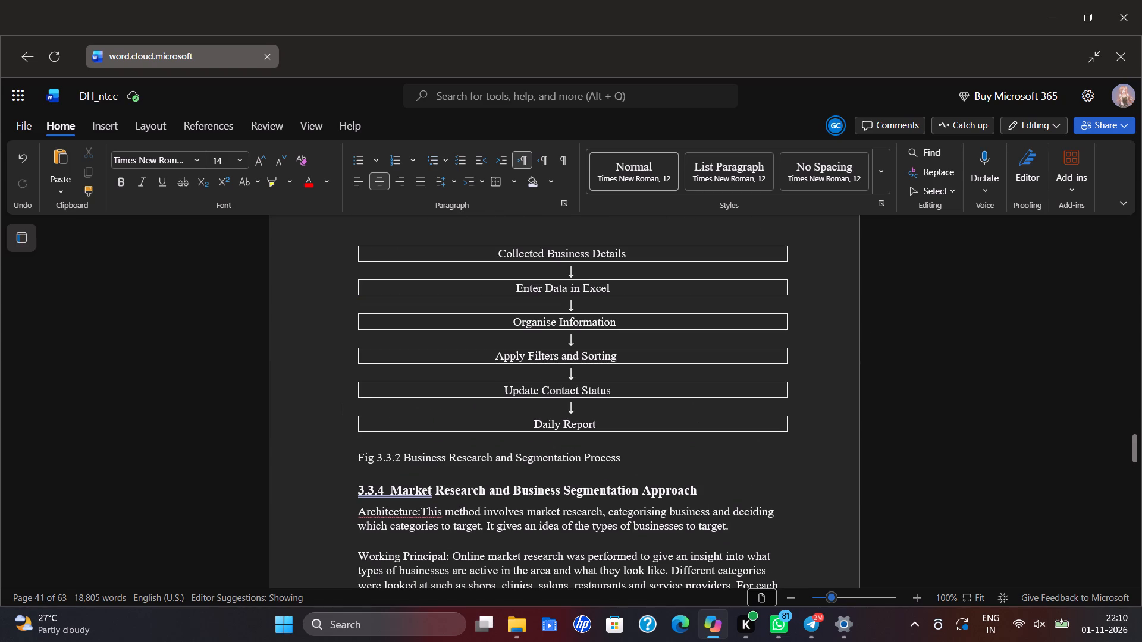
drag(405, 457, 641, 460)
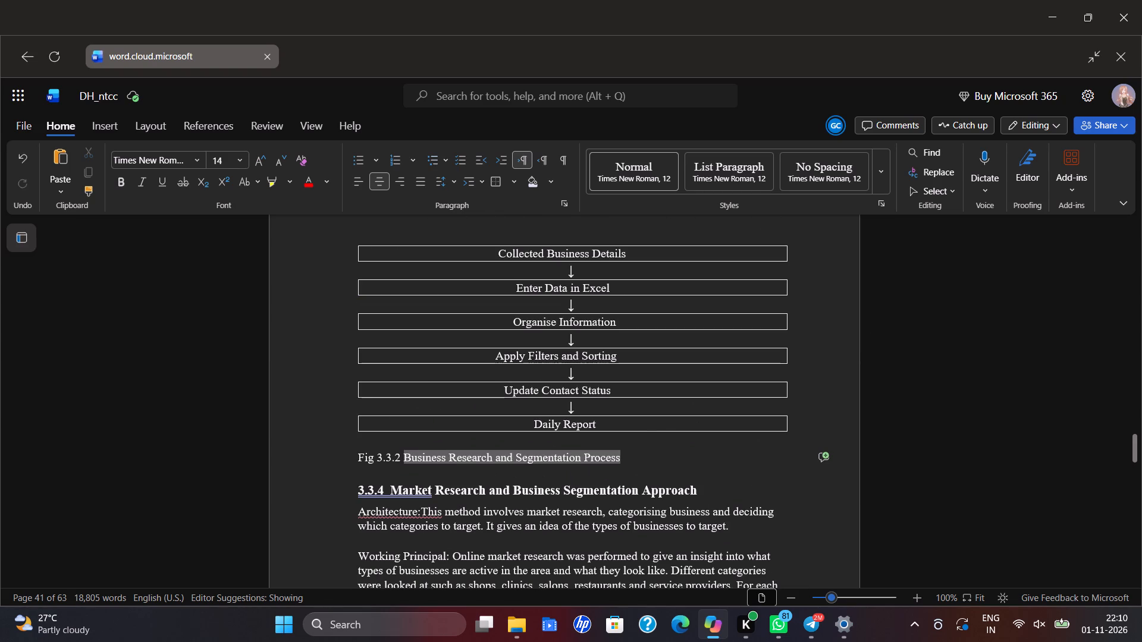
drag(641, 460, 641, 459)
right_click(613, 455)
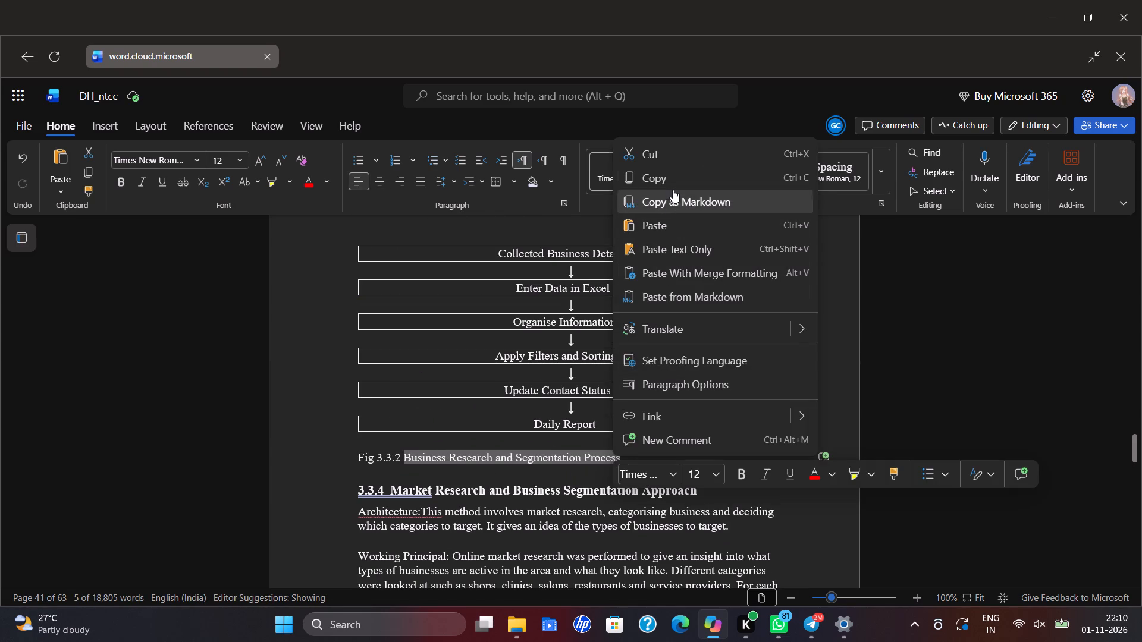
click(673, 177)
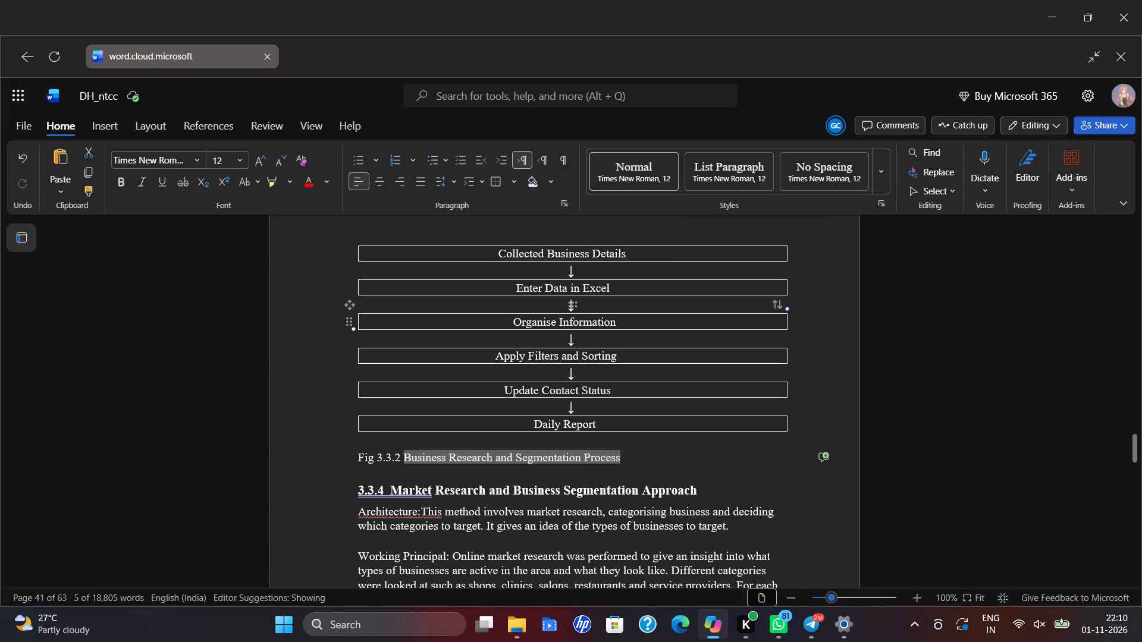
Review sections 3.3.3 to 3.3.5, comparing the flowcharts and their captions with the new Fig 3.3.4 line.
scroll(559, 369, up, 7)
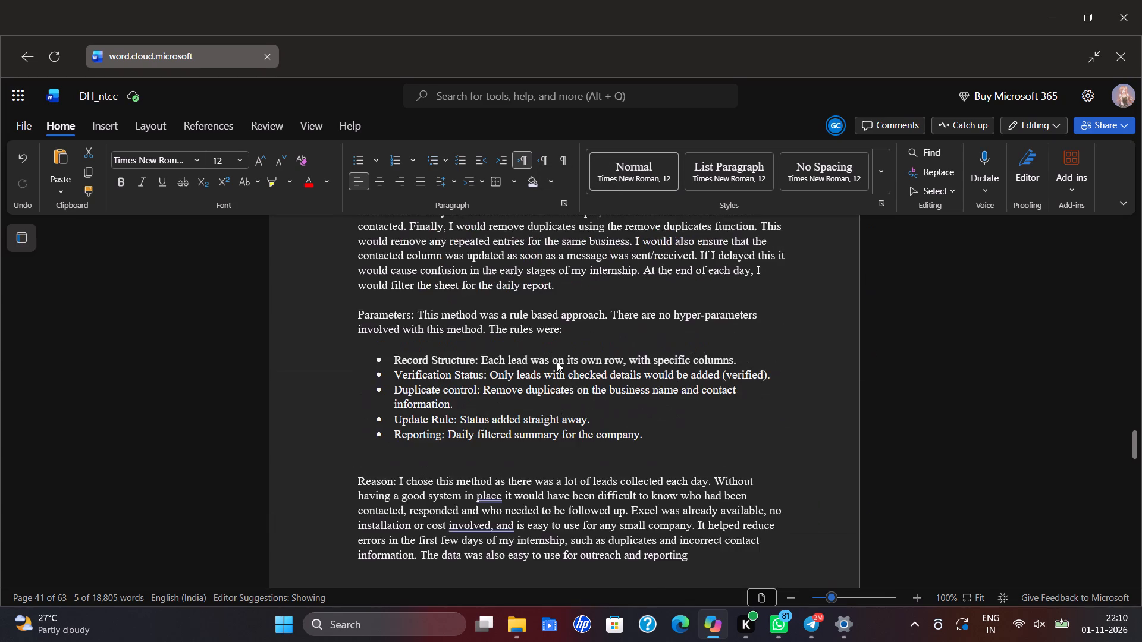
scroll(557, 361, up, 3)
scroll(557, 361, down, 9)
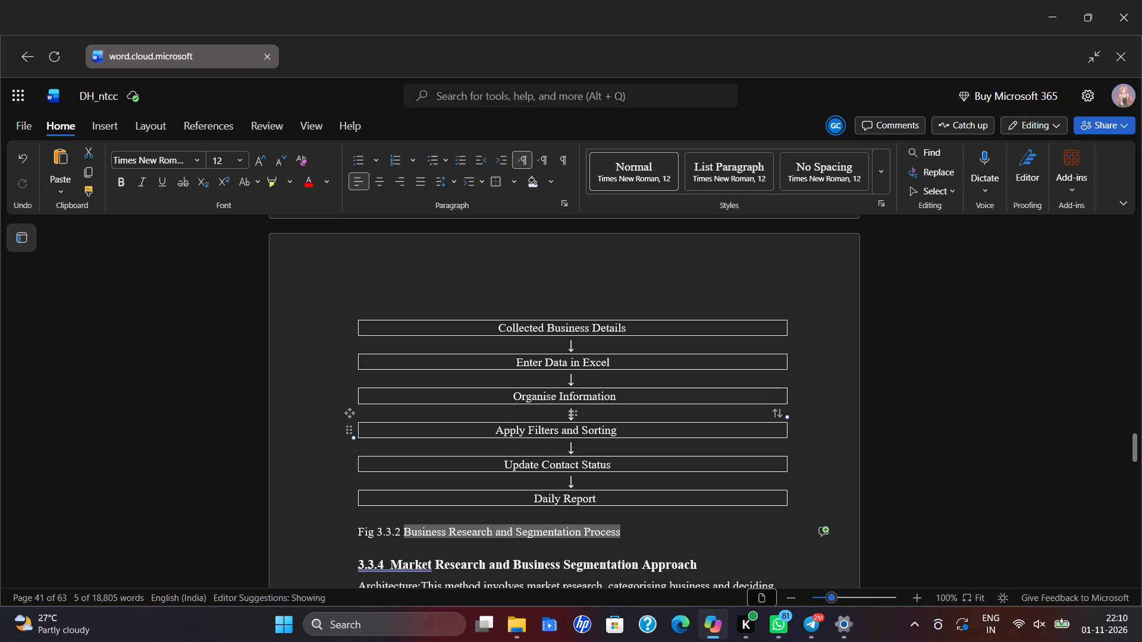
scroll(548, 432, down, 6)
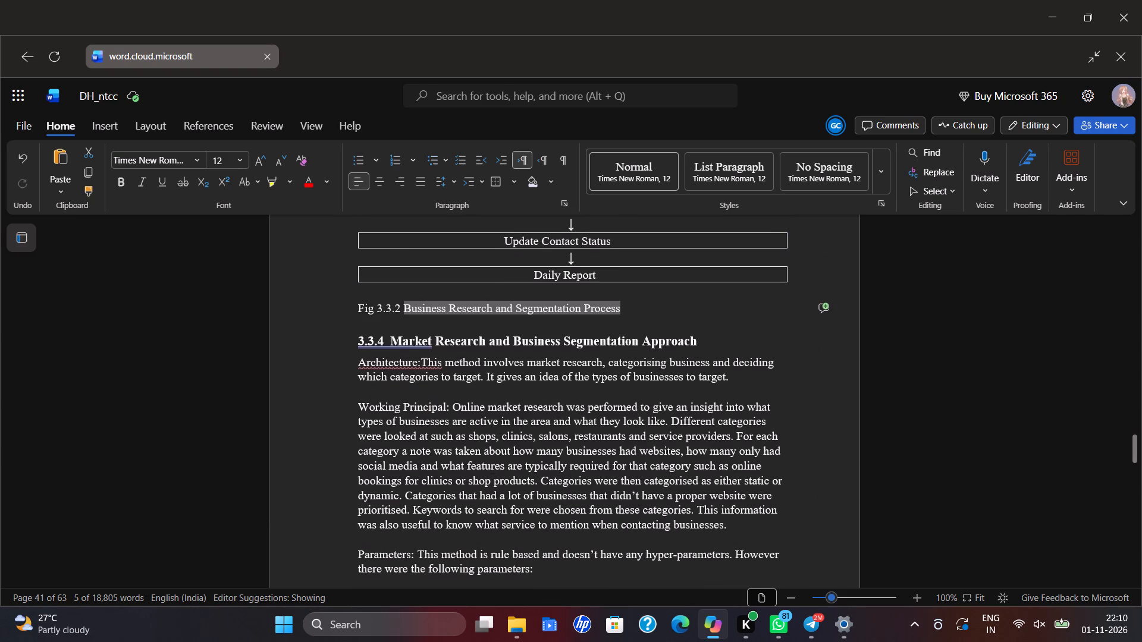
scroll(558, 431, down, 2)
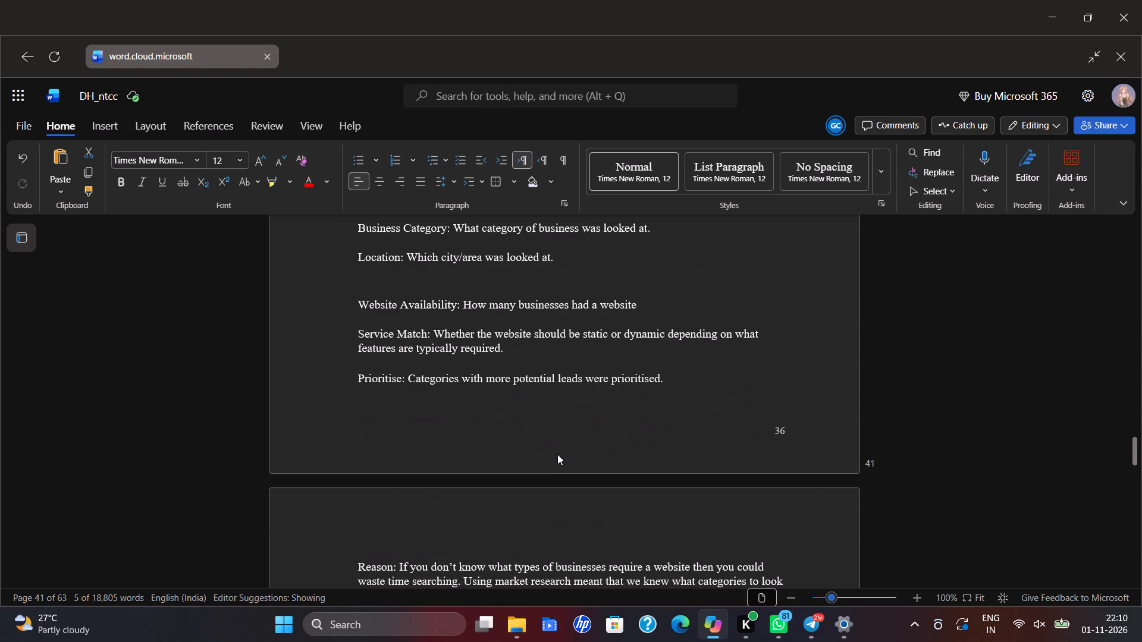
scroll(634, 513, down, 3)
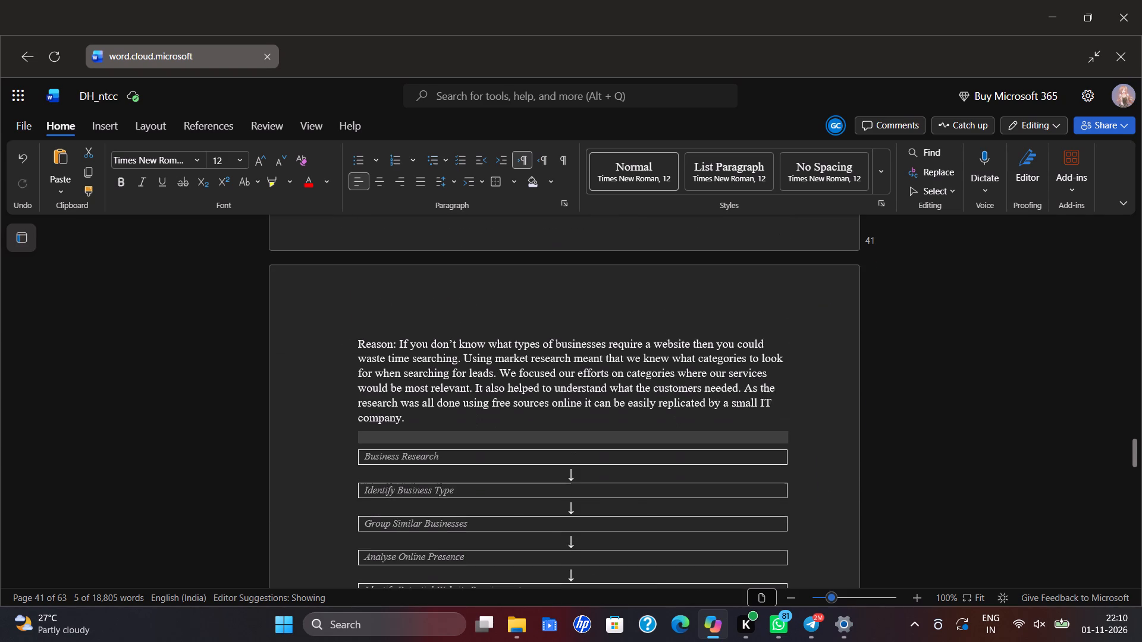
scroll(550, 489, down, 4)
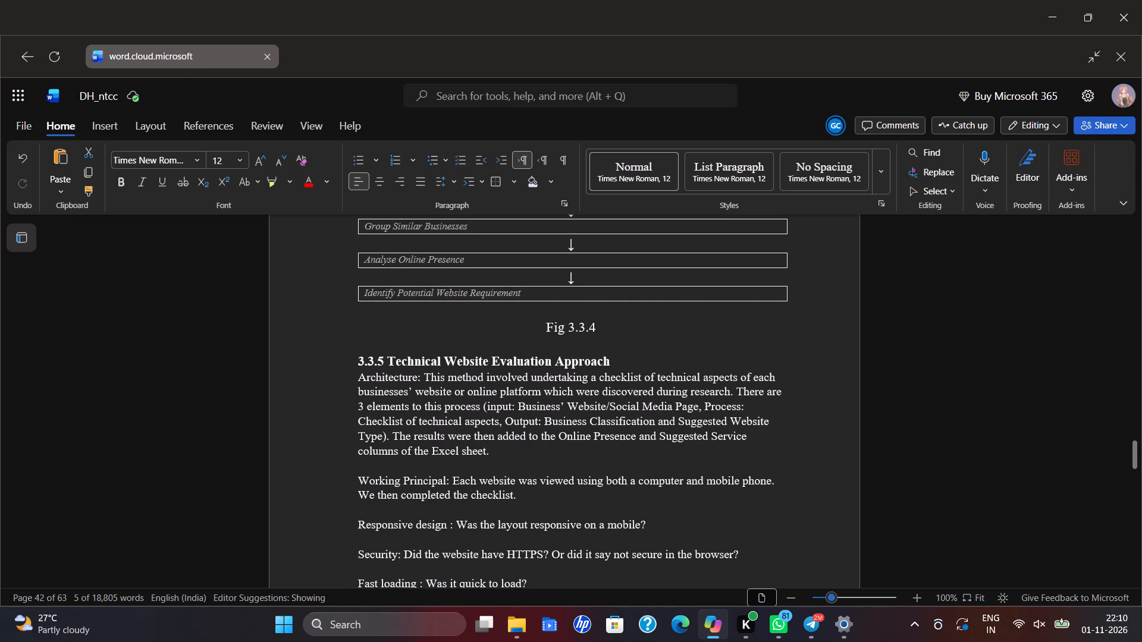
scroll(619, 316, down, 6)
scroll(600, 398, up, 9)
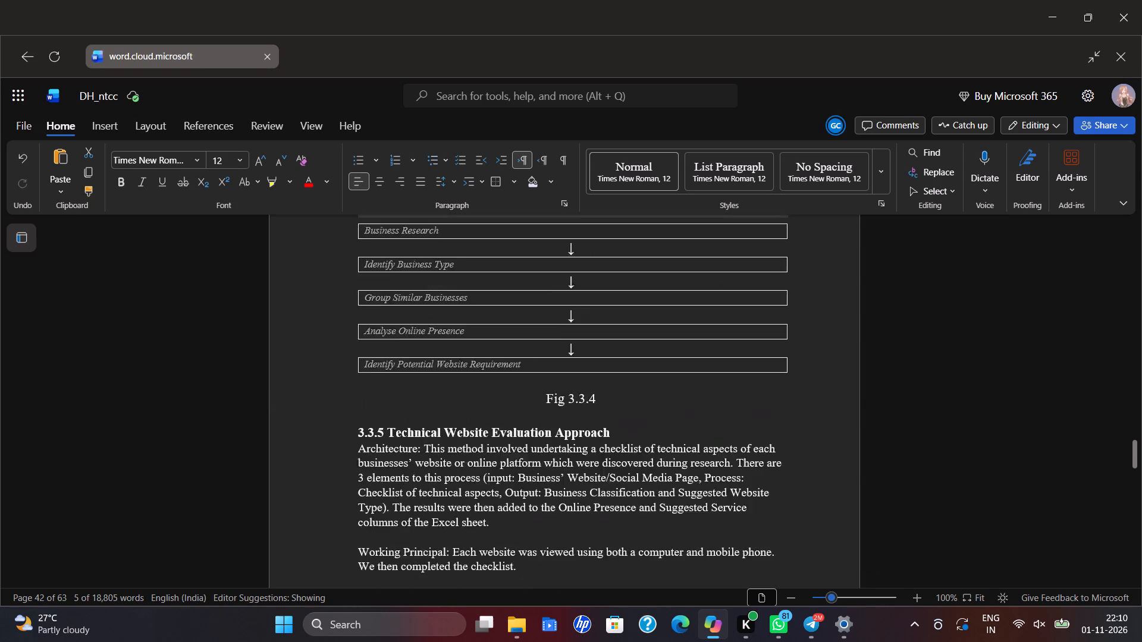
Check the flowcharts, captions and numbering of the earlier figures in sections 3.3.1 to 3.3.3.
scroll(600, 404, up, 20)
scroll(600, 404, up, 4)
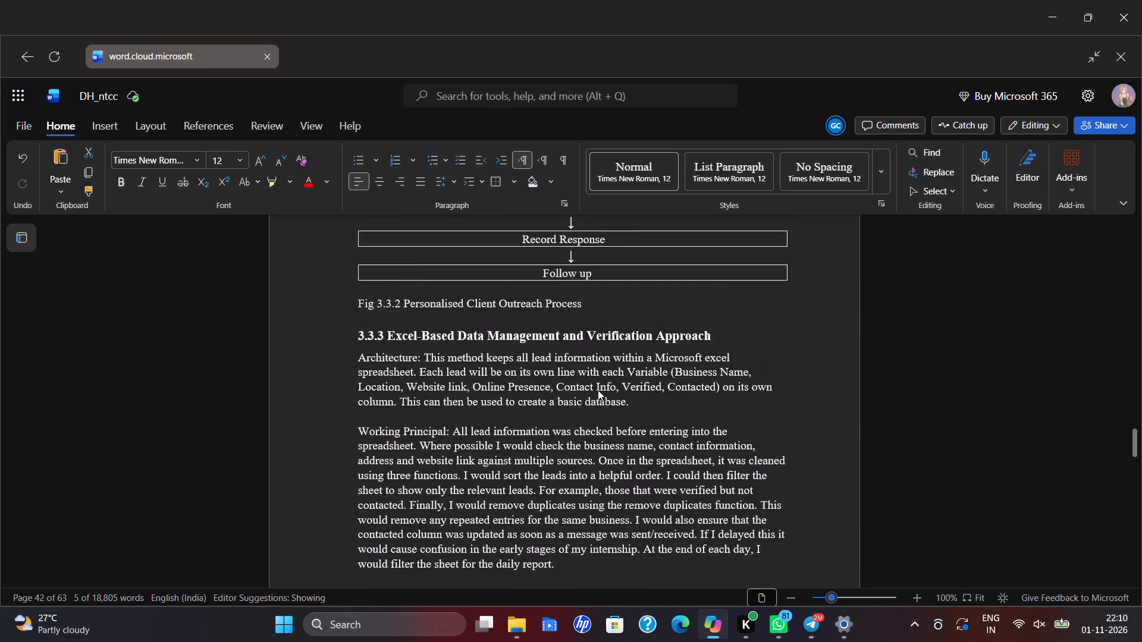
scroll(598, 390, up, 5)
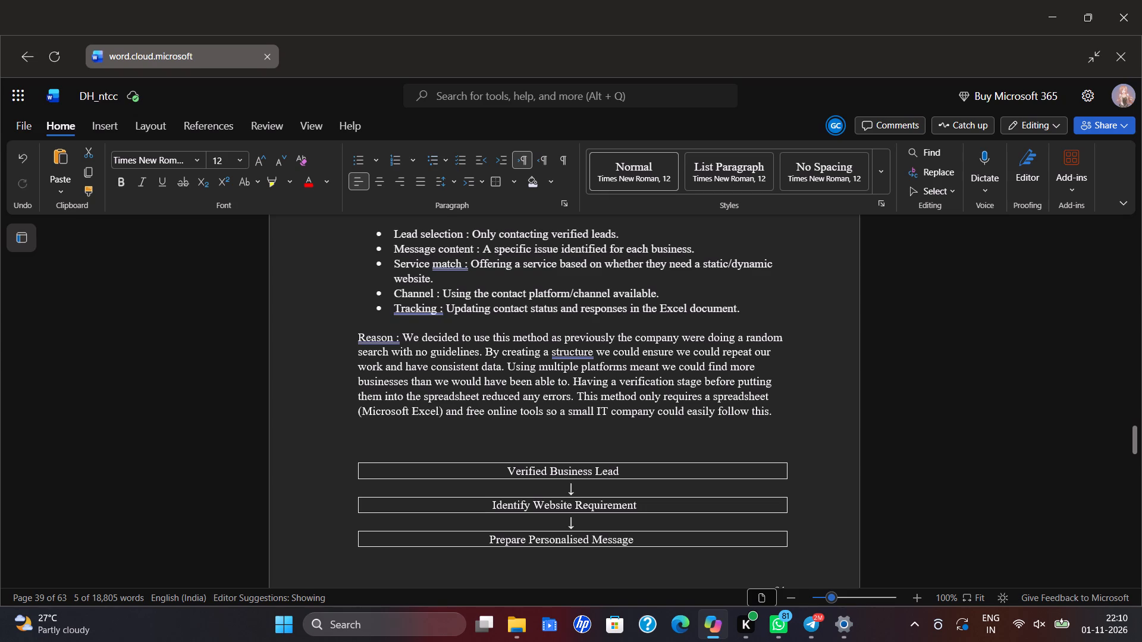
scroll(604, 406, down, 5)
scroll(604, 414, up, 1)
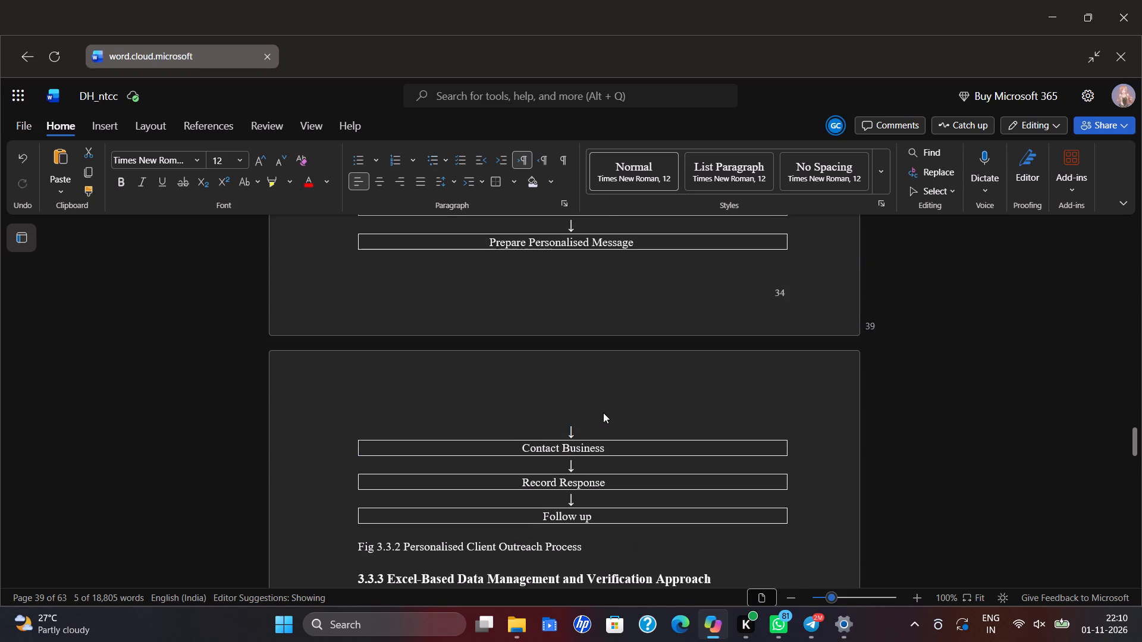
scroll(603, 413, up, 3)
scroll(602, 385, down, 4)
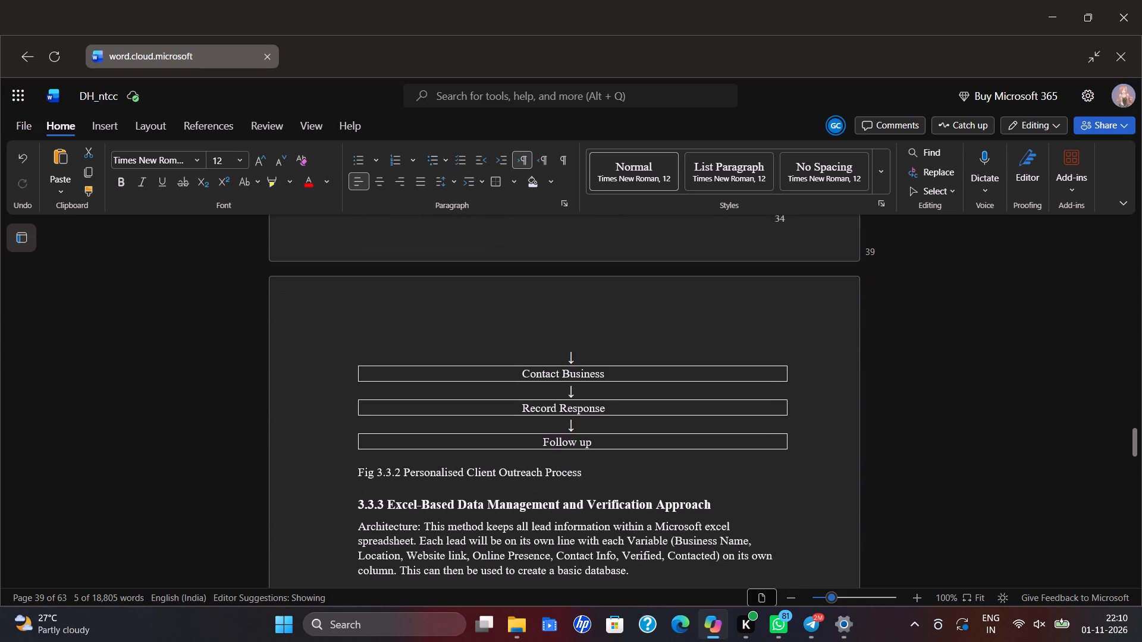
scroll(614, 454, up, 10)
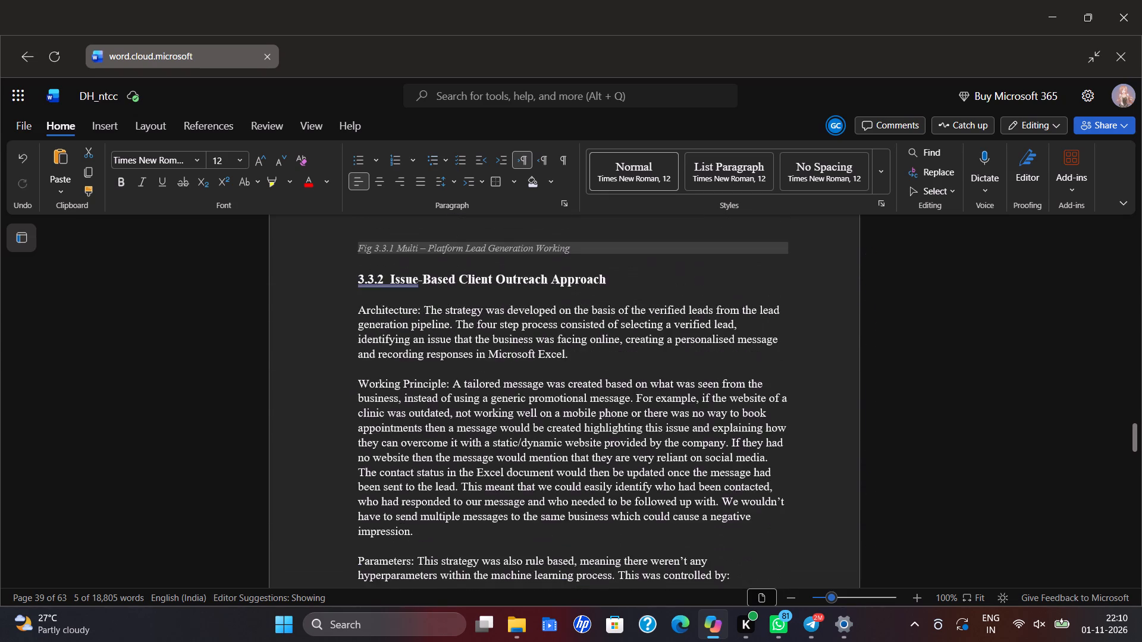
scroll(614, 446, up, 6)
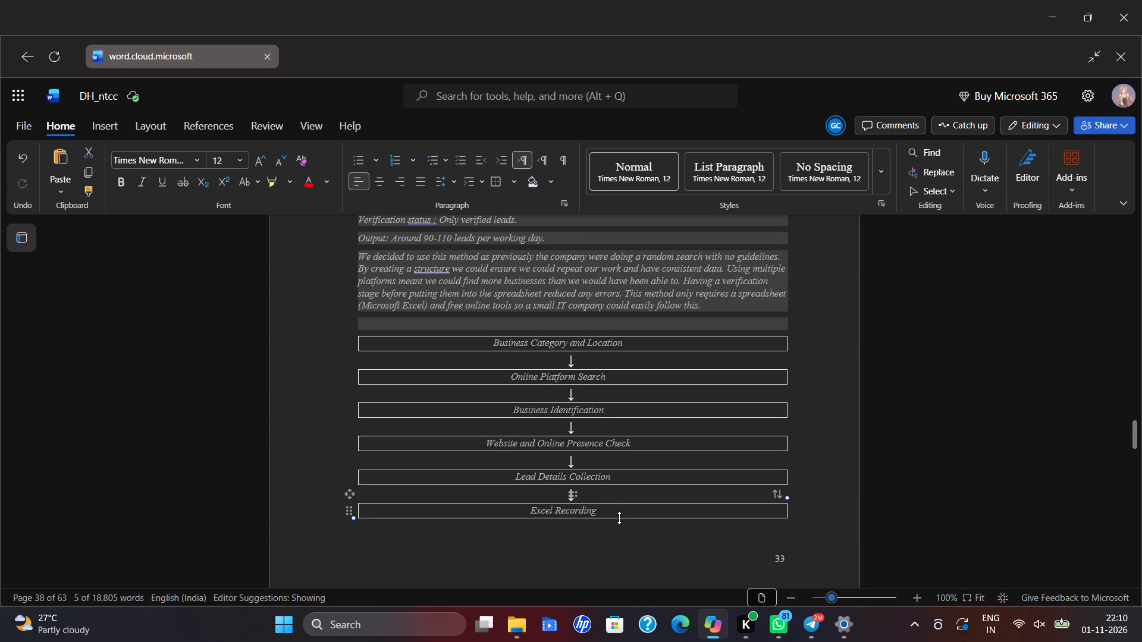
scroll(756, 530, down, 3)
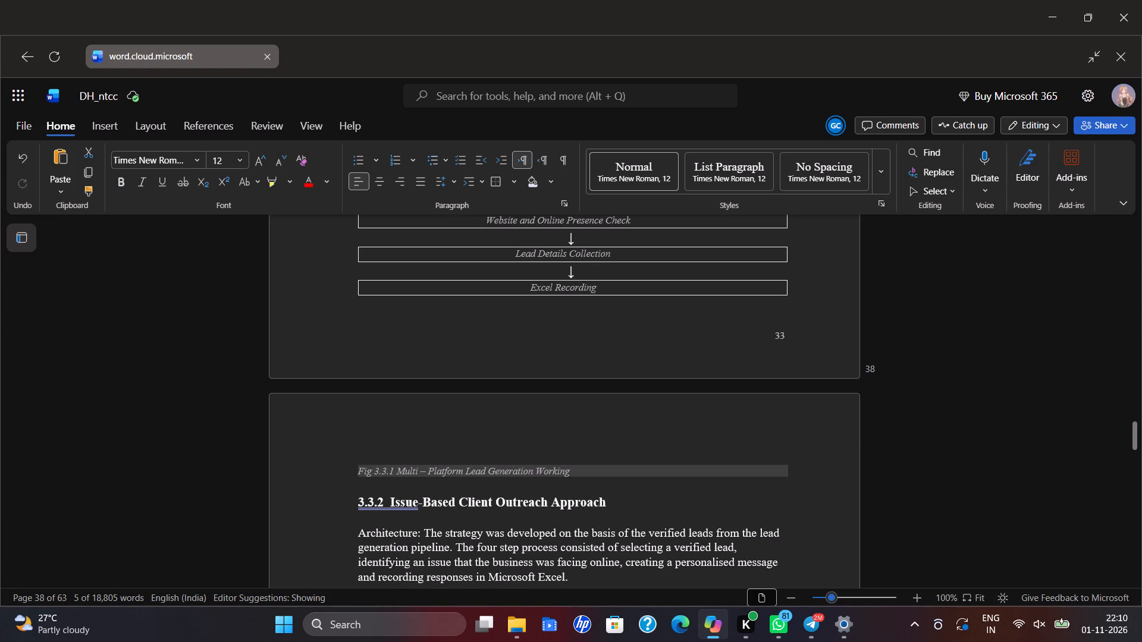
scroll(576, 478, down, 2)
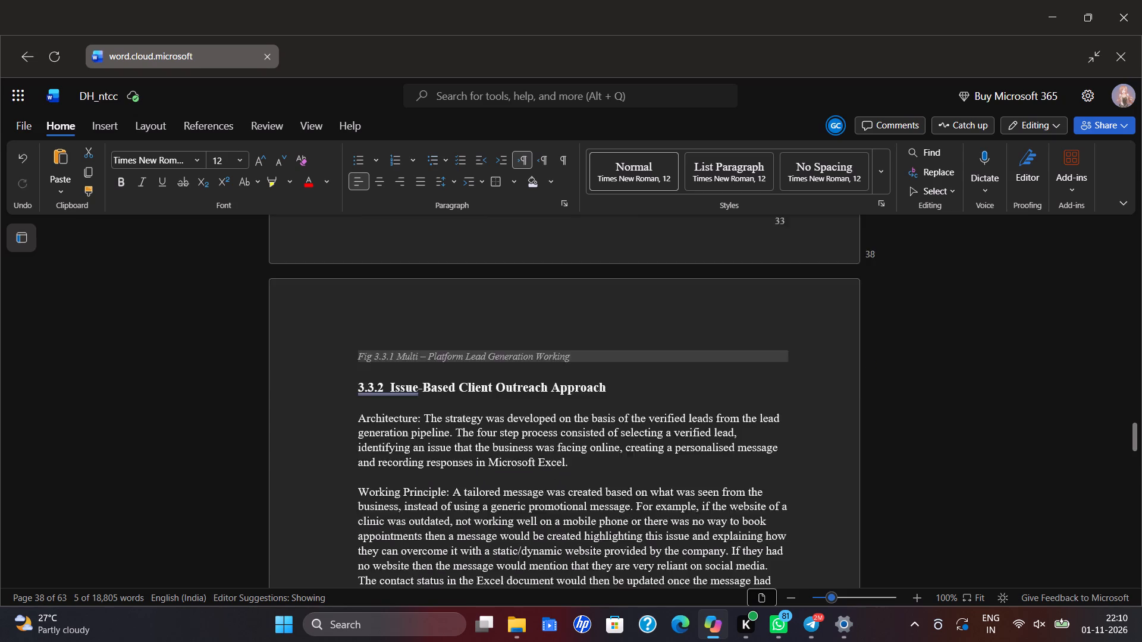
Change the figure number in the "Business Research and Segmentation Process" caption above section 3.3.4 to Fig 3.3.3.
scroll(566, 463, down, 5)
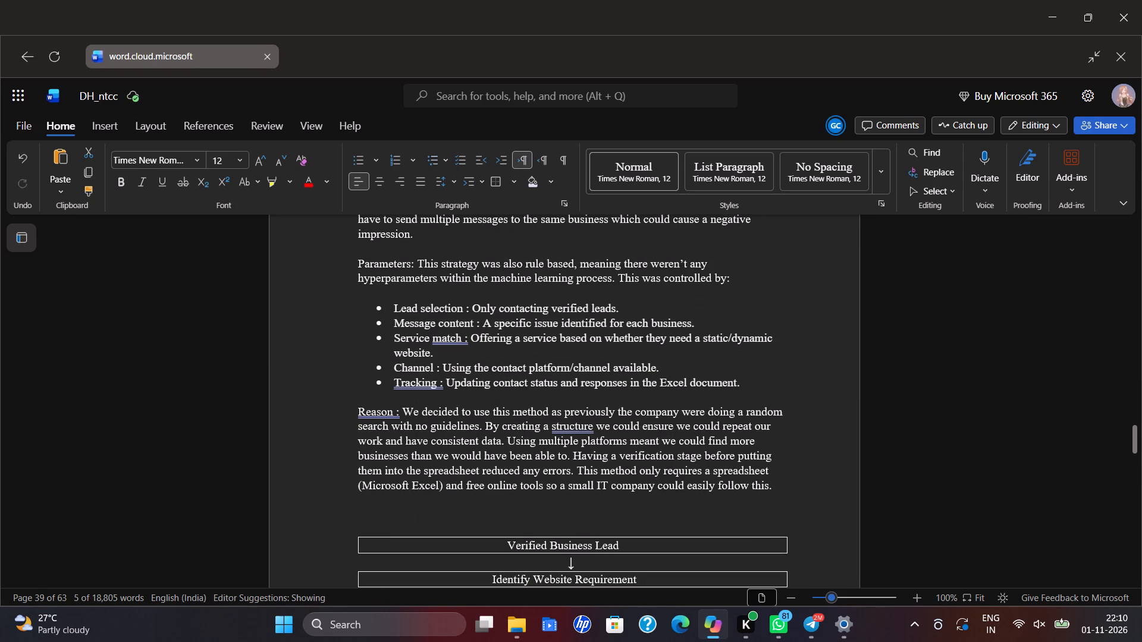
scroll(554, 480, down, 3)
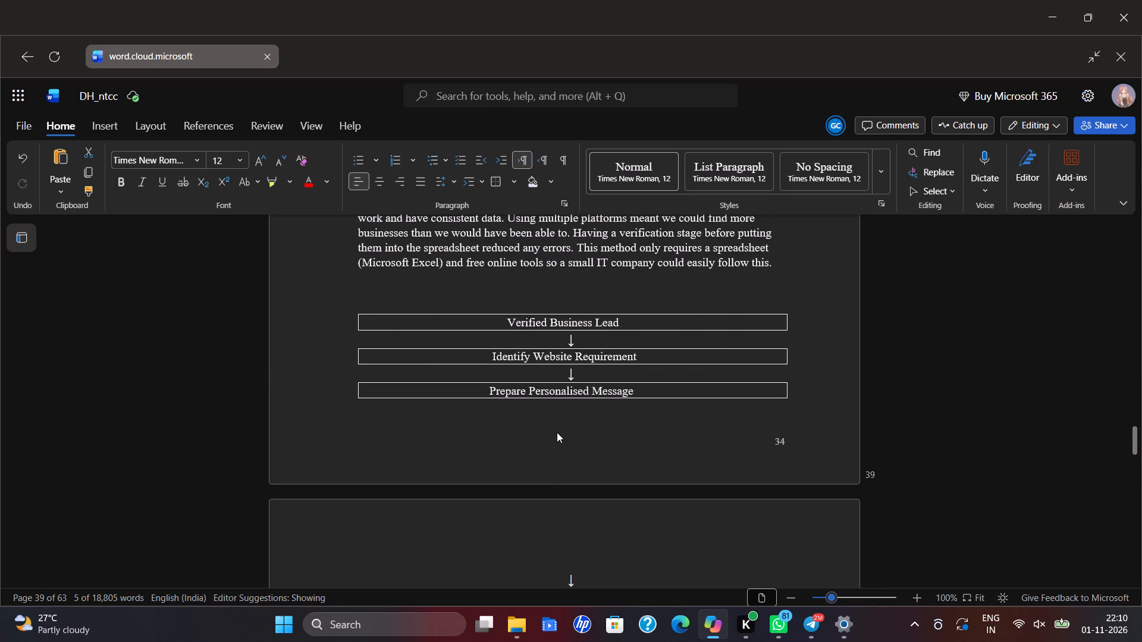
scroll(560, 455, down, 4)
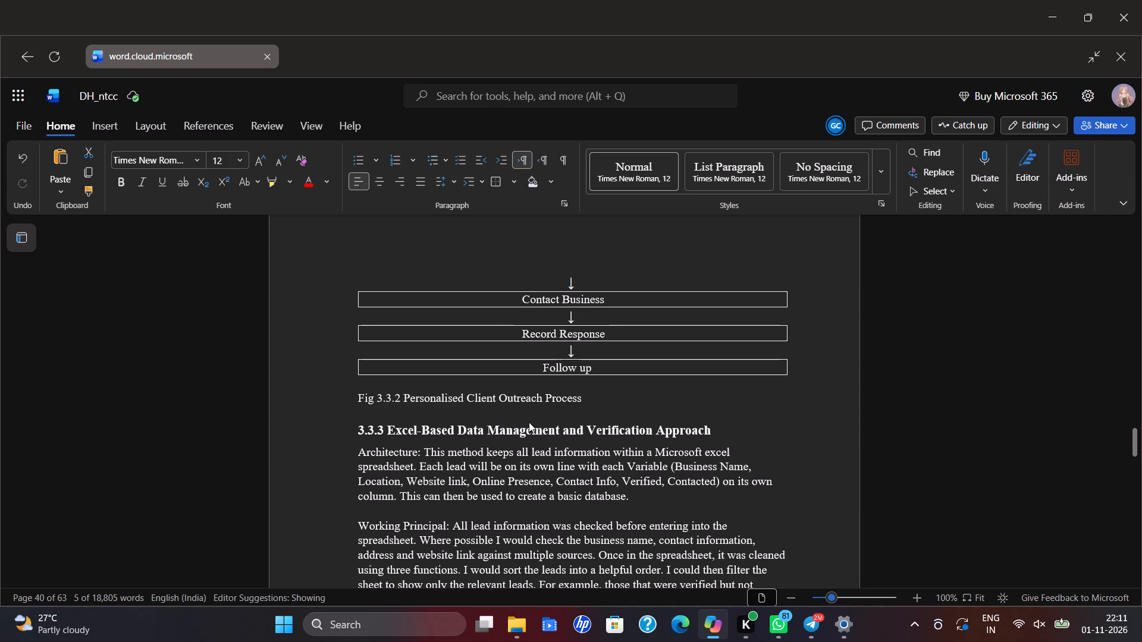
scroll(549, 413, down, 6)
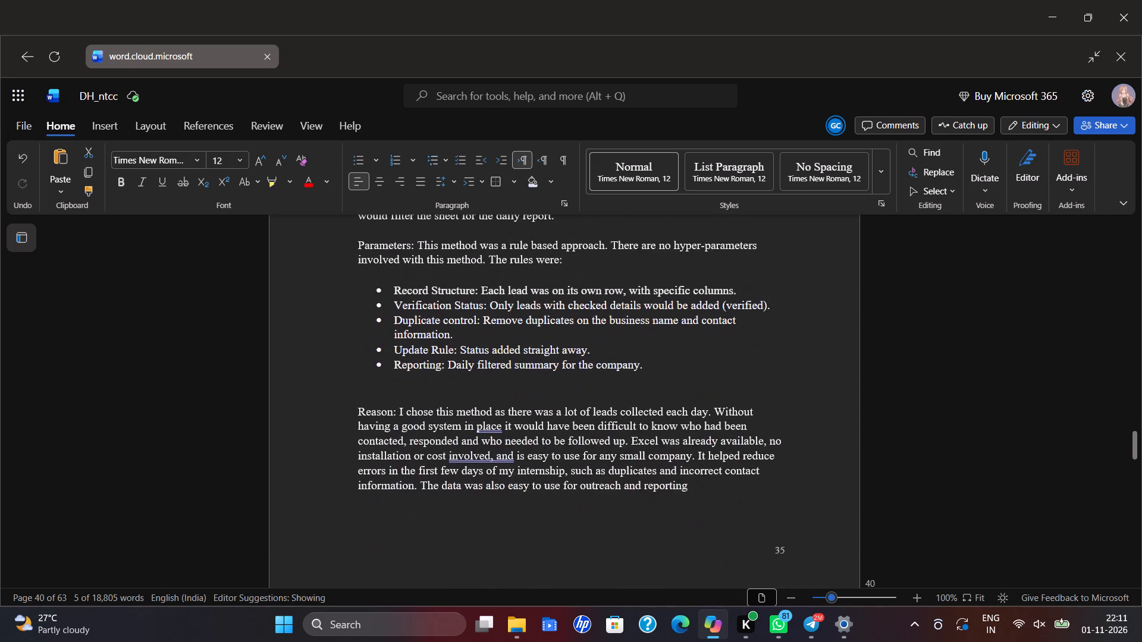
scroll(553, 414, down, 3)
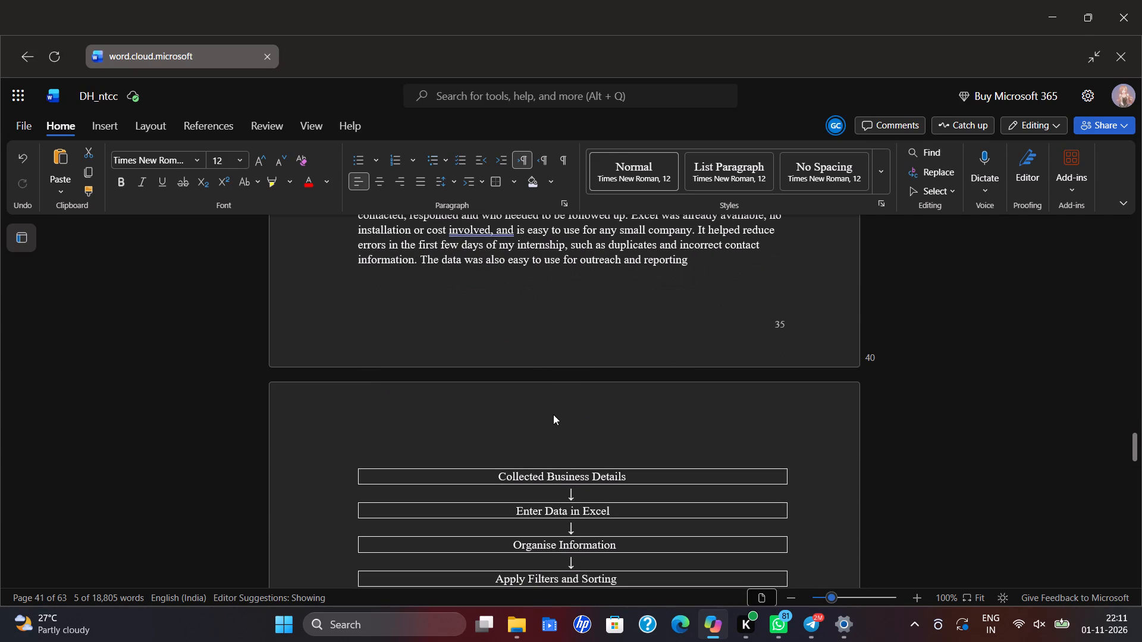
scroll(556, 412, down, 4)
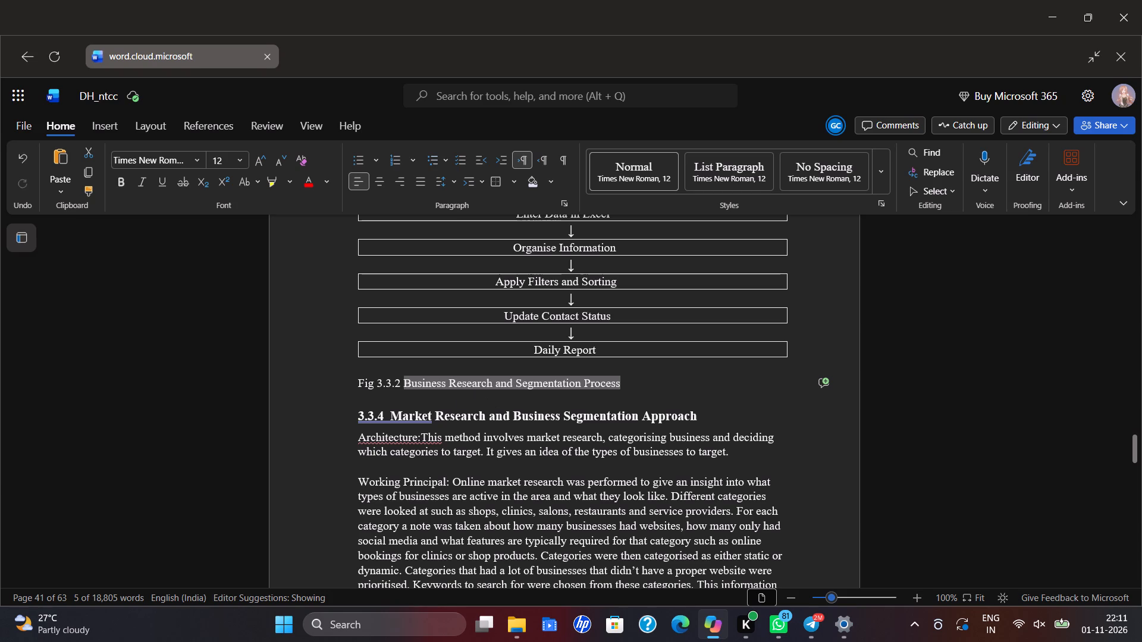
click(412, 383)
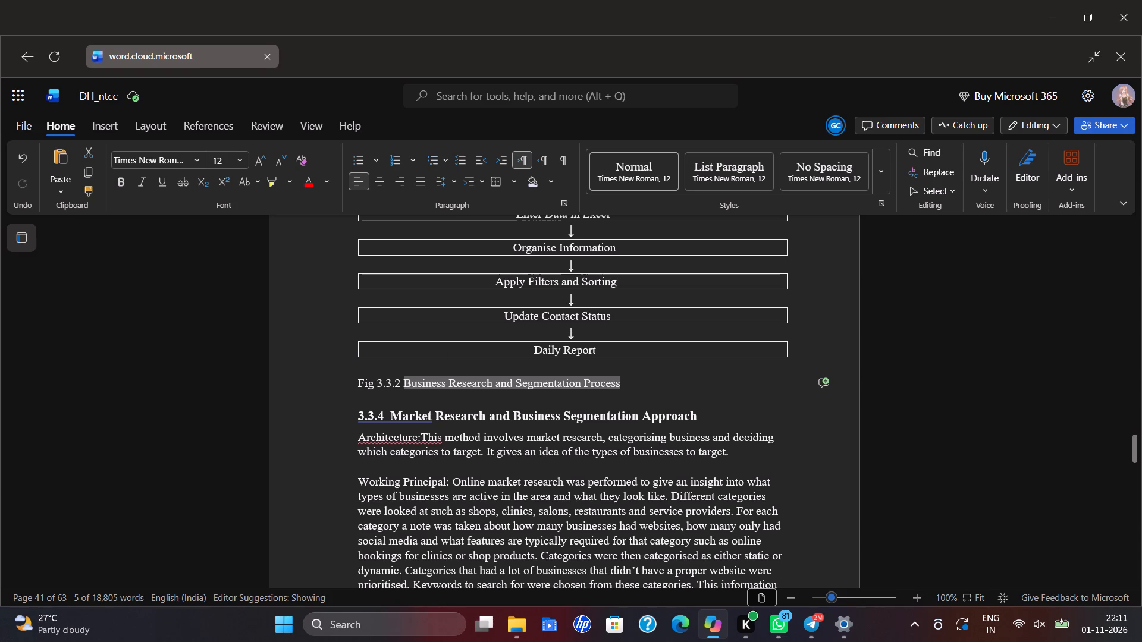
click(403, 382)
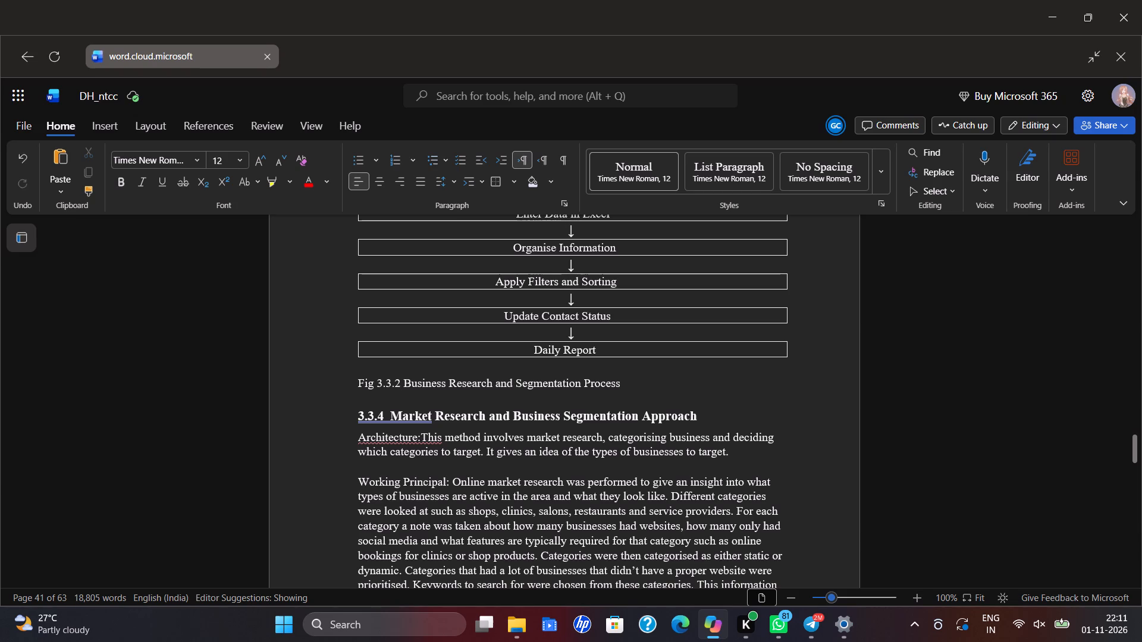
scroll(478, 333, up, 4)
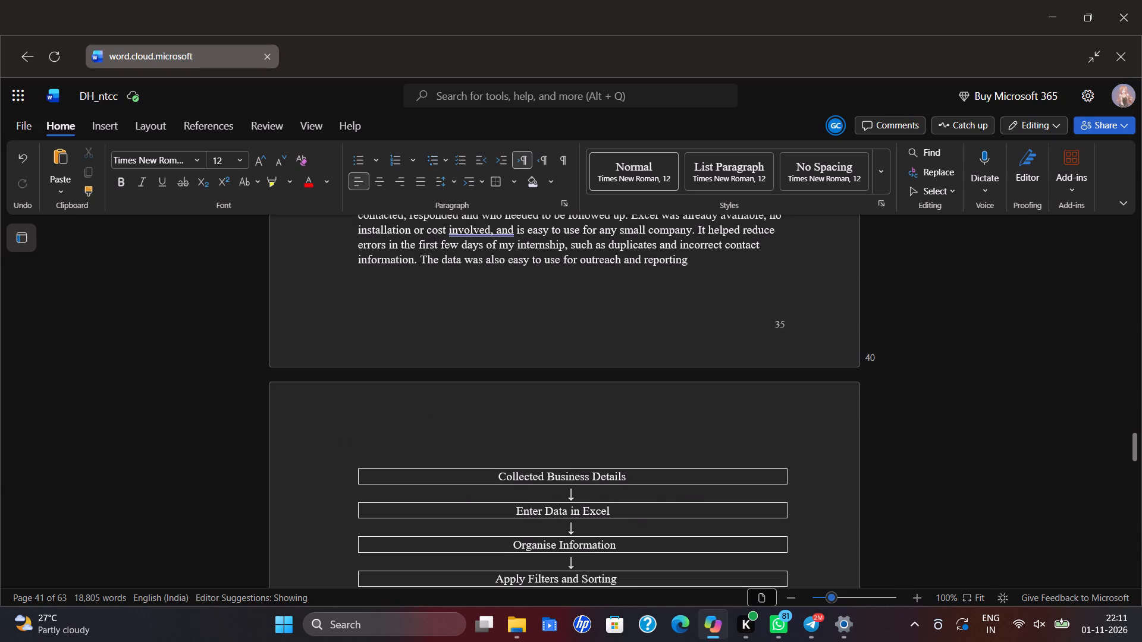
scroll(462, 359, down, 4)
key(BackSpace)
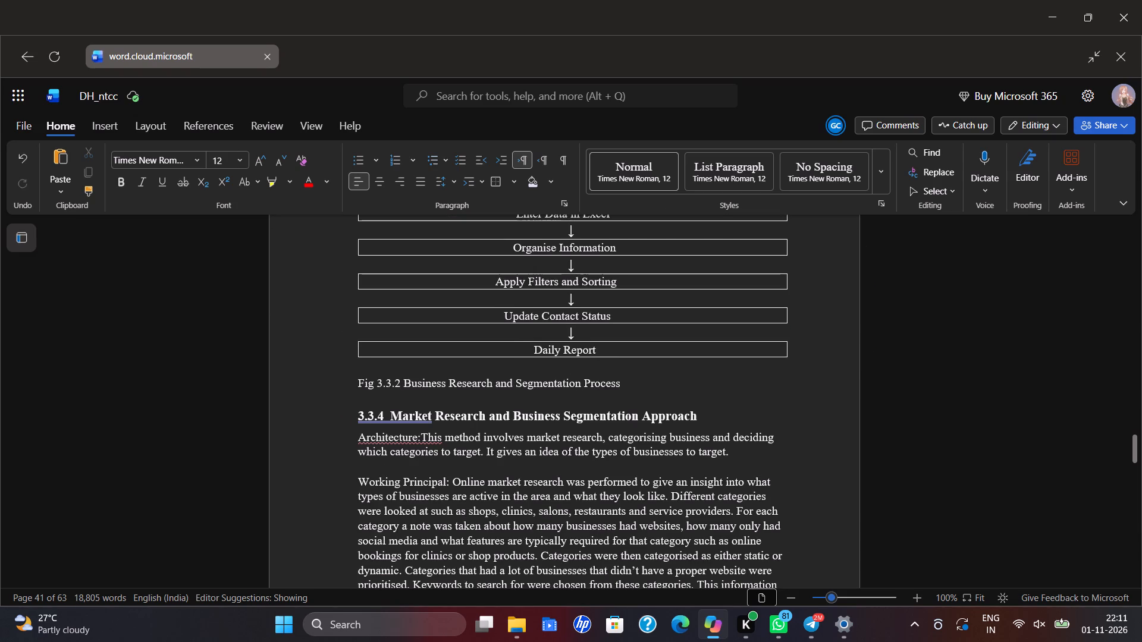
key(3)
Replace the title in the Fig 3.3.3 caption above section 3.3.4 with a new one starting with "Excel".
scroll(305, 316, up, 4)
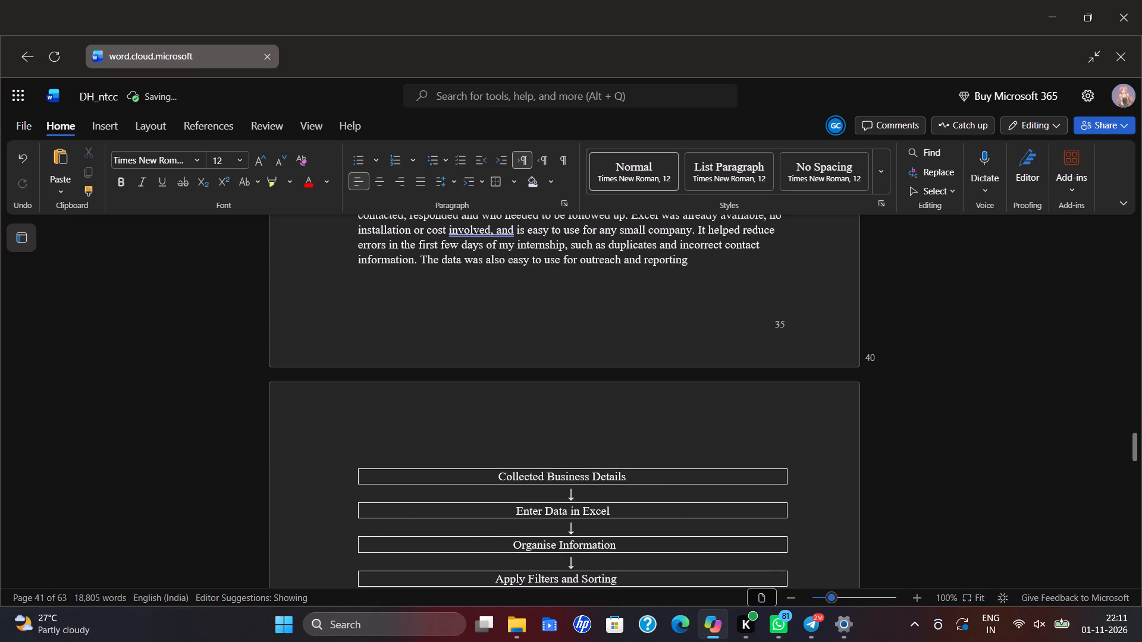
scroll(356, 398, up, 9)
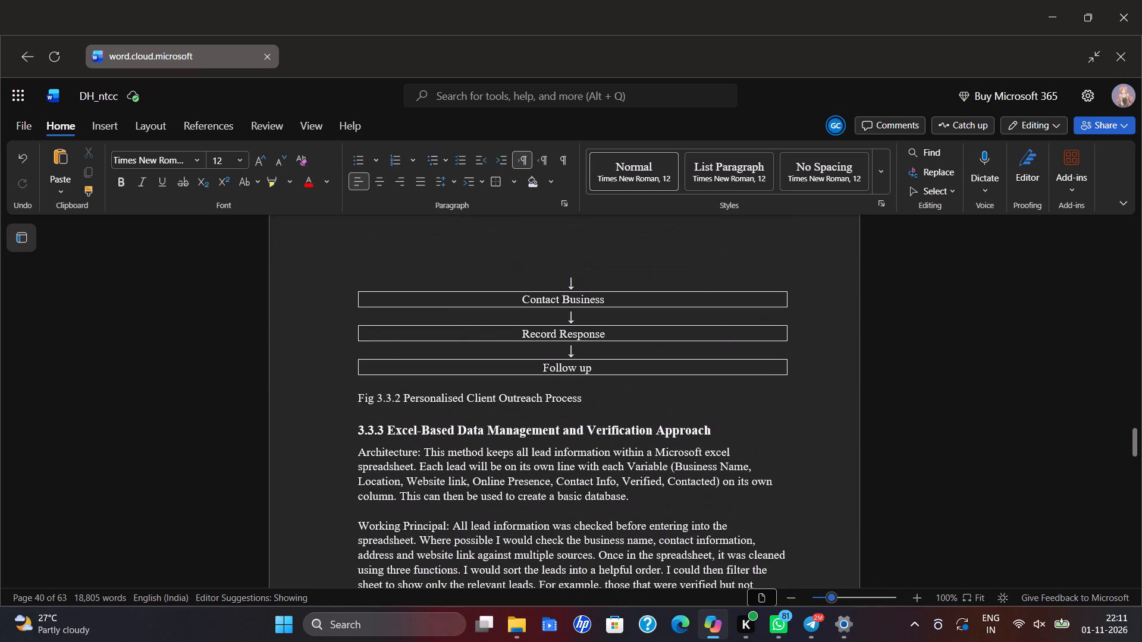
scroll(356, 396, down, 15)
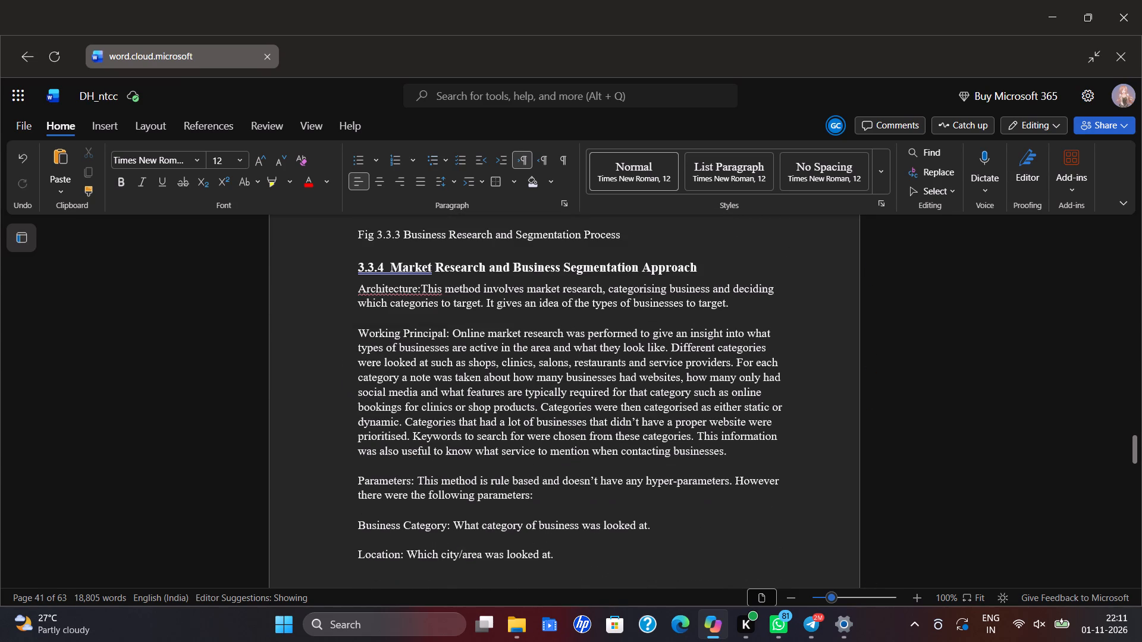
scroll(396, 231, up, 1)
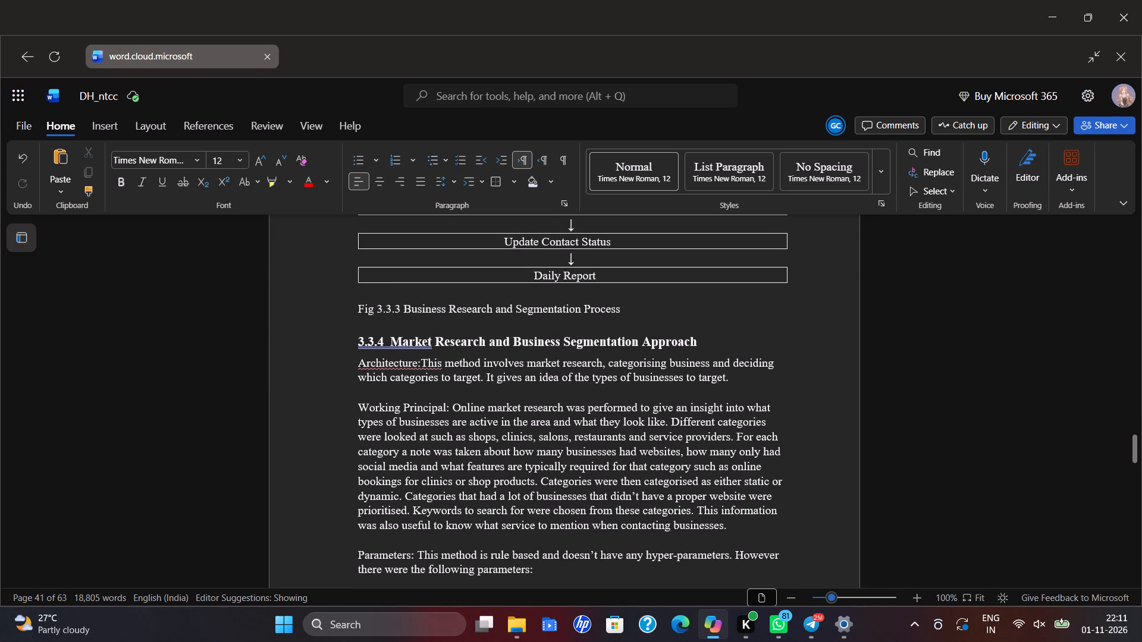
drag(404, 311, 451, 319)
drag(451, 319, 633, 316)
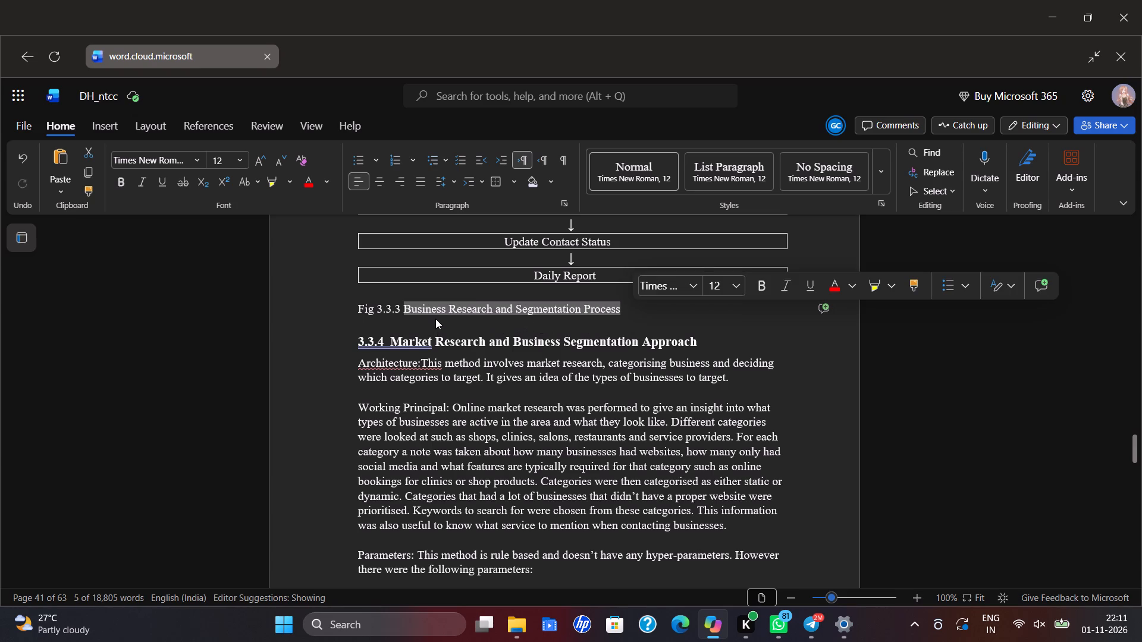
text(Exce)
key(l)
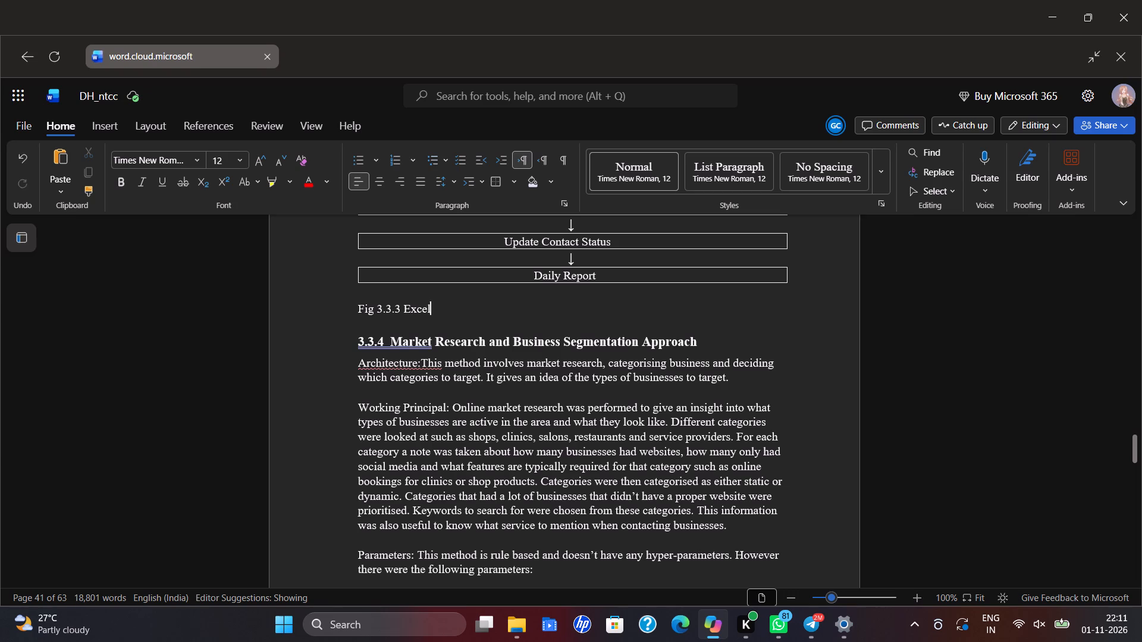
scroll(434, 340, up, 6)
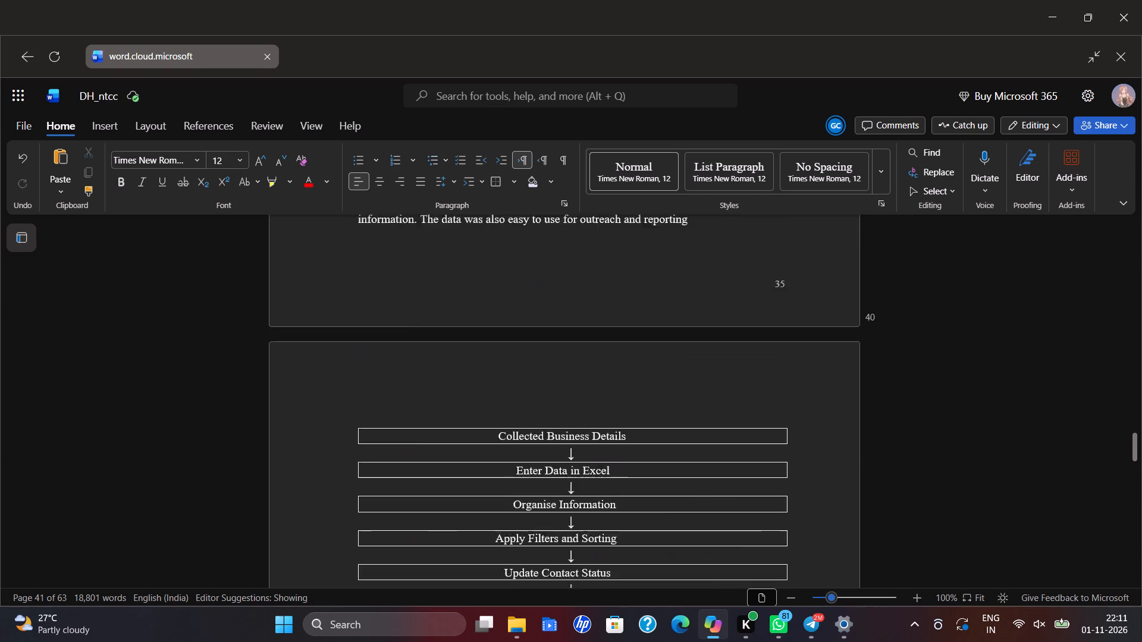
scroll(539, 407, down, 2)
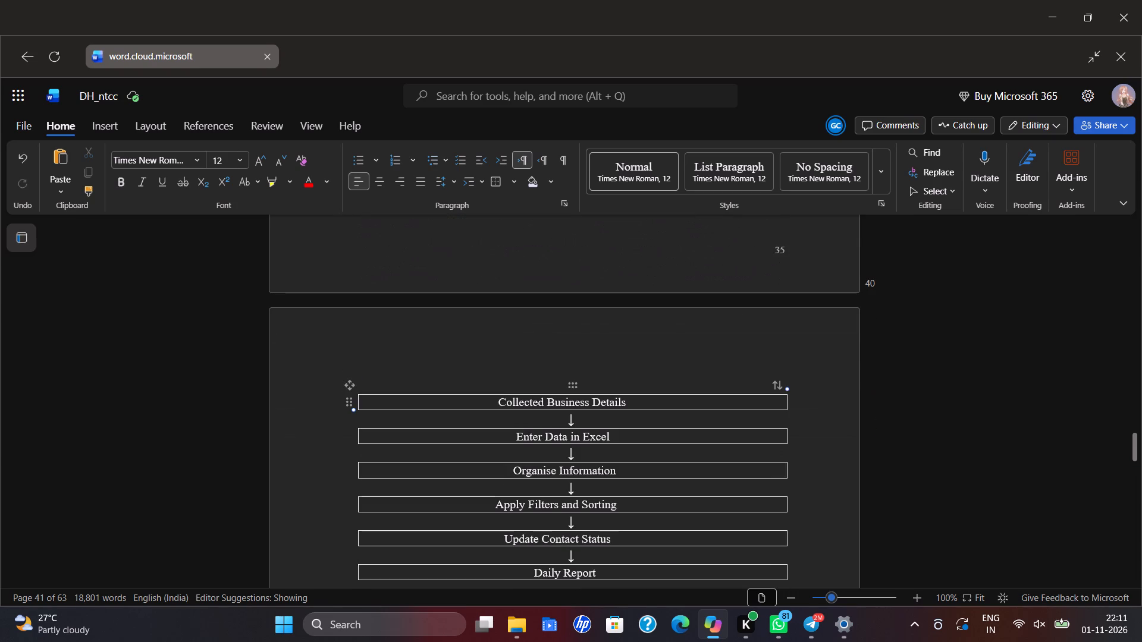
scroll(538, 406, up, 11)
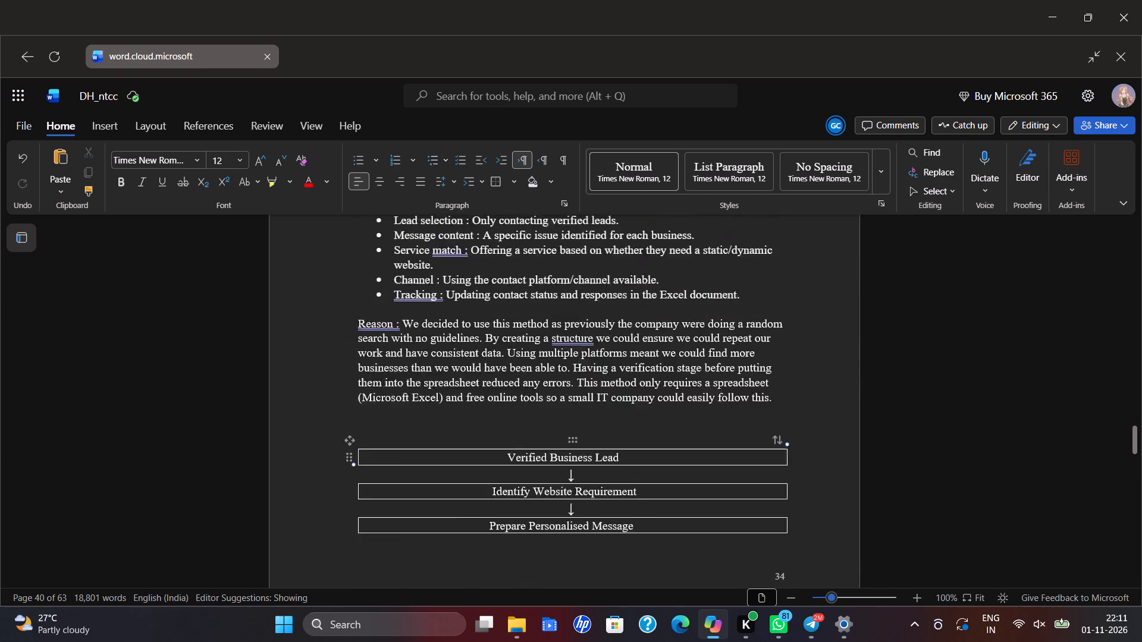
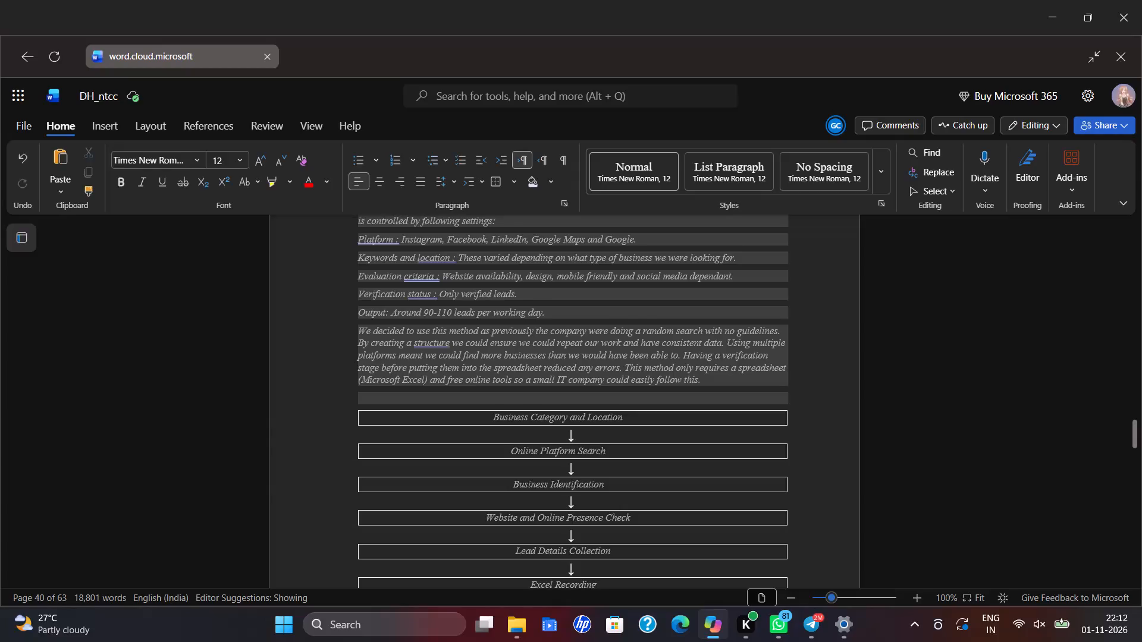
Review the flowcharts and captions of sections 3.3.1 to 3.3.3, down to the unfinished Fig 3.3.3 caption.
scroll(560, 407, down, 1)
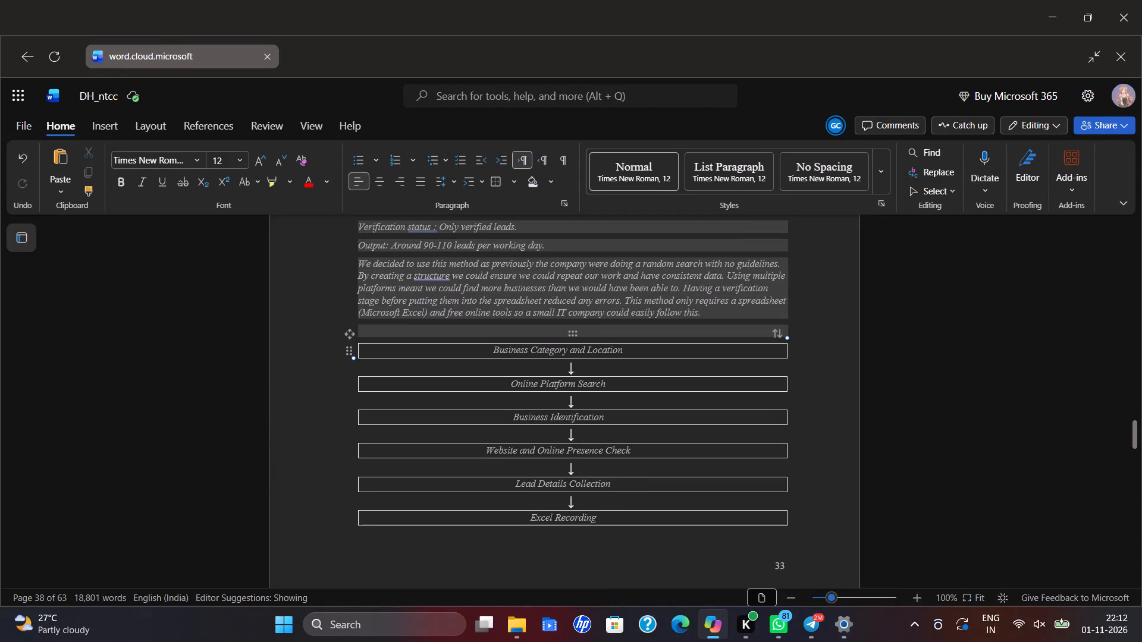
scroll(573, 495, down, 5)
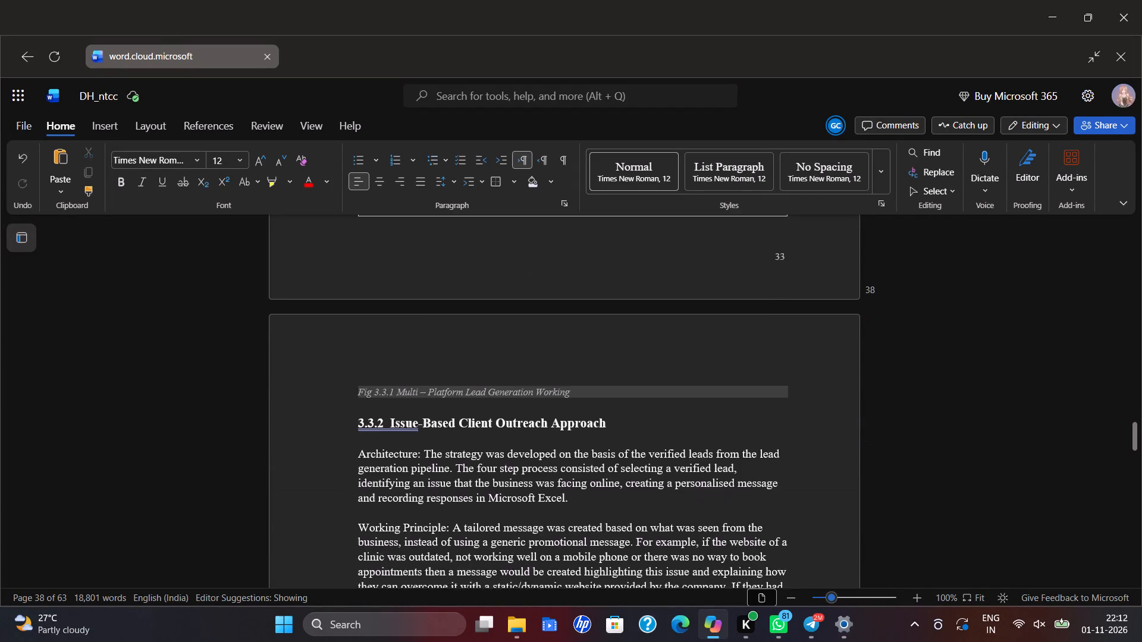
scroll(575, 499, down, 1)
scroll(570, 492, up, 6)
scroll(570, 490, down, 4)
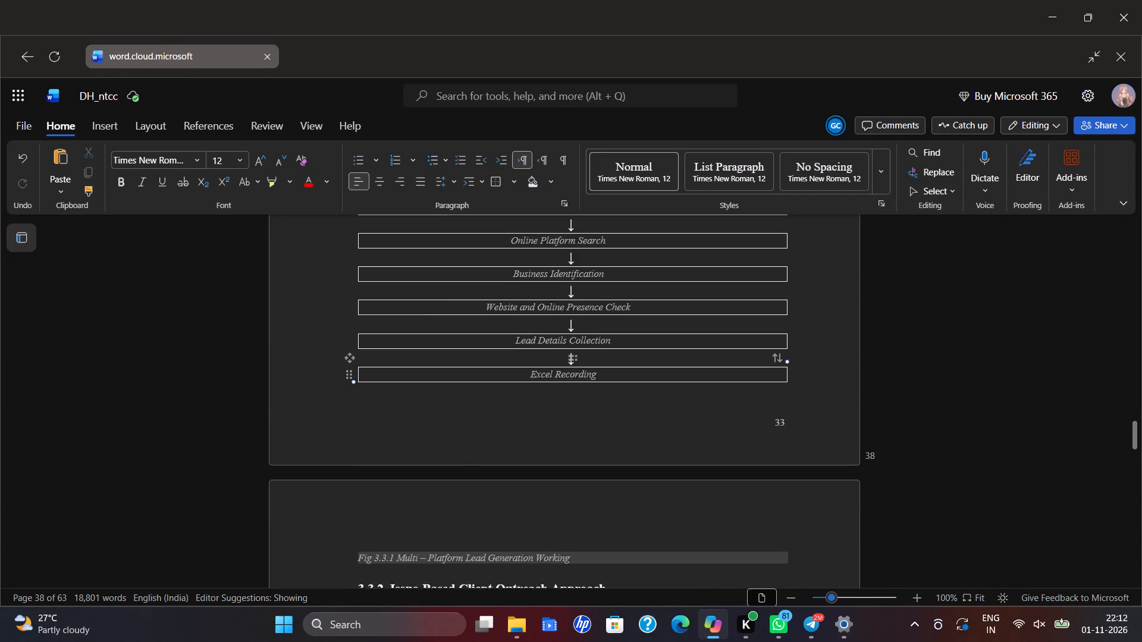
scroll(570, 492, down, 8)
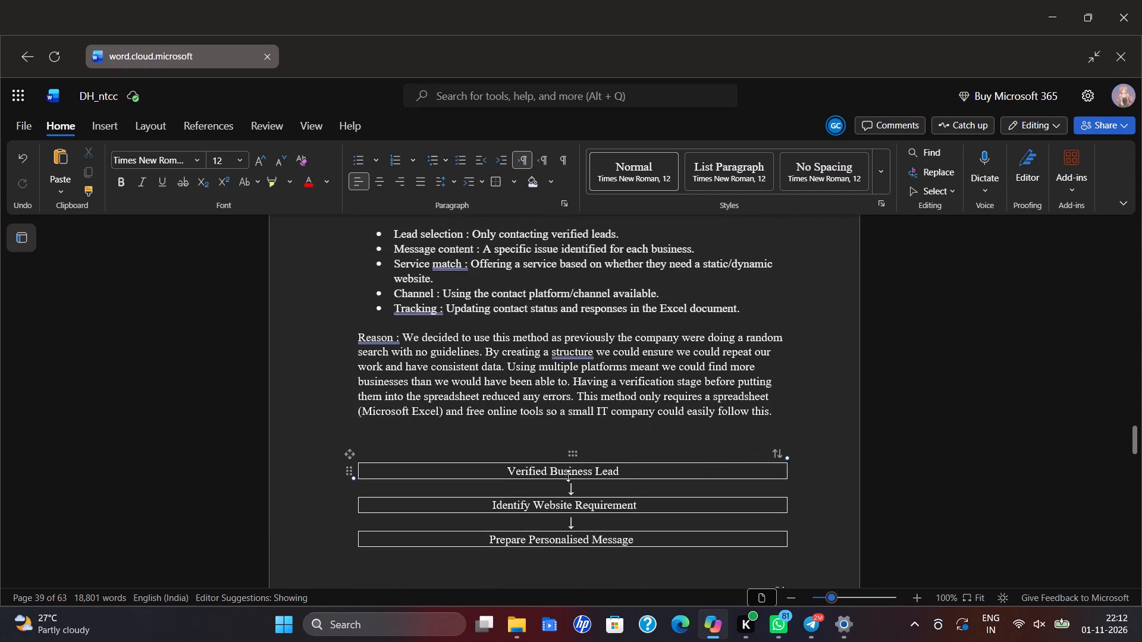
scroll(568, 476, down, 2)
scroll(568, 470, up, 2)
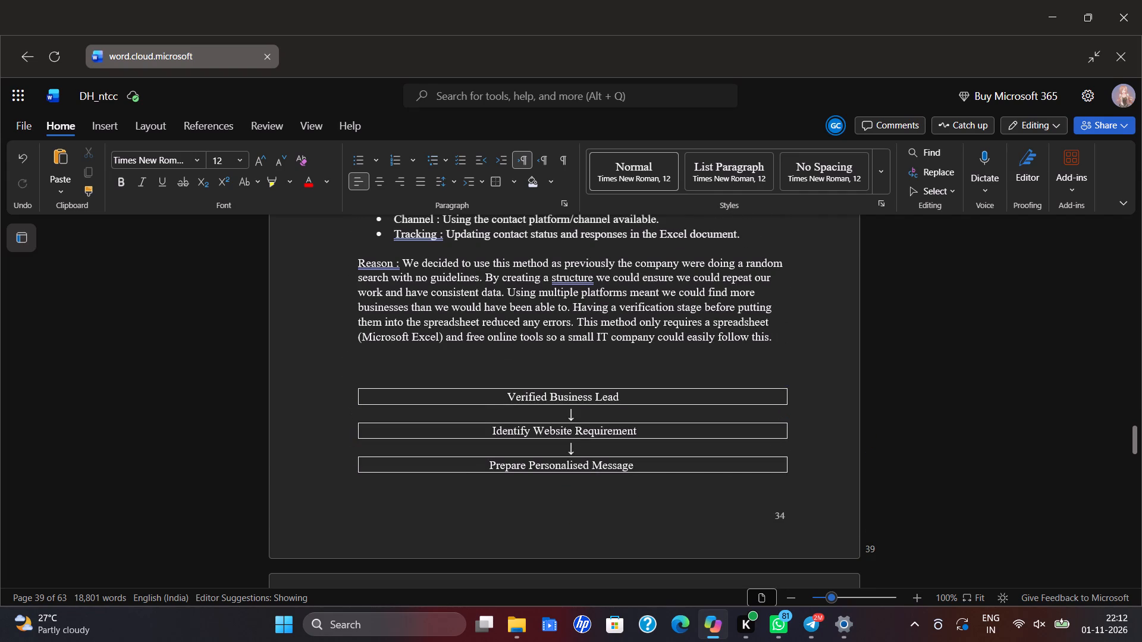
scroll(617, 489, down, 4)
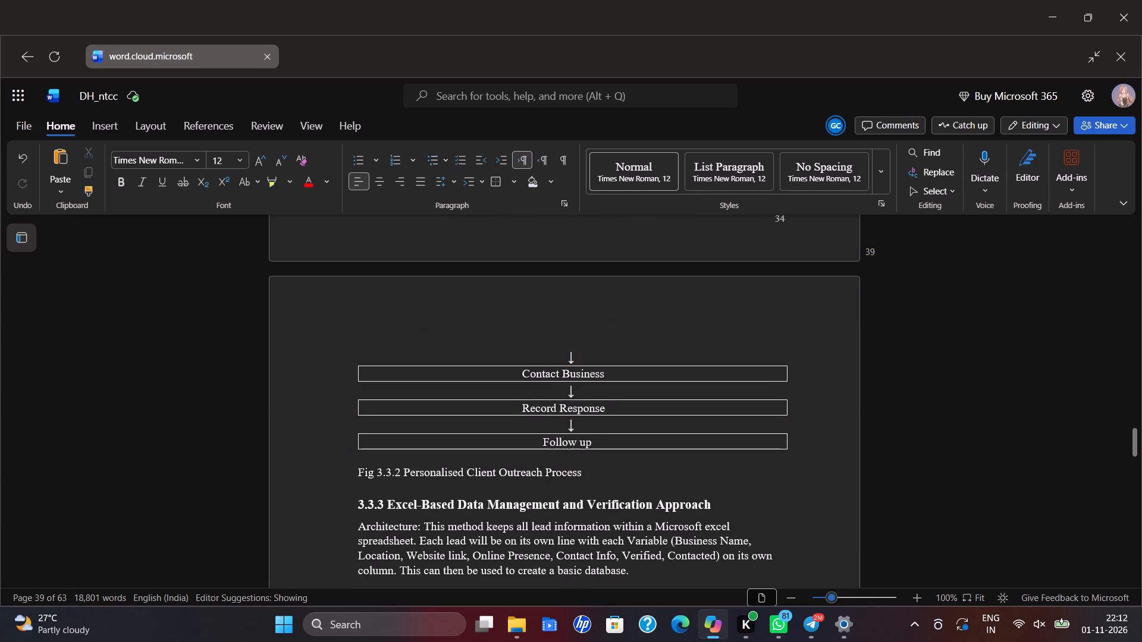
scroll(589, 484, down, 3)
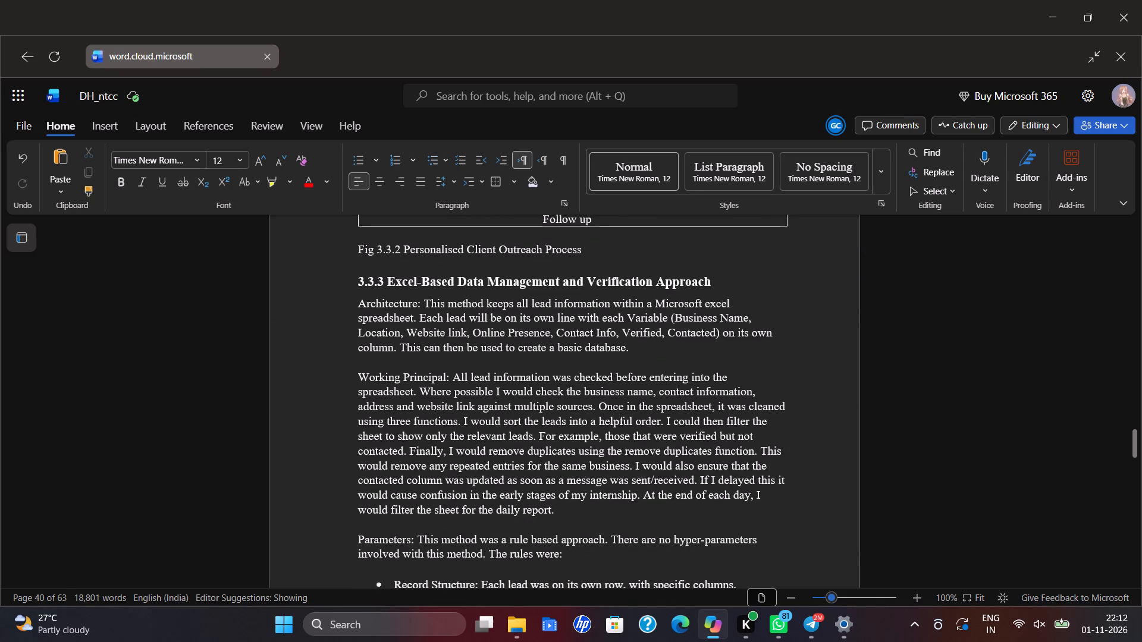
scroll(591, 461, up, 2)
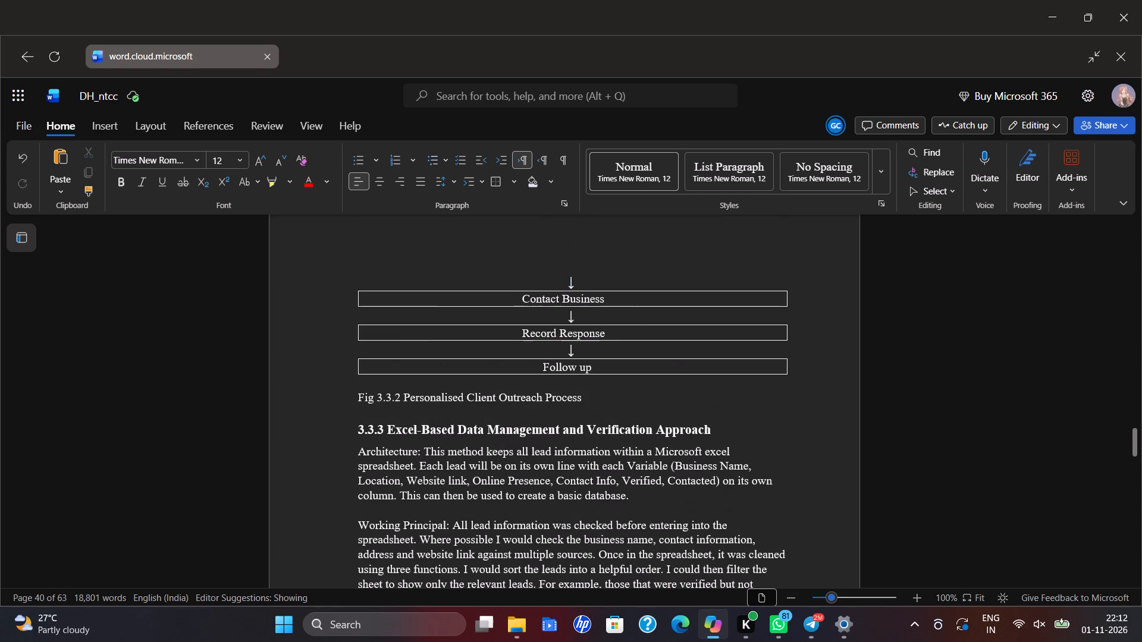
scroll(538, 389, down, 7)
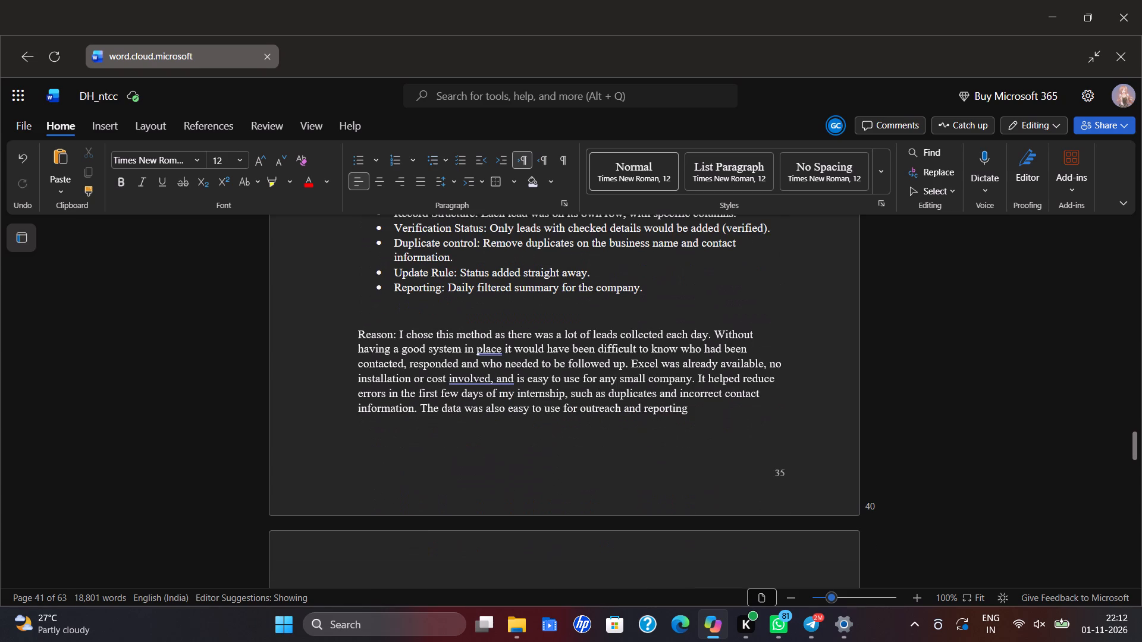
scroll(551, 417, down, 5)
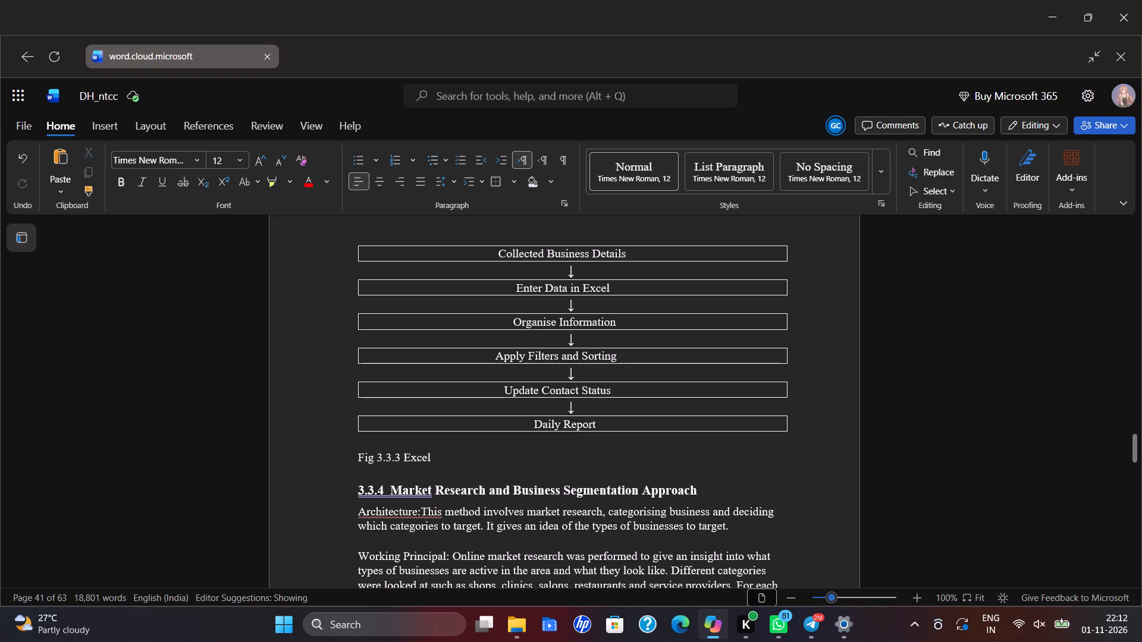
Complete the Fig 3.3.3 caption above section 3.3.4 as "Excel Based Lead management workflow".
key(space)
text(Based)
key(space)
key(shift+l)
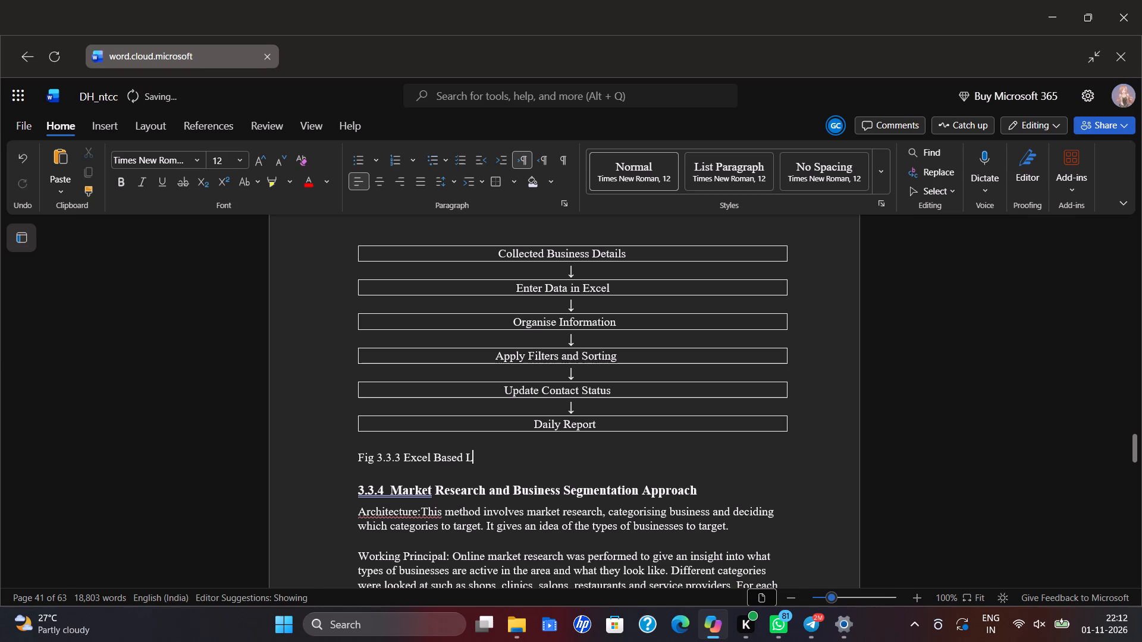
text(ead managemen)
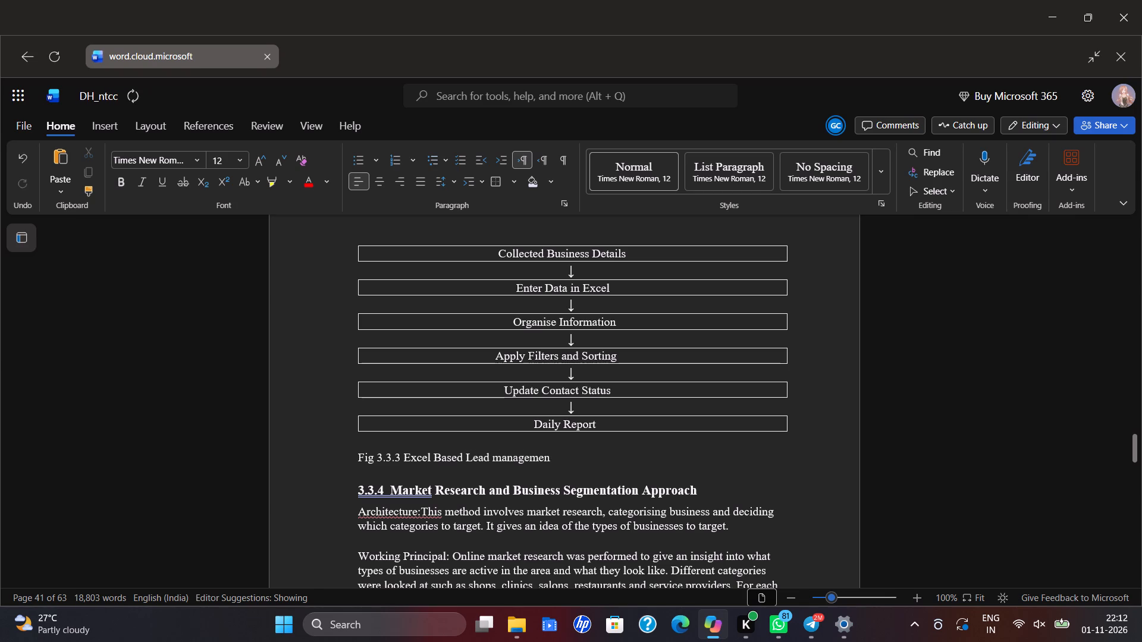
text(t)
key(space)
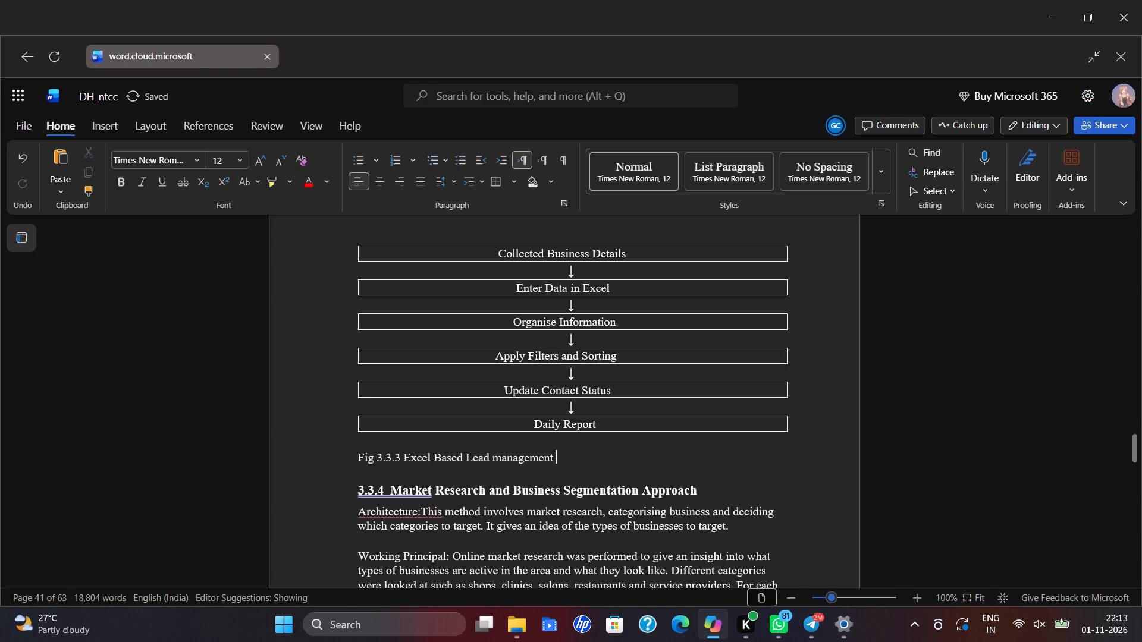
text(workflow)
Capitalise the words "Management" and "Workflow" in the Fig 3.3.3 caption.
click(506, 468)
key(BackSpace)
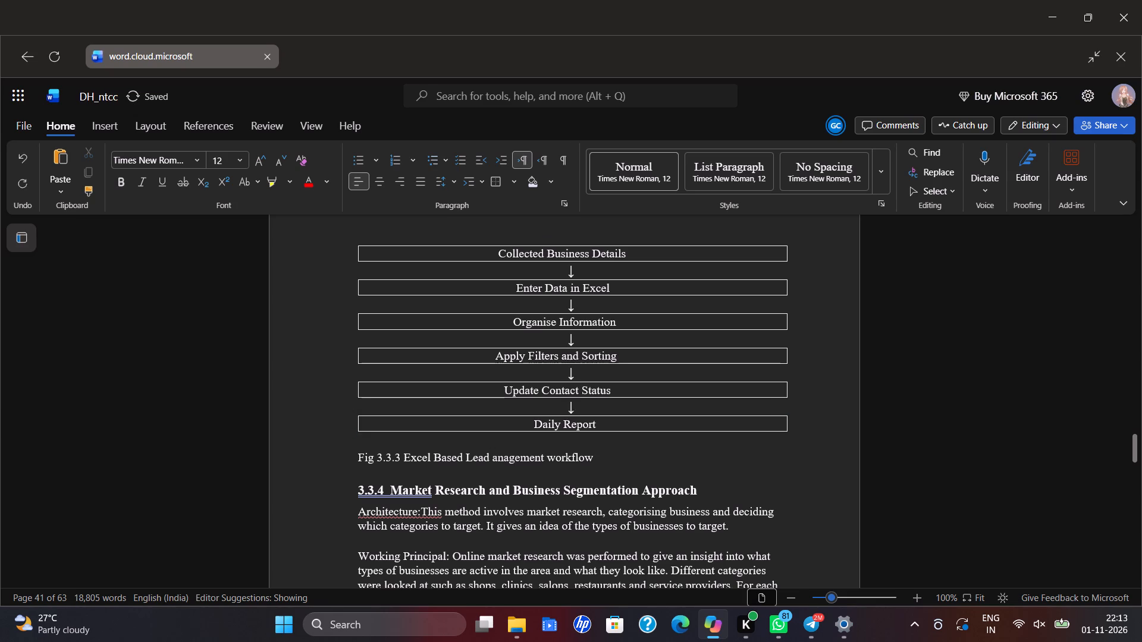
key(shift+m)
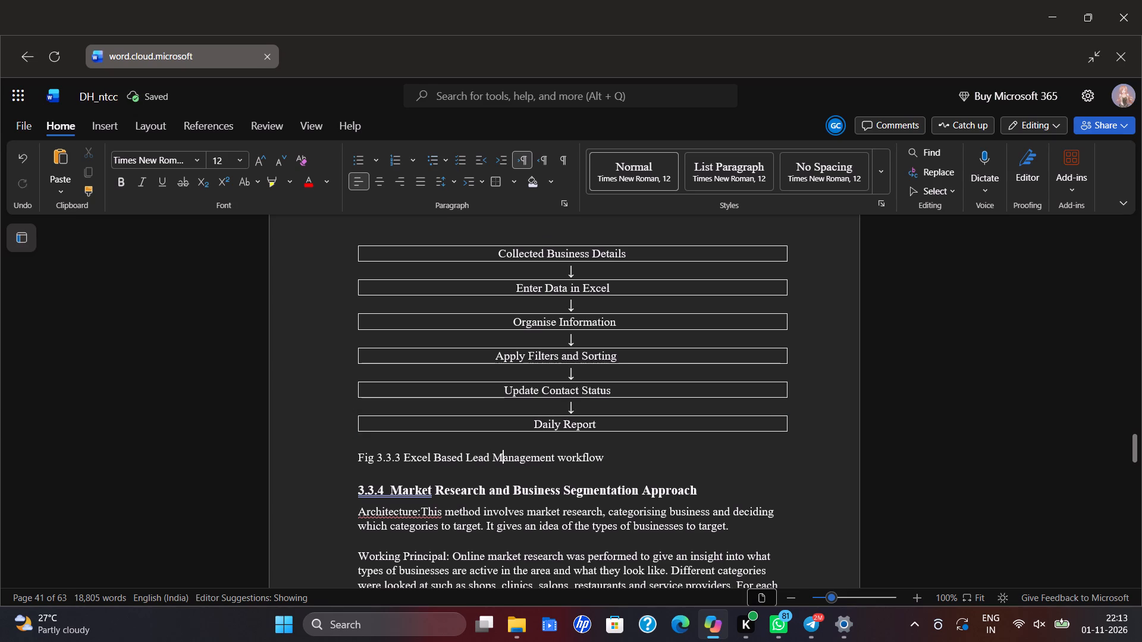
click(564, 455)
key(BackSpace)
key(shift+w)
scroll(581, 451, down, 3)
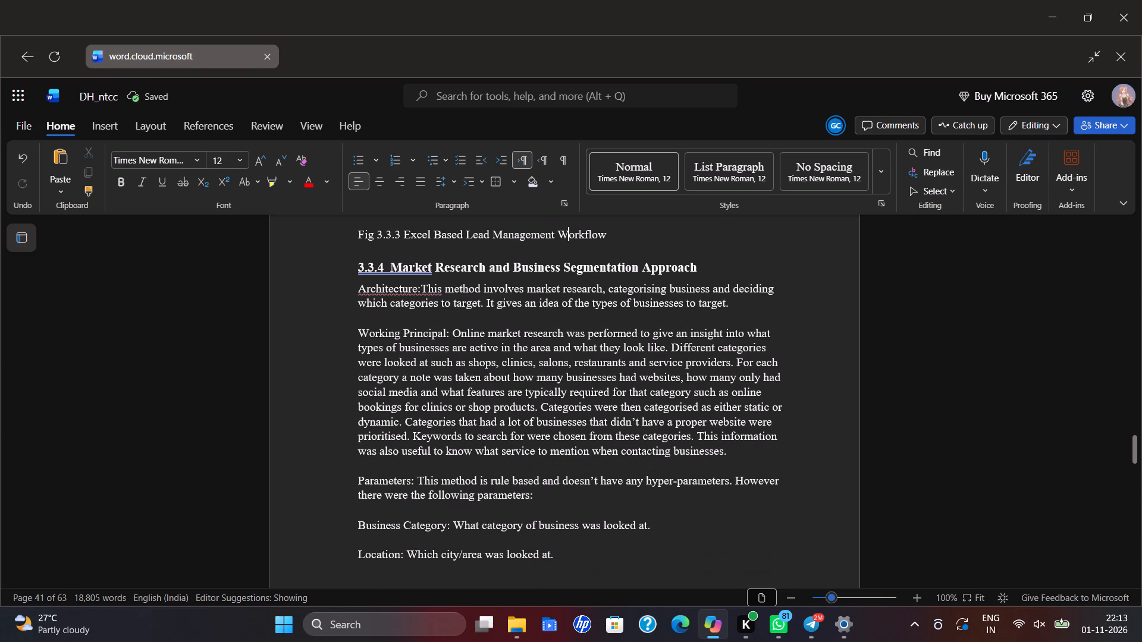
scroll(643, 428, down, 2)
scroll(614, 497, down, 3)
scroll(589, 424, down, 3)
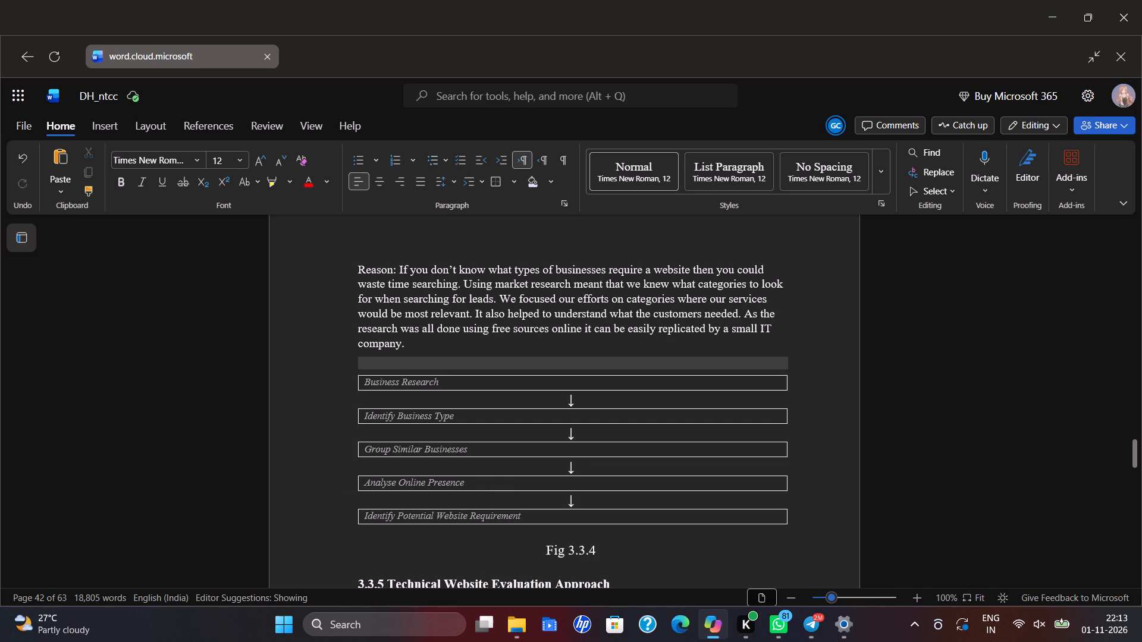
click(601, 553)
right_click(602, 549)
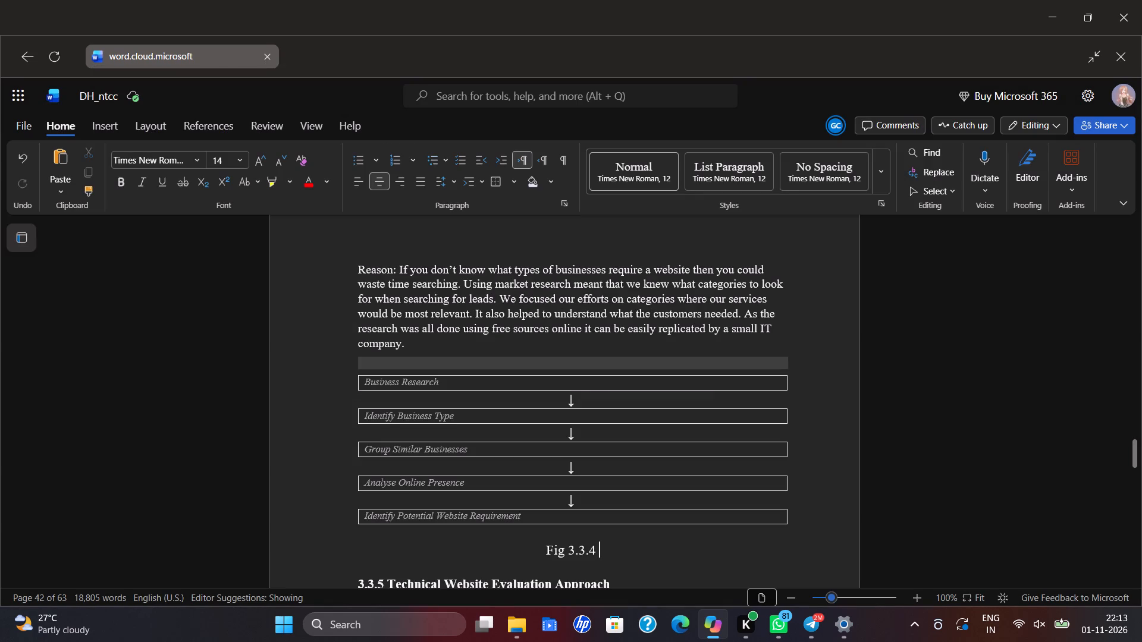
Check sections 3.3.3 and 3.3.4, including the Fig 3.3.3 caption, for wording to use in the Fig 3.3.4 caption.
scroll(469, 331, up, 2)
scroll(563, 329, up, 5)
scroll(470, 354, down, 2)
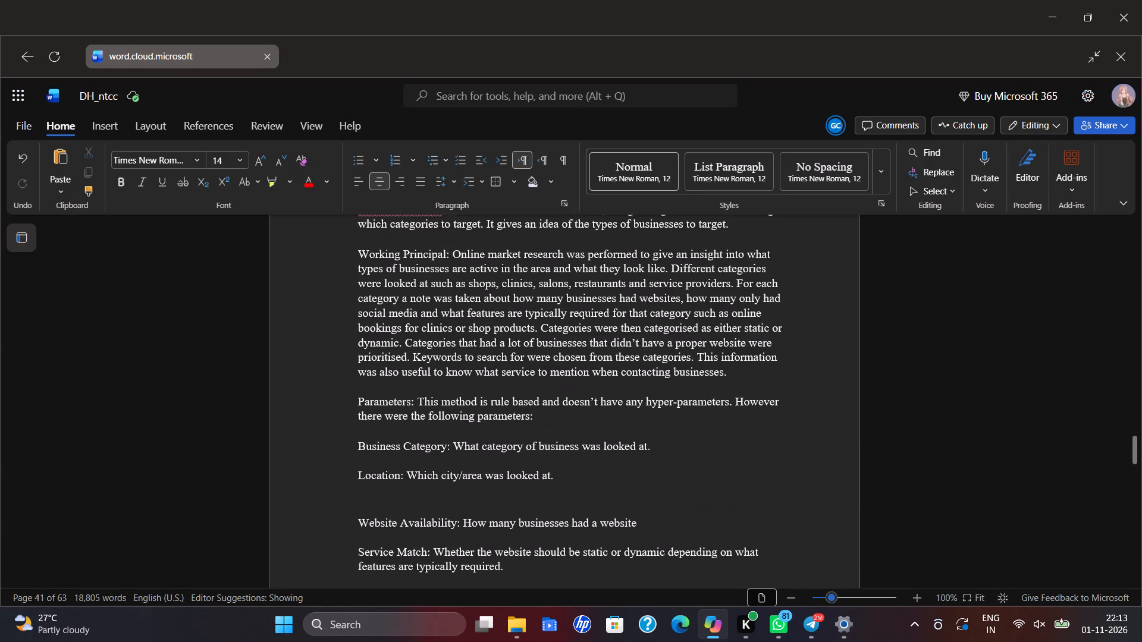
scroll(481, 376, up, 3)
scroll(484, 425, up, 2)
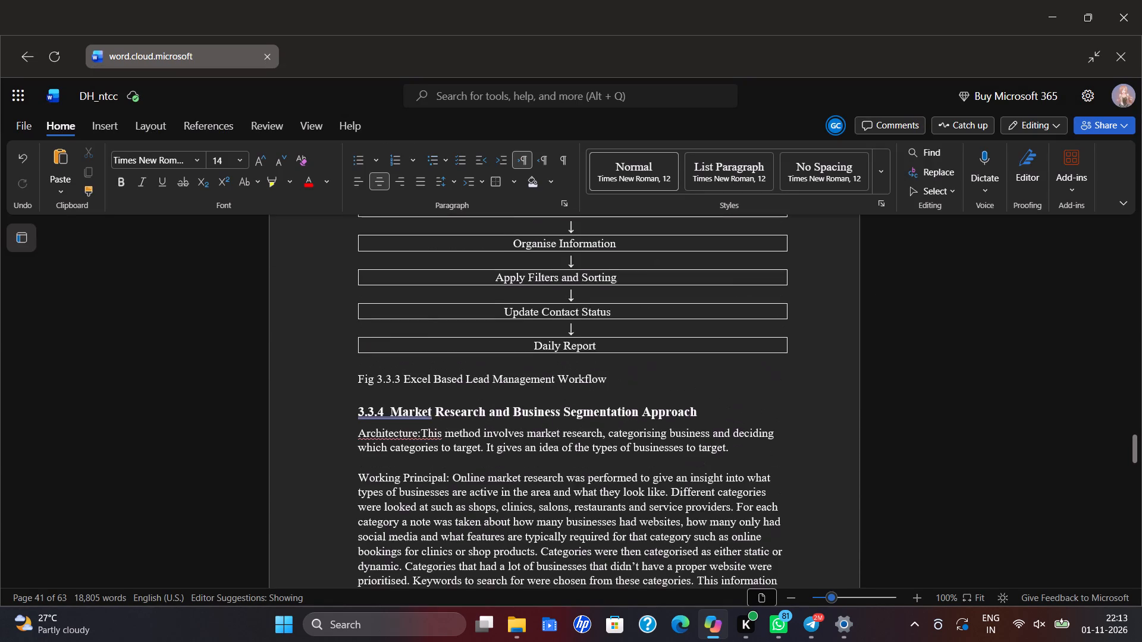
scroll(487, 404, up, 12)
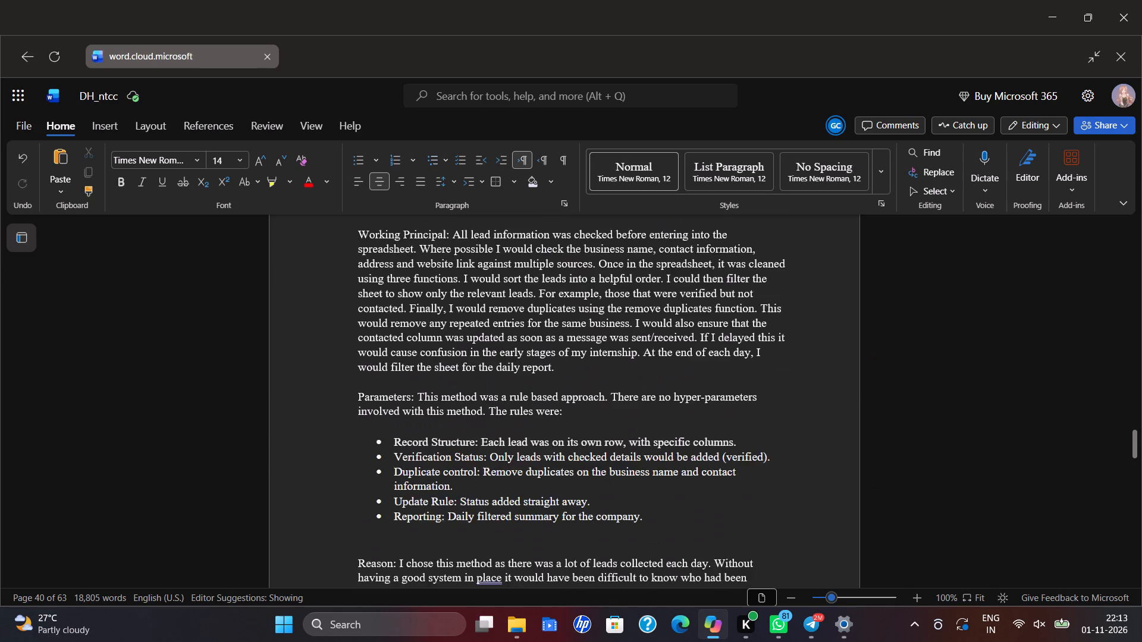
scroll(478, 398, down, 19)
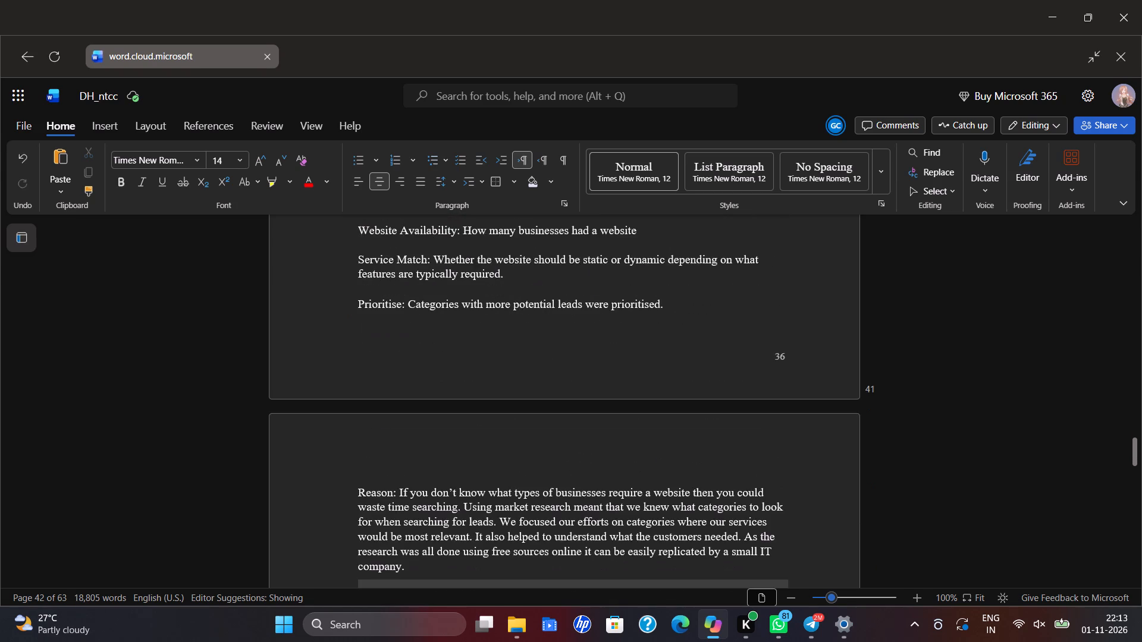
scroll(579, 451, down, 5)
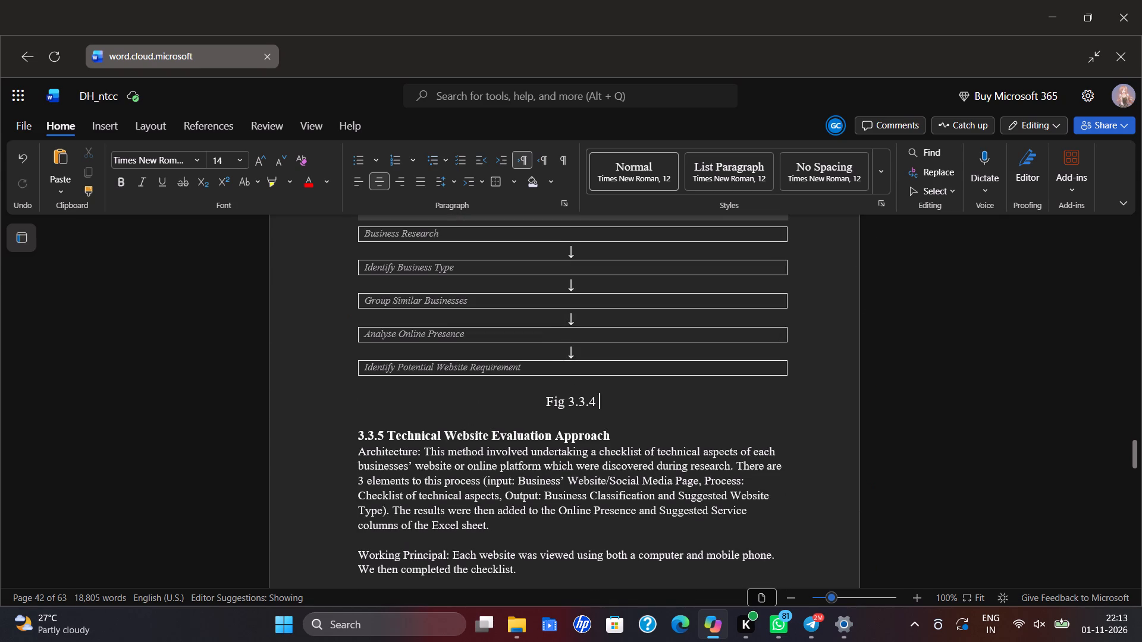
Add the title "Business Segmentation" to the Fig 3.3.4 caption above section 3.3.5.
text(Business E)
key(BackSpace)
key(s)
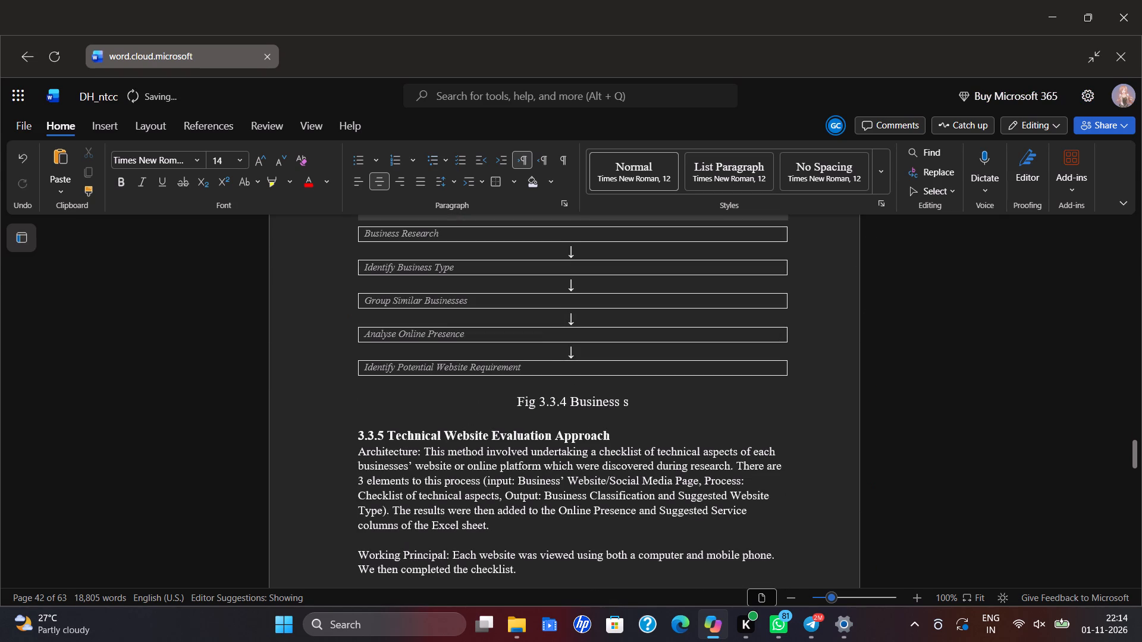
key(BackSpace)
text(Segmentatio)
text(n)
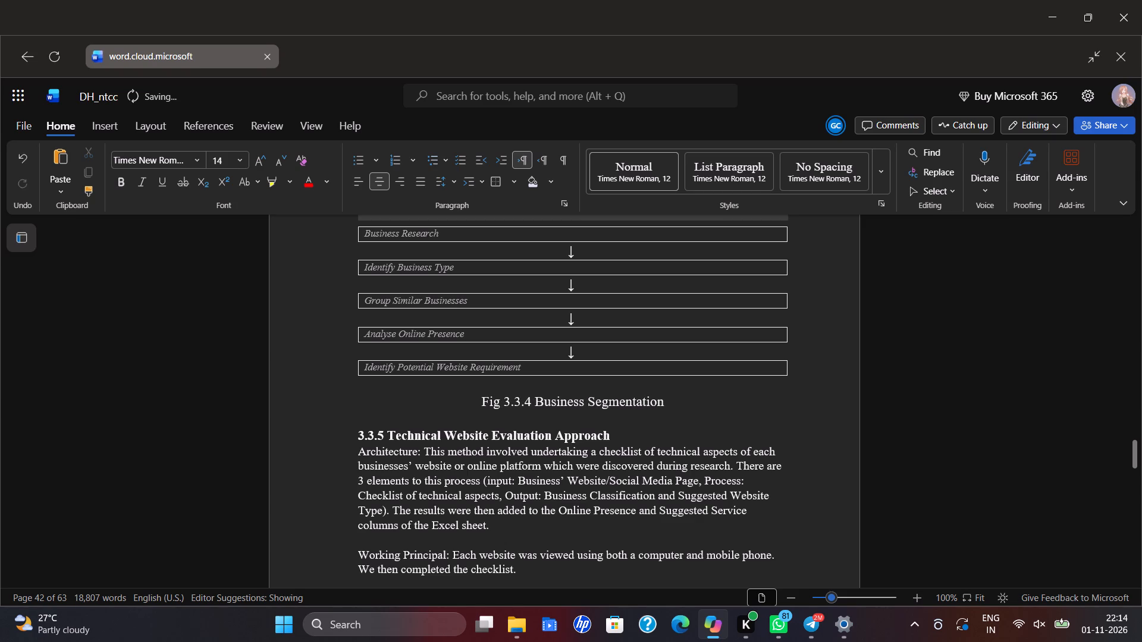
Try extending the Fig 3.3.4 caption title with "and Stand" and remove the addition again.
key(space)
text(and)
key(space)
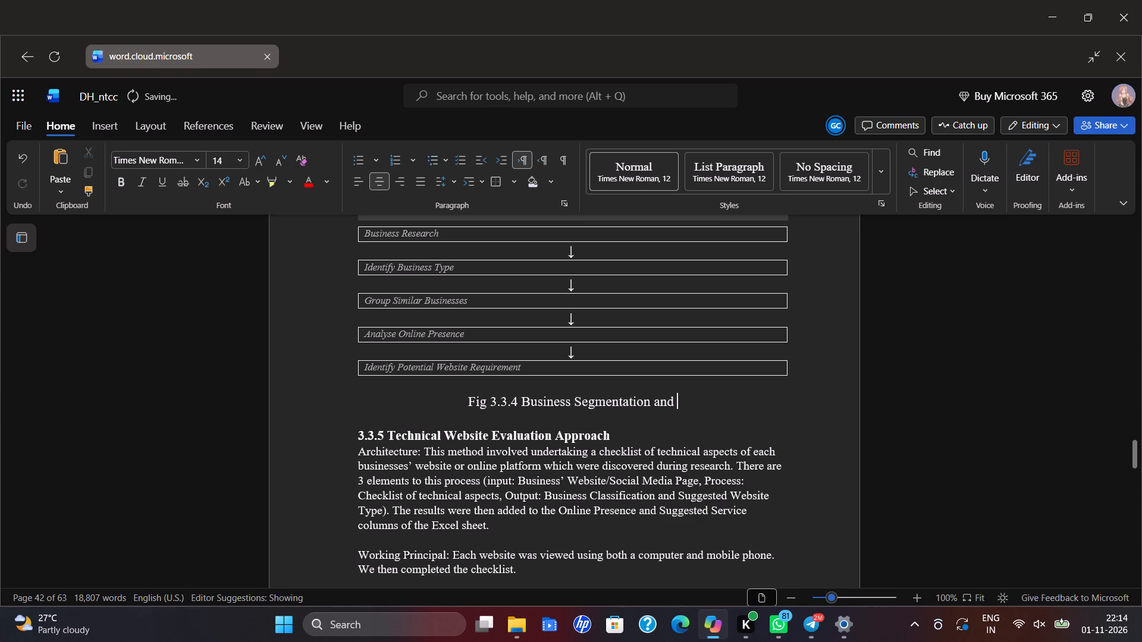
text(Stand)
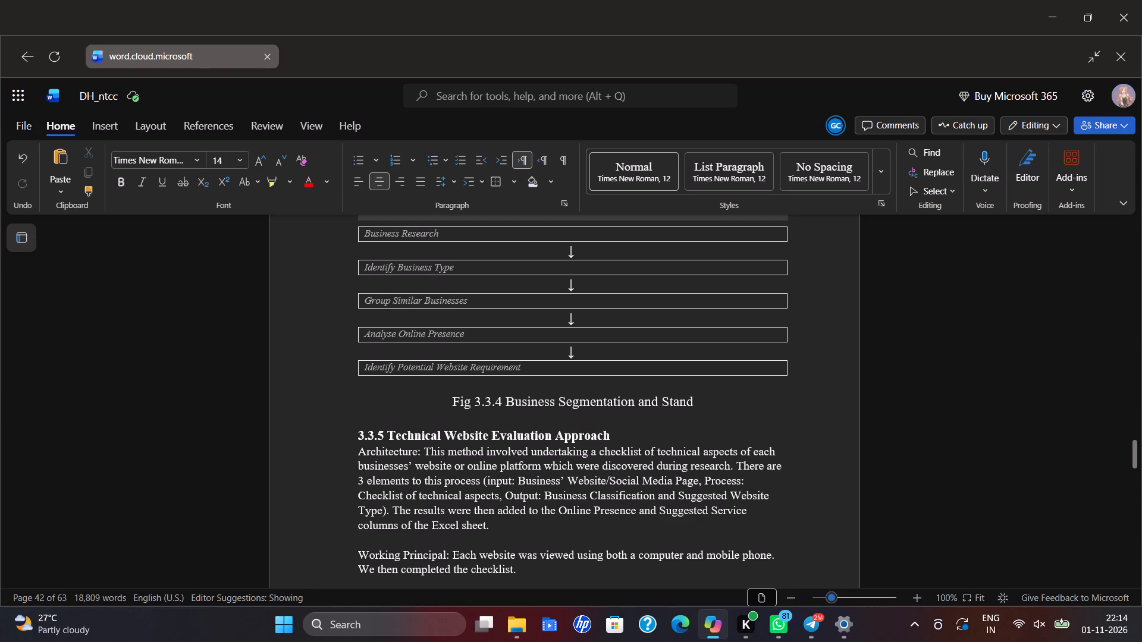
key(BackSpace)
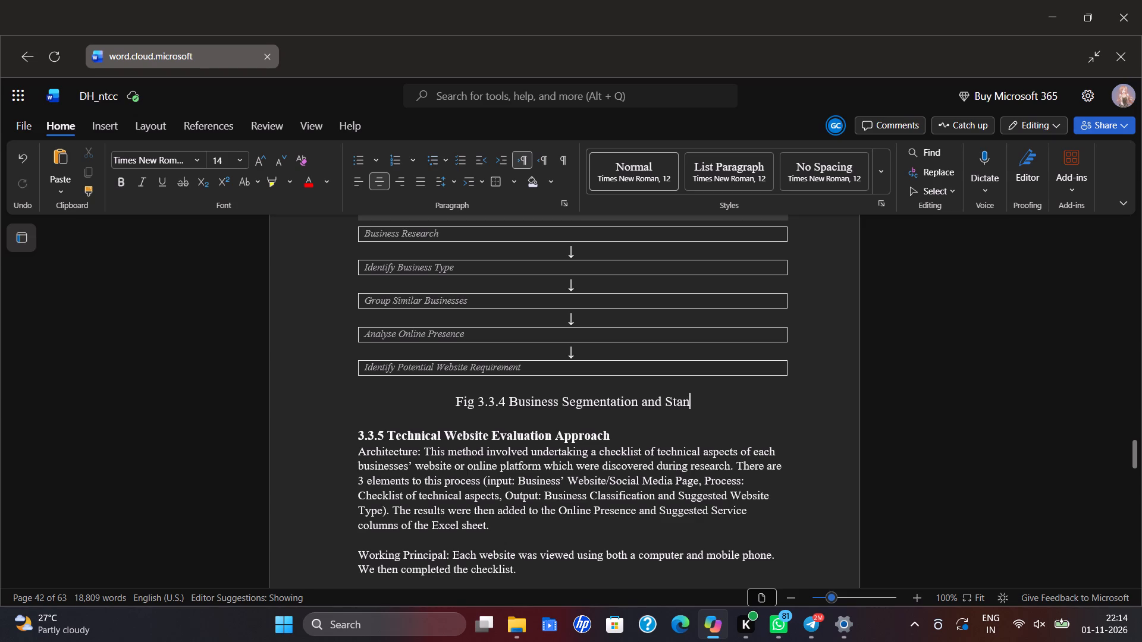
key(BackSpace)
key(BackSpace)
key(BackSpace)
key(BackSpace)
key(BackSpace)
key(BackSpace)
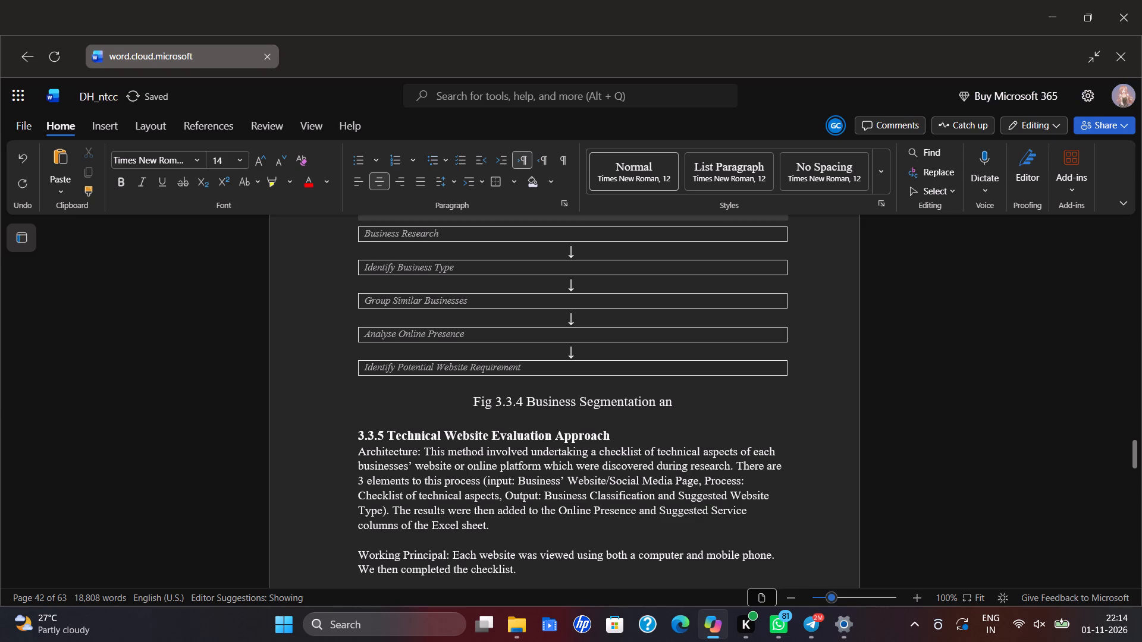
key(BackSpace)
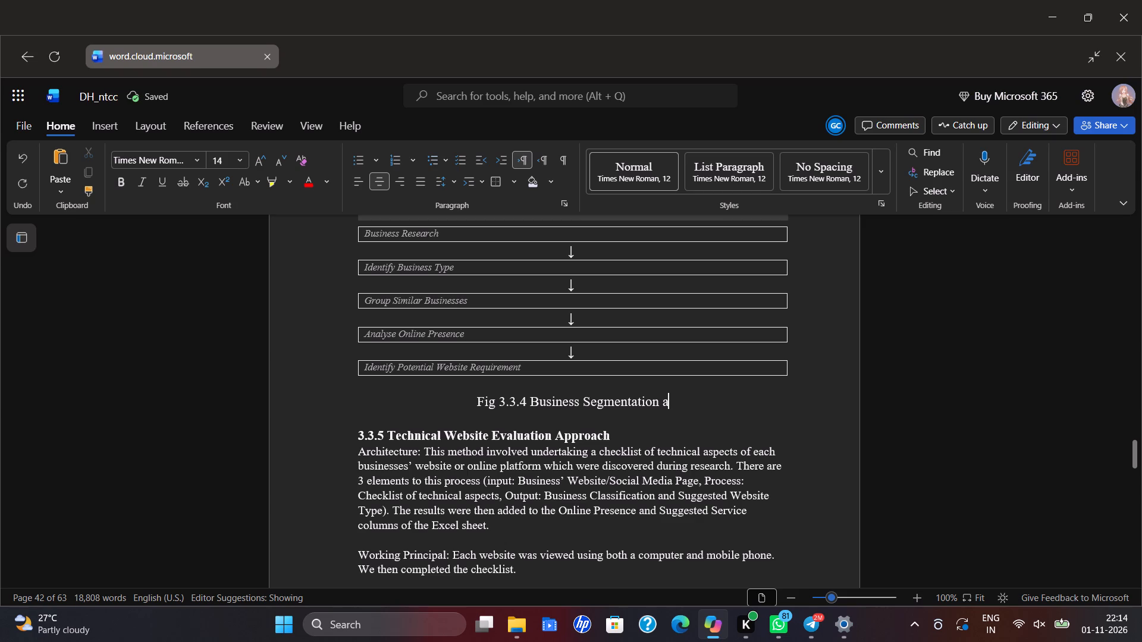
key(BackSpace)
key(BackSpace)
Change the Fig 3.3.4 caption title to "Business Research and Segmentation".
key(BackSpace)
key(BackSpace)
key(BackSpace)
key(BackSpace)
key(BackSpace)
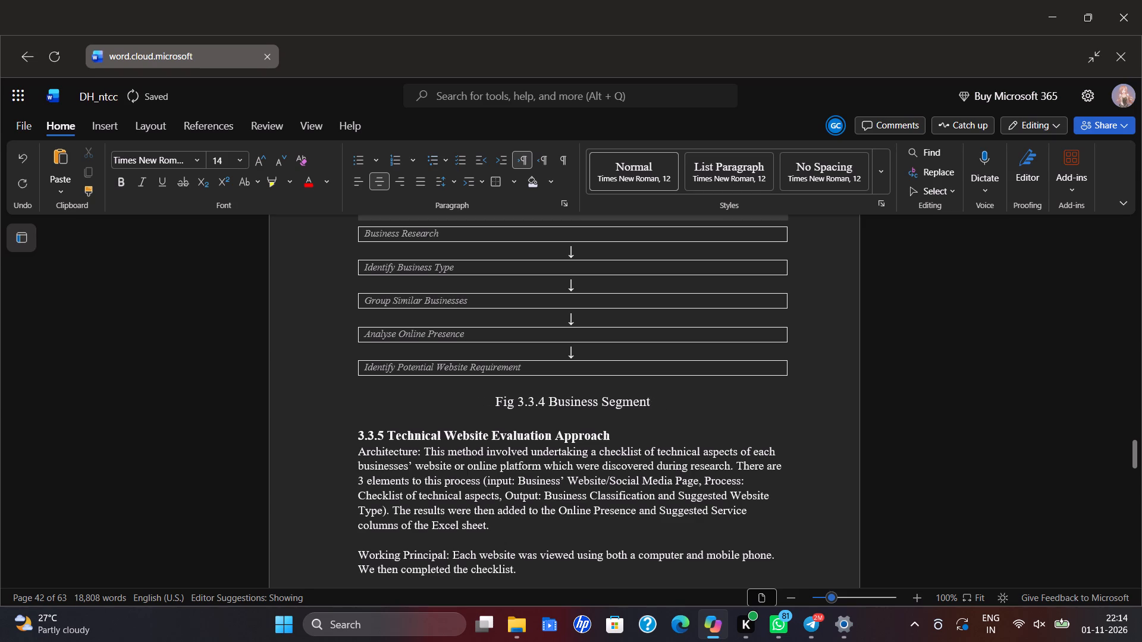
key(BackSpace)
key(BackSpace)
key(BackSpace)
key(BackSpace)
key(BackSpace)
key(BackSpace)
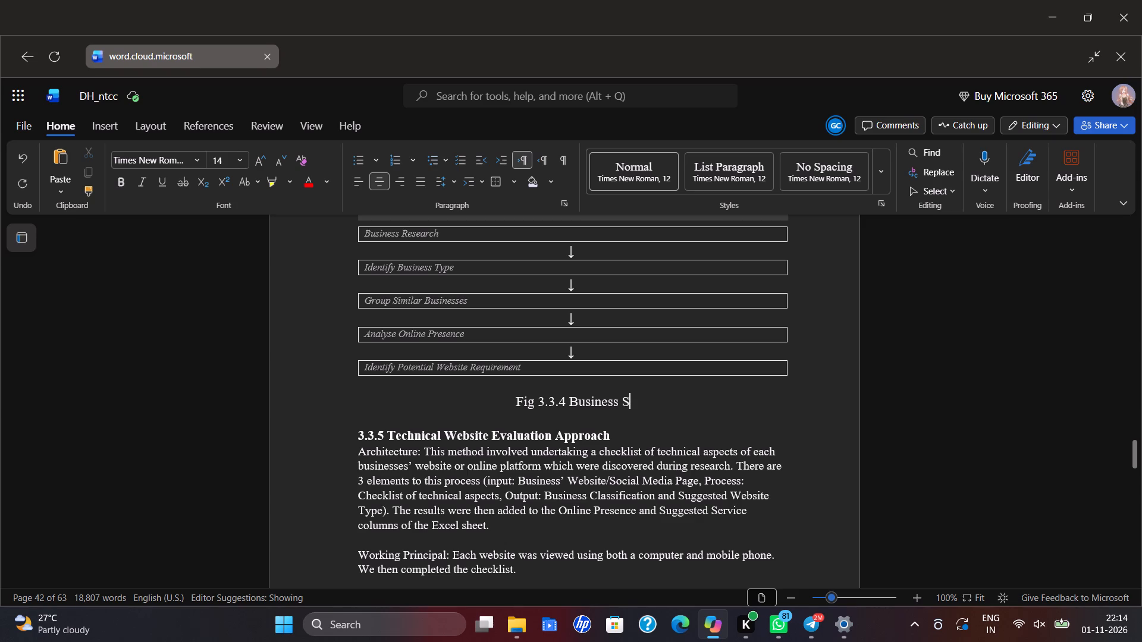
key(BackSpace)
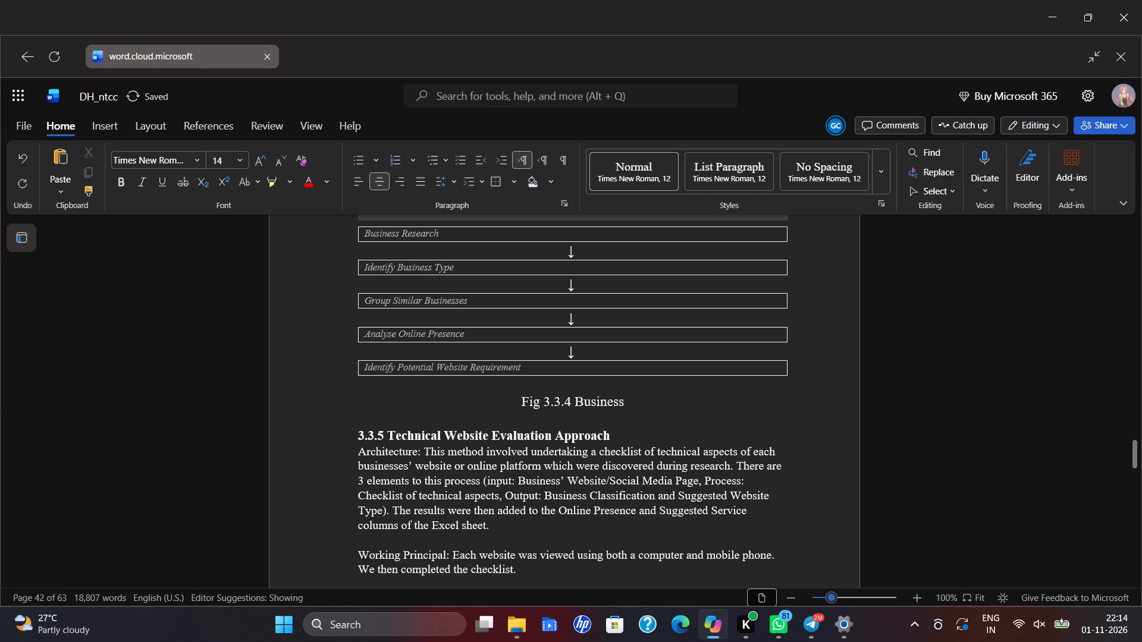
text(Resear)
text(ch and)
key(space)
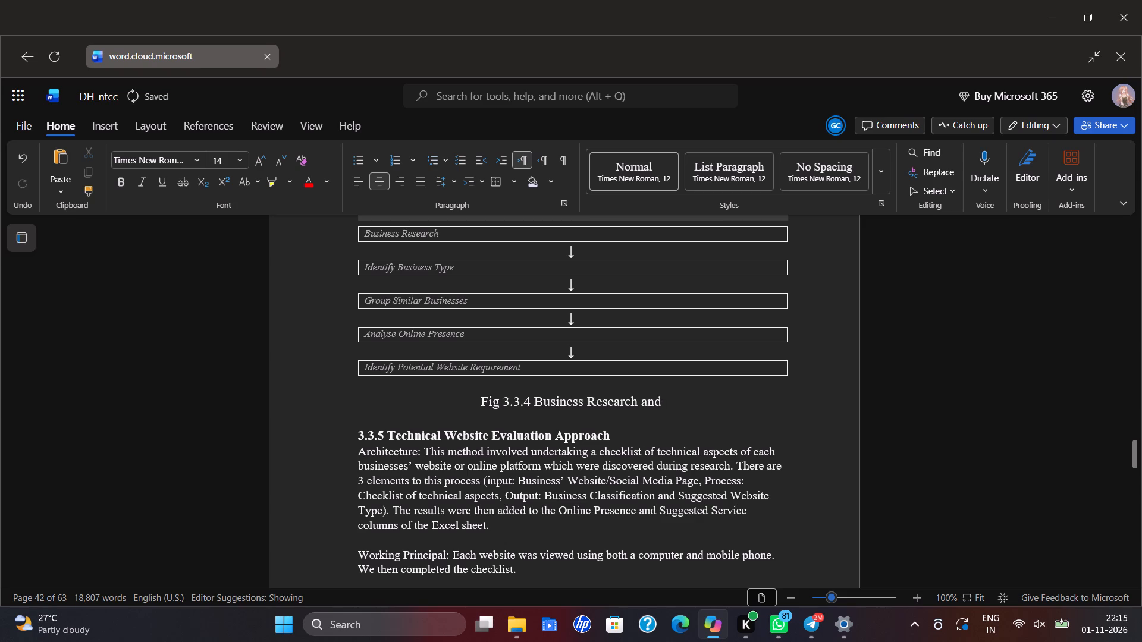
text(Segmentat)
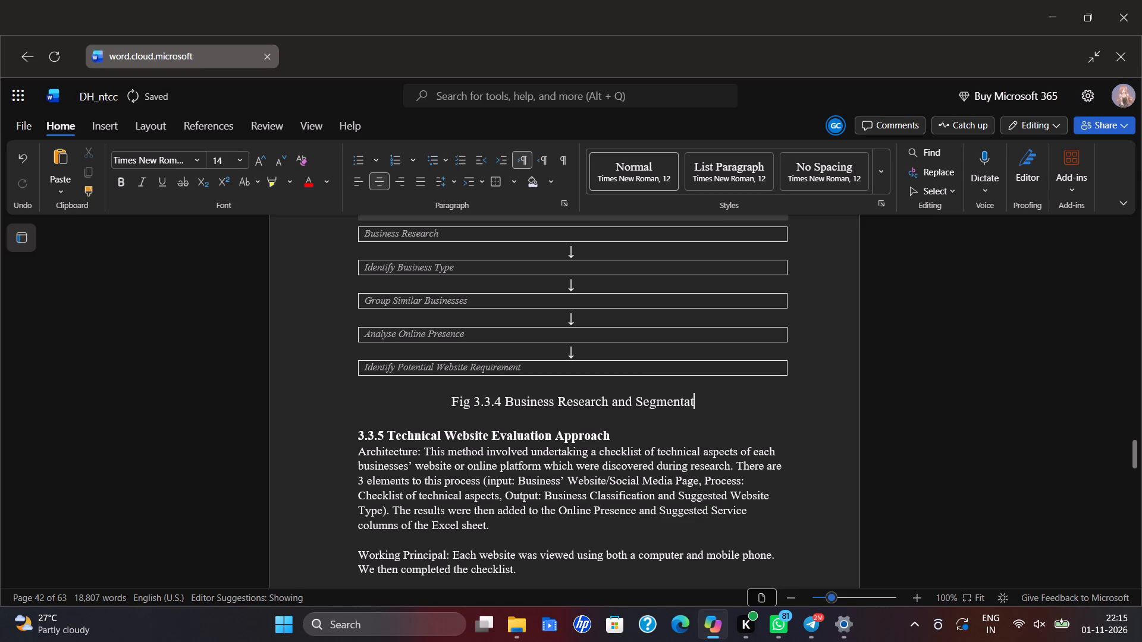
text(ion)
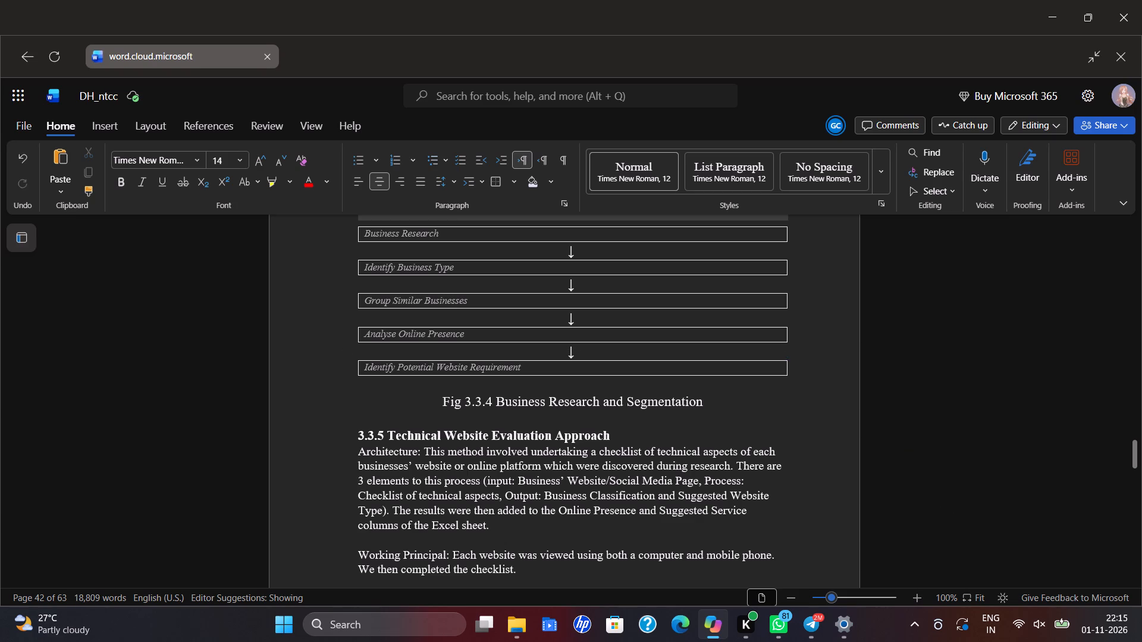
Delete the "Insert Figure 3.2.5 — Architecture / Process diagram" placeholder above section 3.3.6.
scroll(525, 395, down, 9)
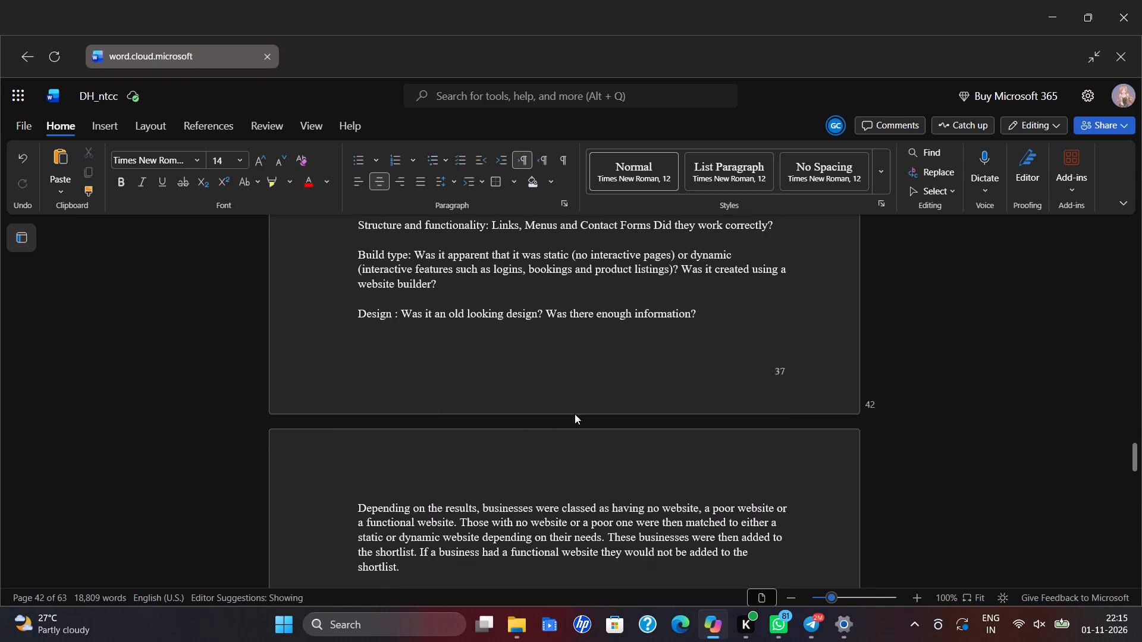
scroll(510, 471, down, 4)
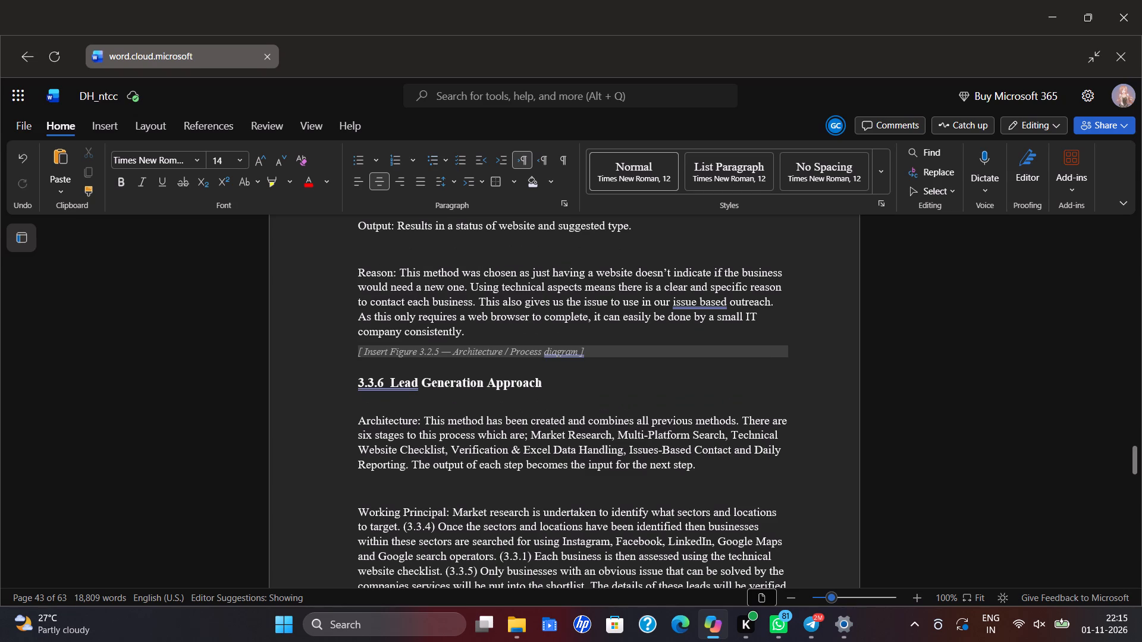
drag(354, 355, 355, 354)
drag(355, 354, 584, 354)
click(109, 124)
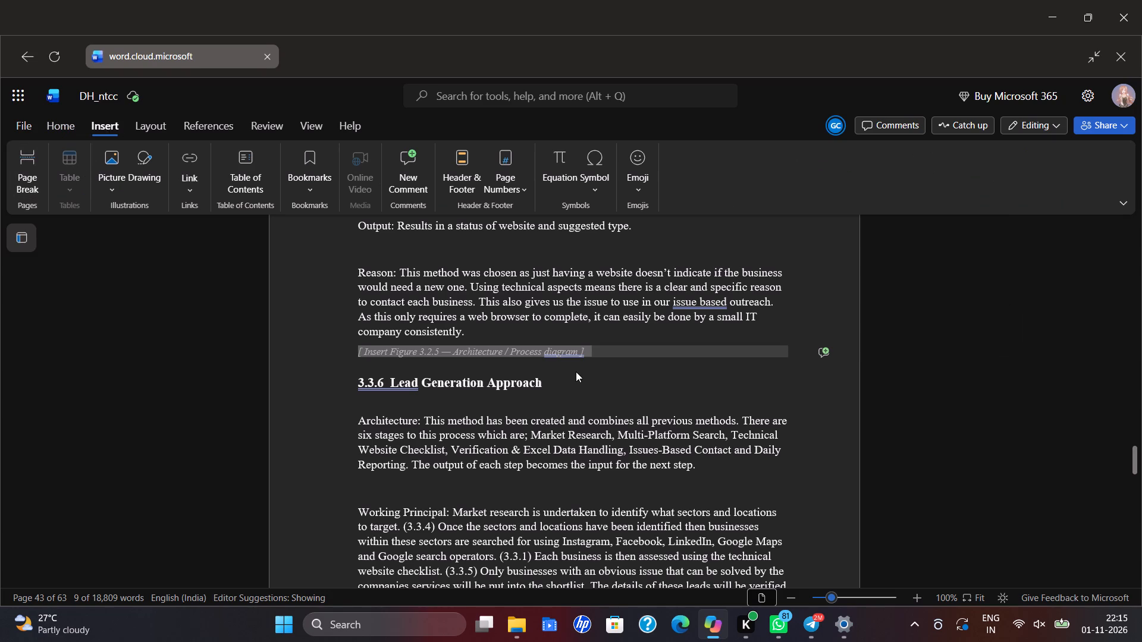
key(BackSpace)
Insert a one-cell table between section 3.3.5's Reason paragraph and heading 3.3.6, with a blank line above the table.
click(484, 336)
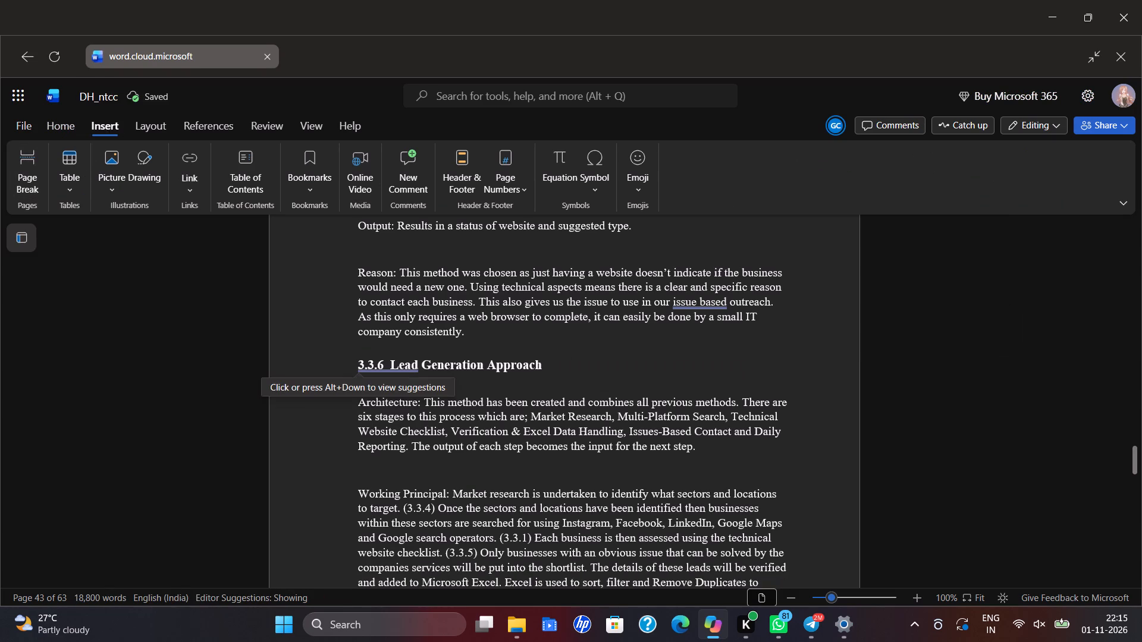
key(Return)
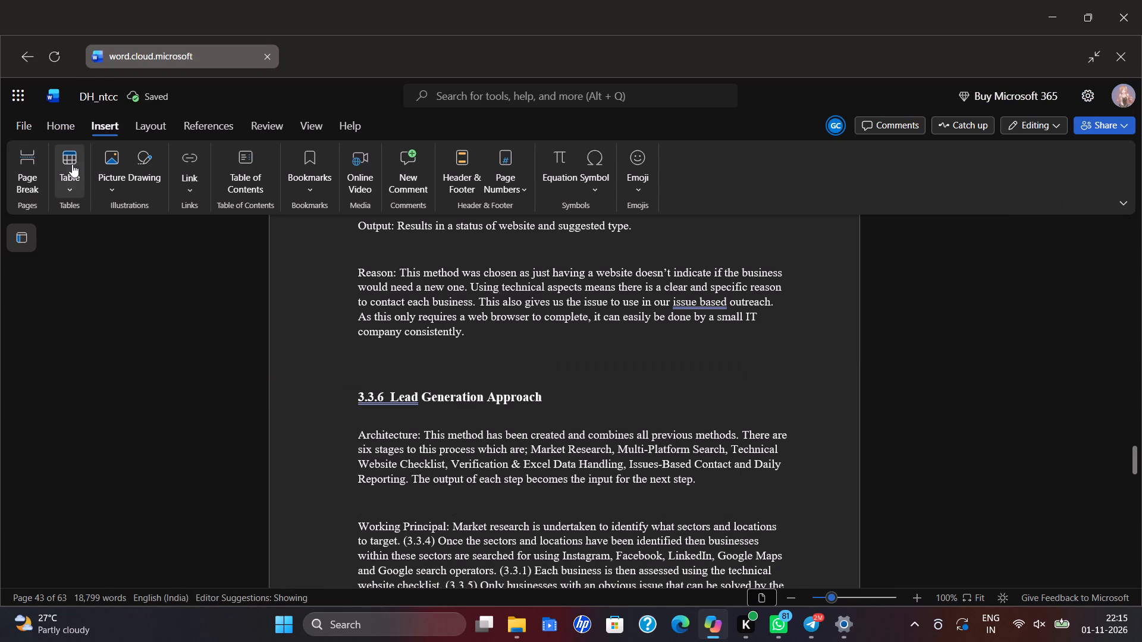
click(72, 164)
click(69, 231)
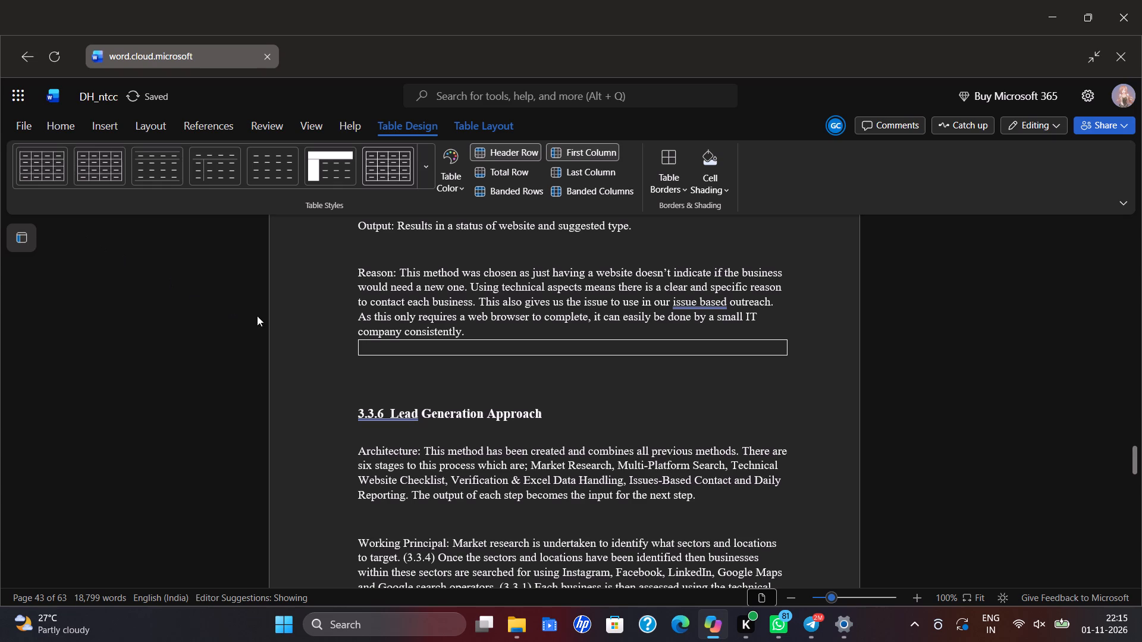
click(468, 326)
key(Return)
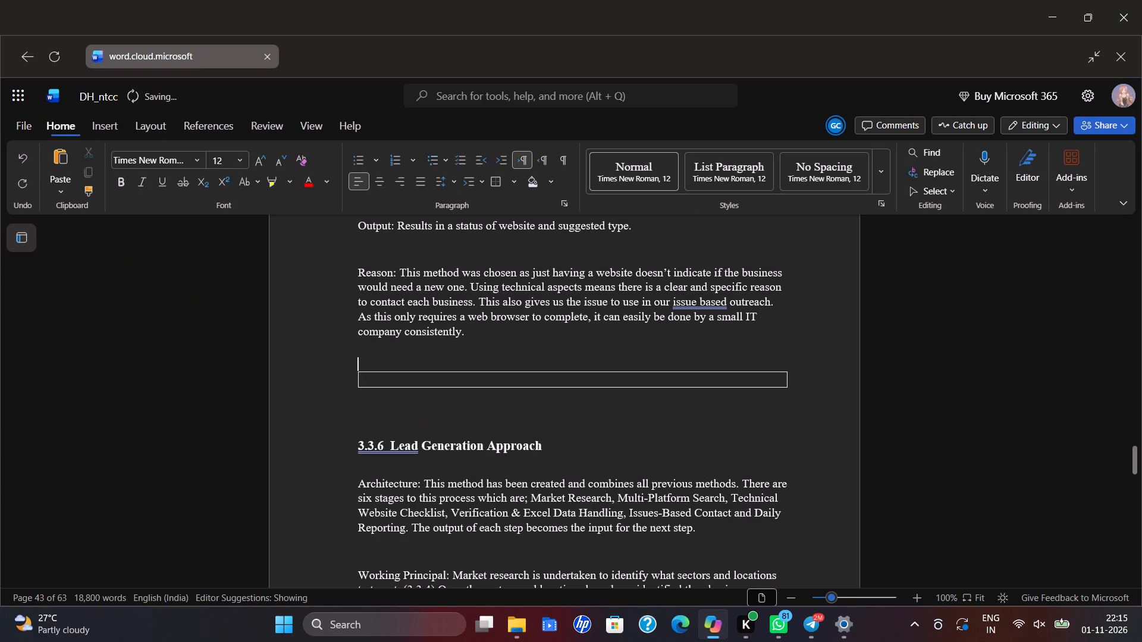
click(437, 370)
click(437, 383)
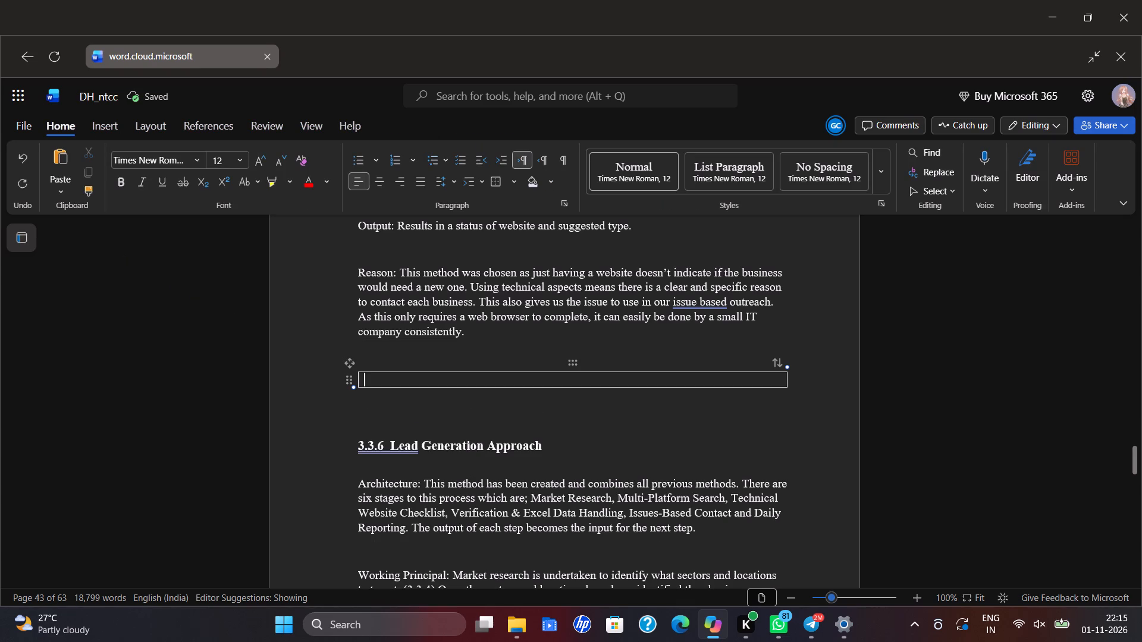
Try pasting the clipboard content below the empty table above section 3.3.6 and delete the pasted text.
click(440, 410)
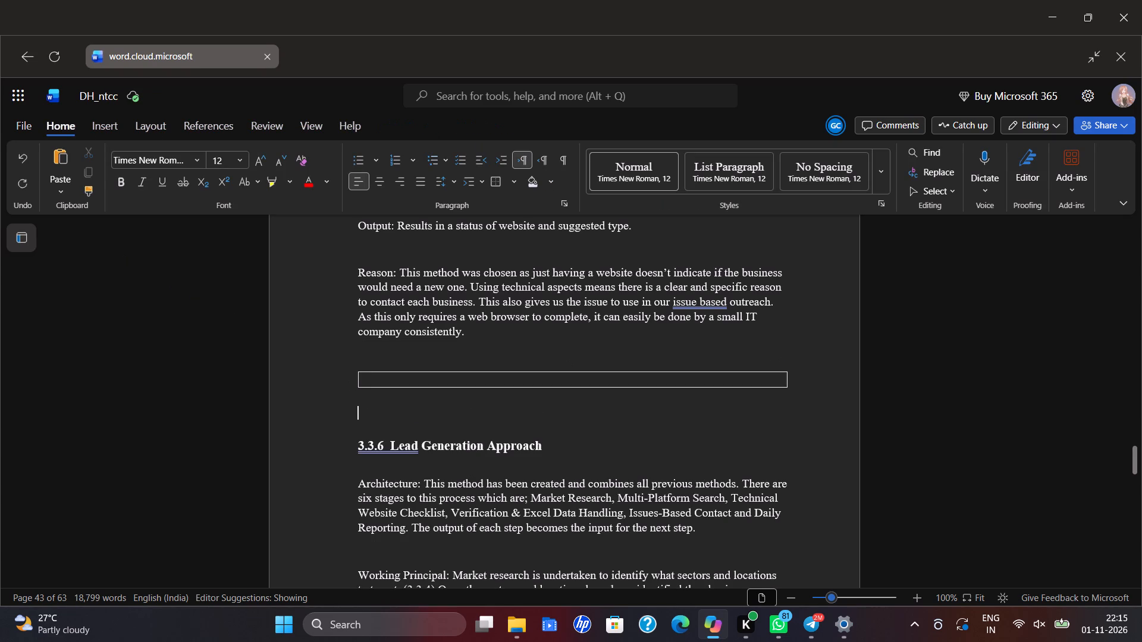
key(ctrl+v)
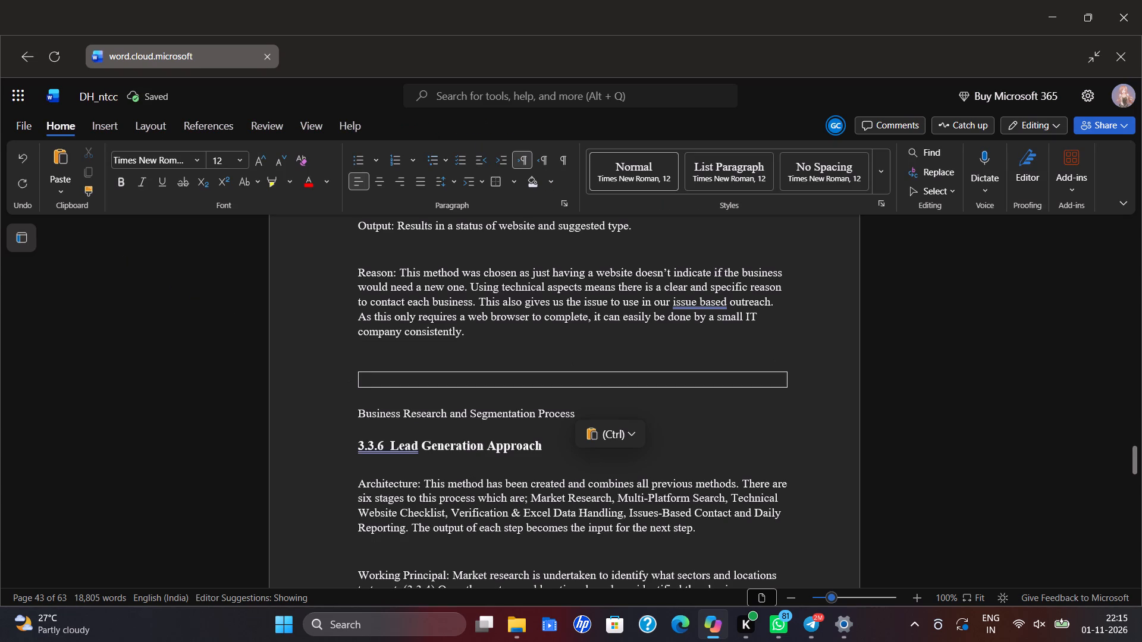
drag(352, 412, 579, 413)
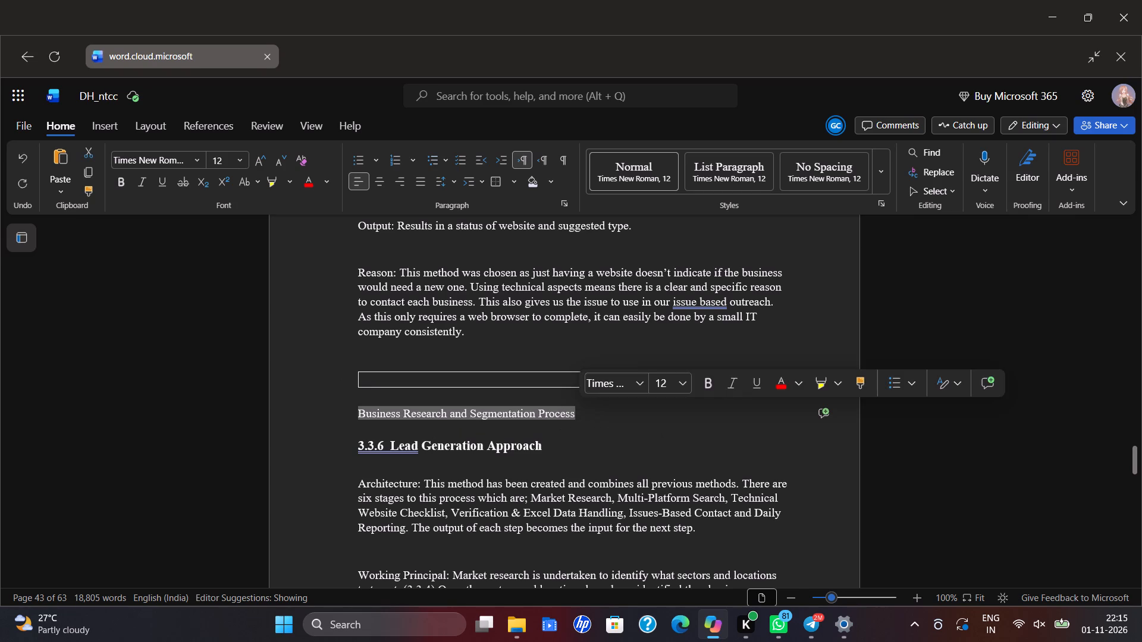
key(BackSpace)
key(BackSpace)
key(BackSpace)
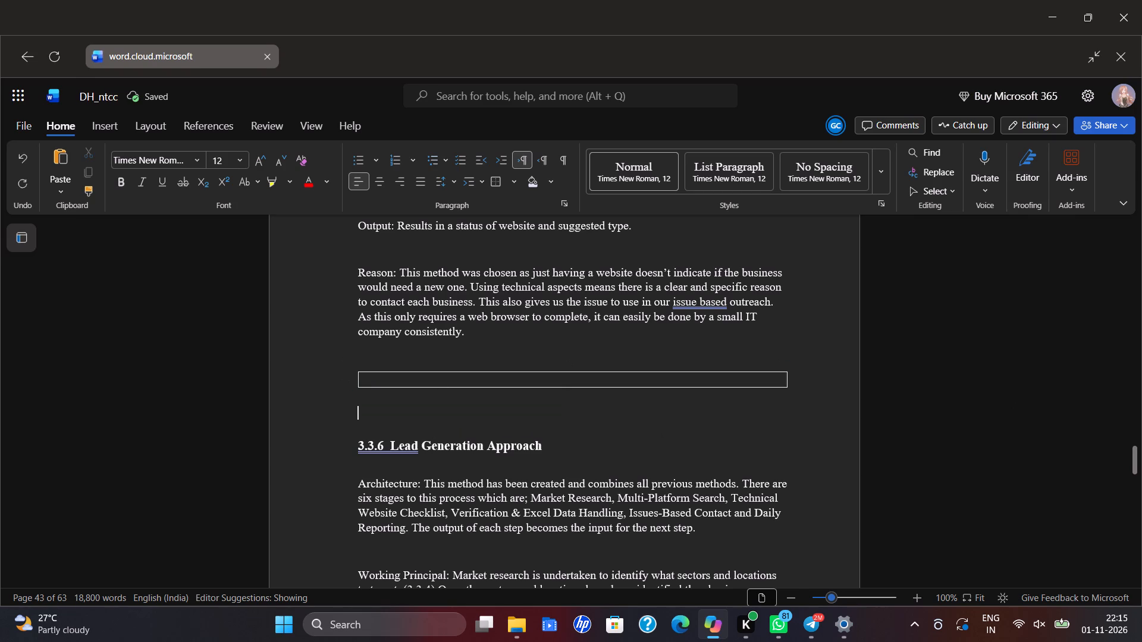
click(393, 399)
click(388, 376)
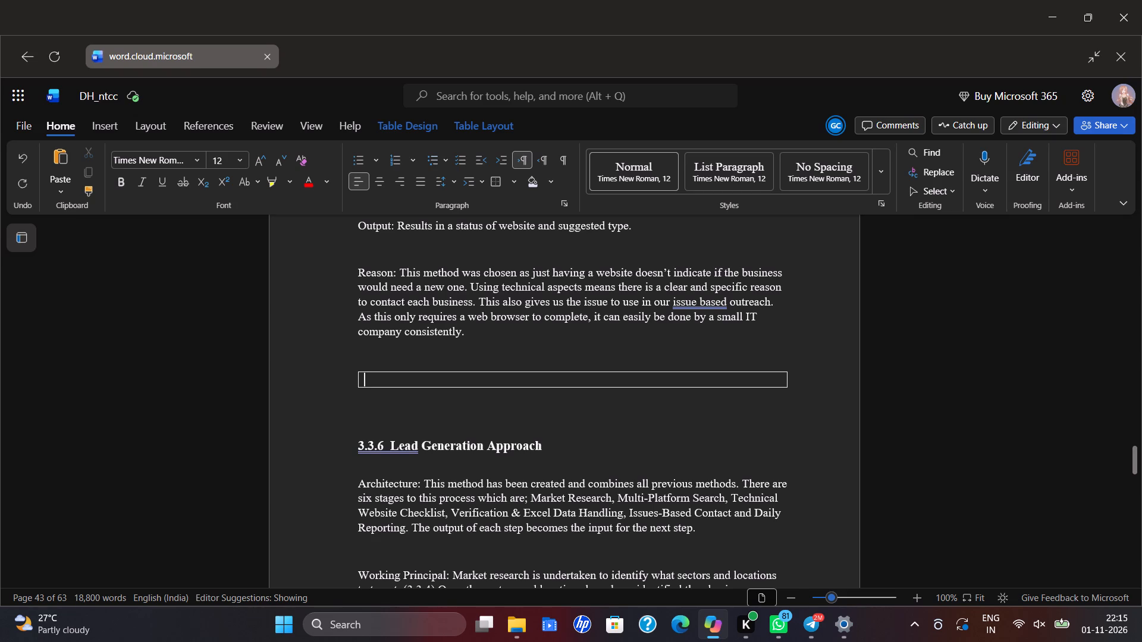
Copy the down arrow between "Business Research" and "Identify Business Type" in the Fig 3.3.4 flowchart.
scroll(629, 358, up, 9)
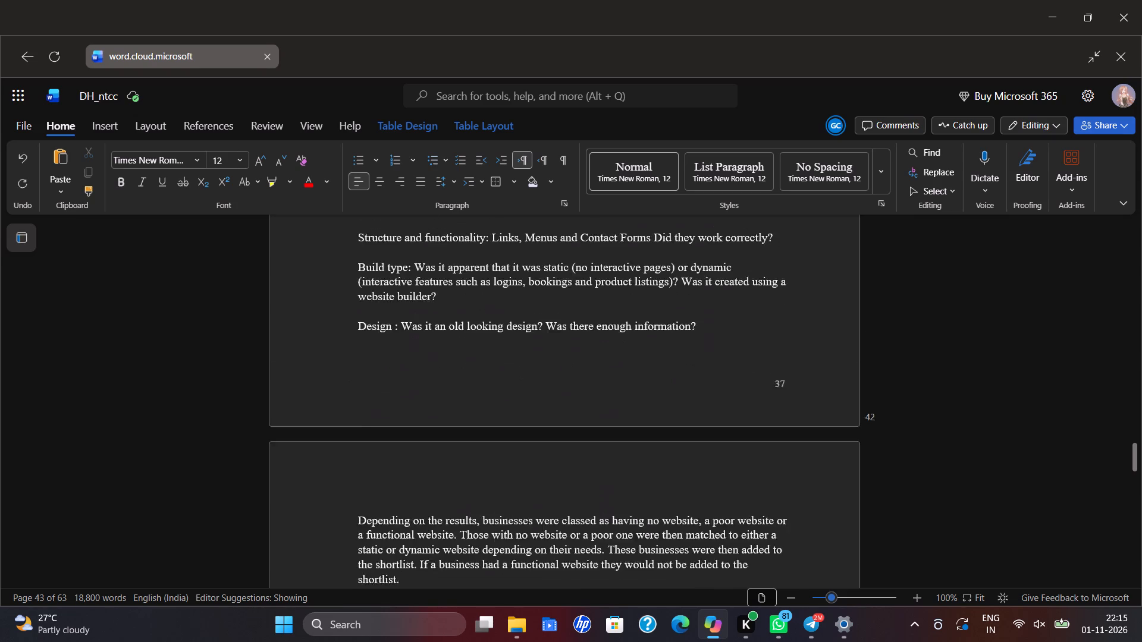
scroll(623, 348, up, 7)
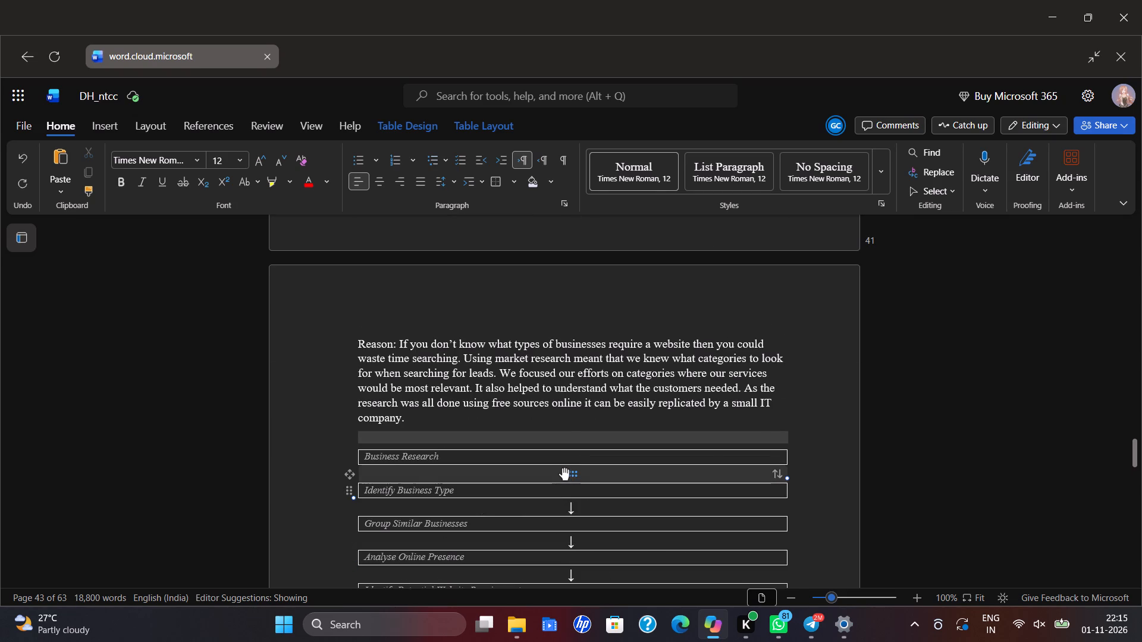
click(566, 474)
double_click(566, 474)
click(311, 464)
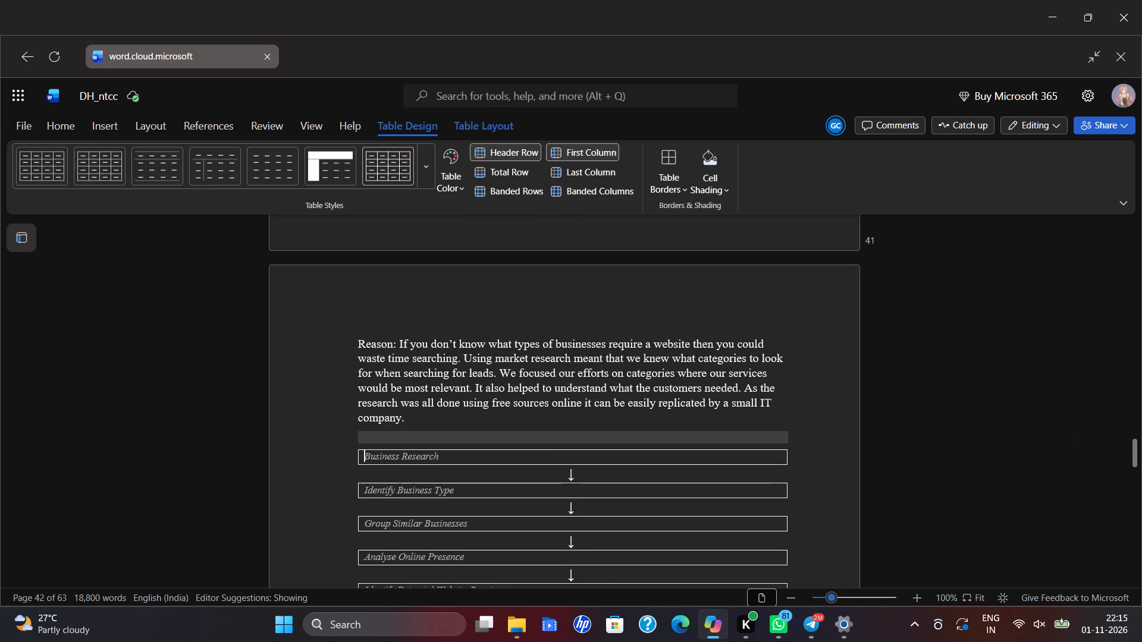
click(372, 476)
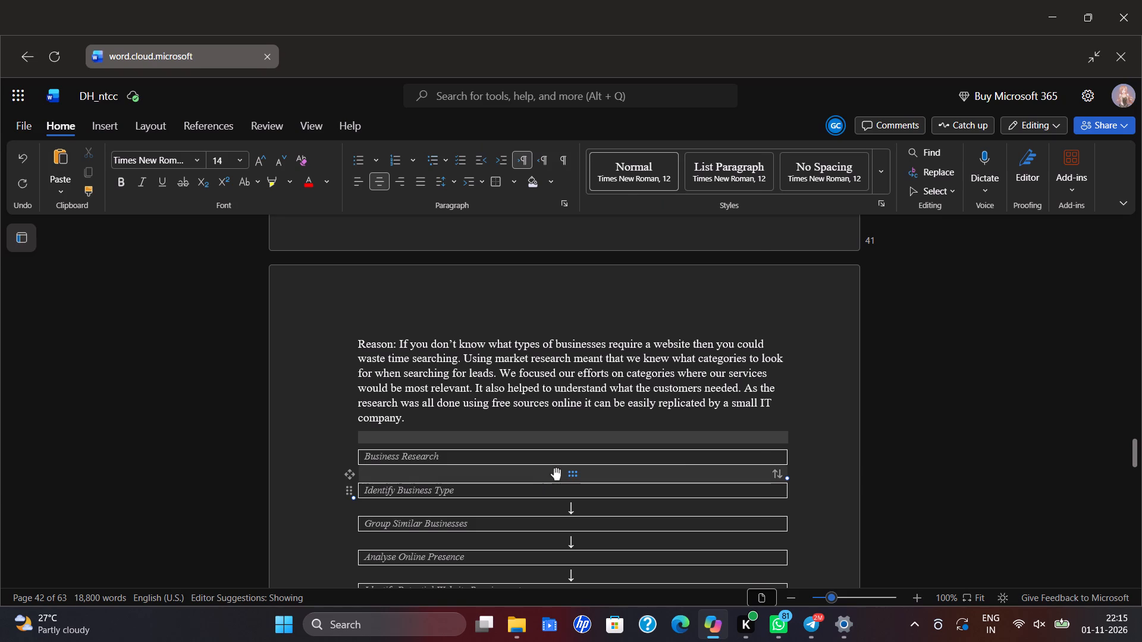
right_click(557, 474)
click(333, 446)
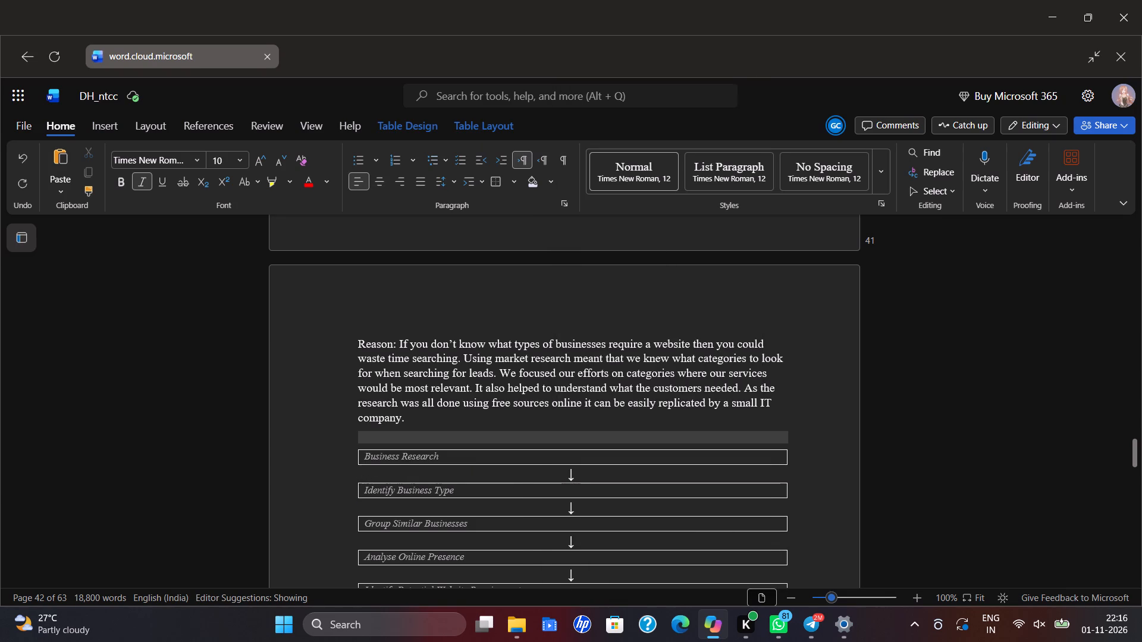
drag(410, 477, 522, 480)
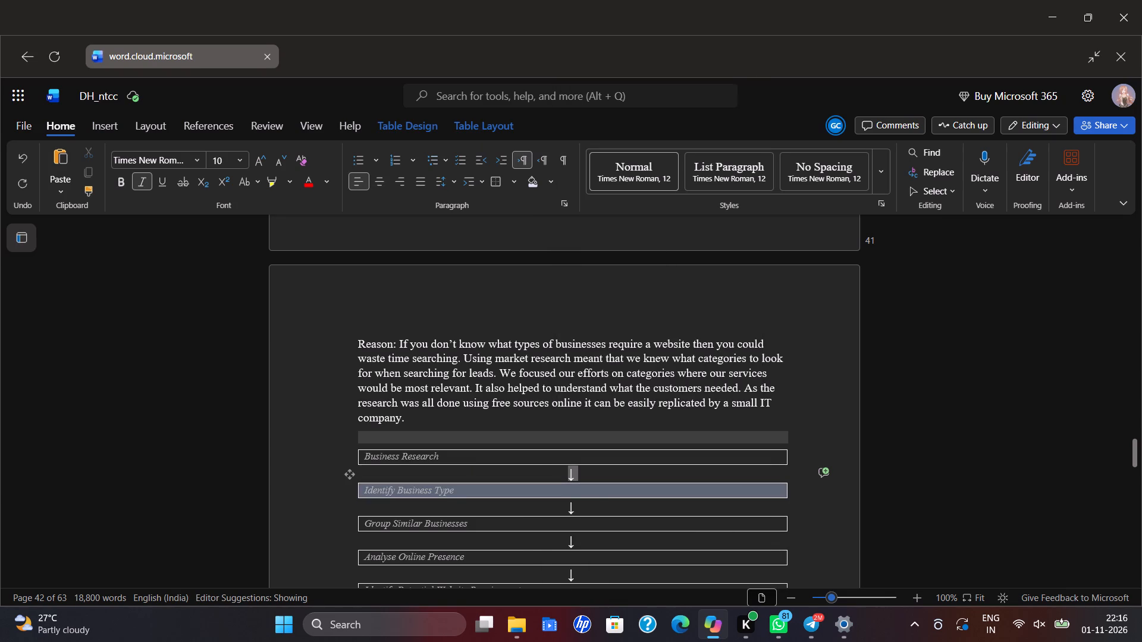
drag(522, 480, 582, 471)
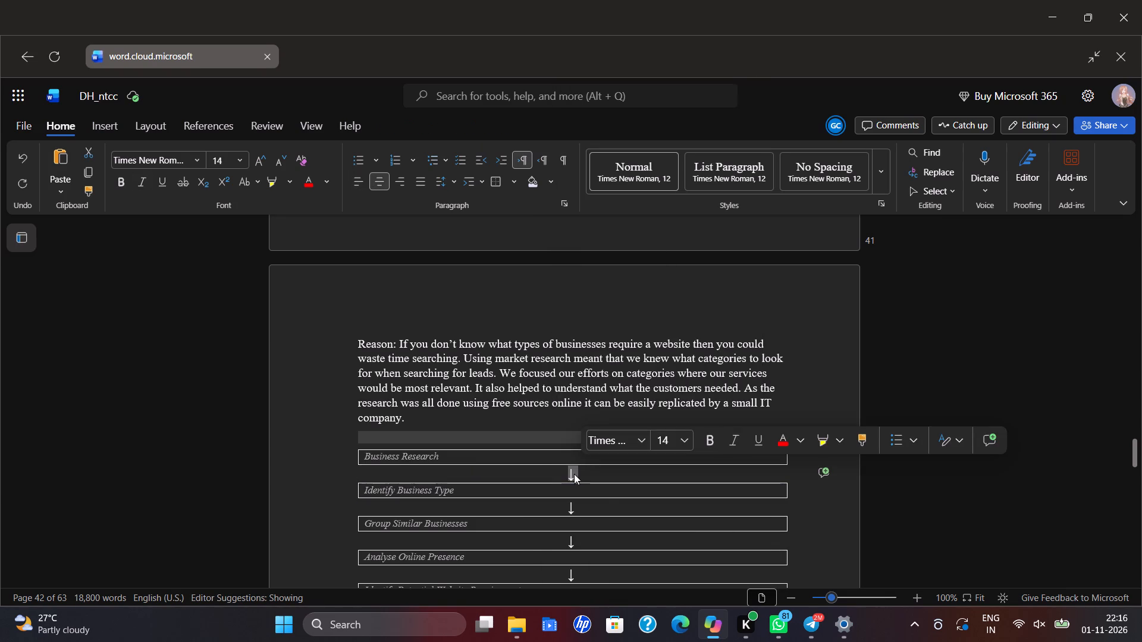
right_click(574, 474)
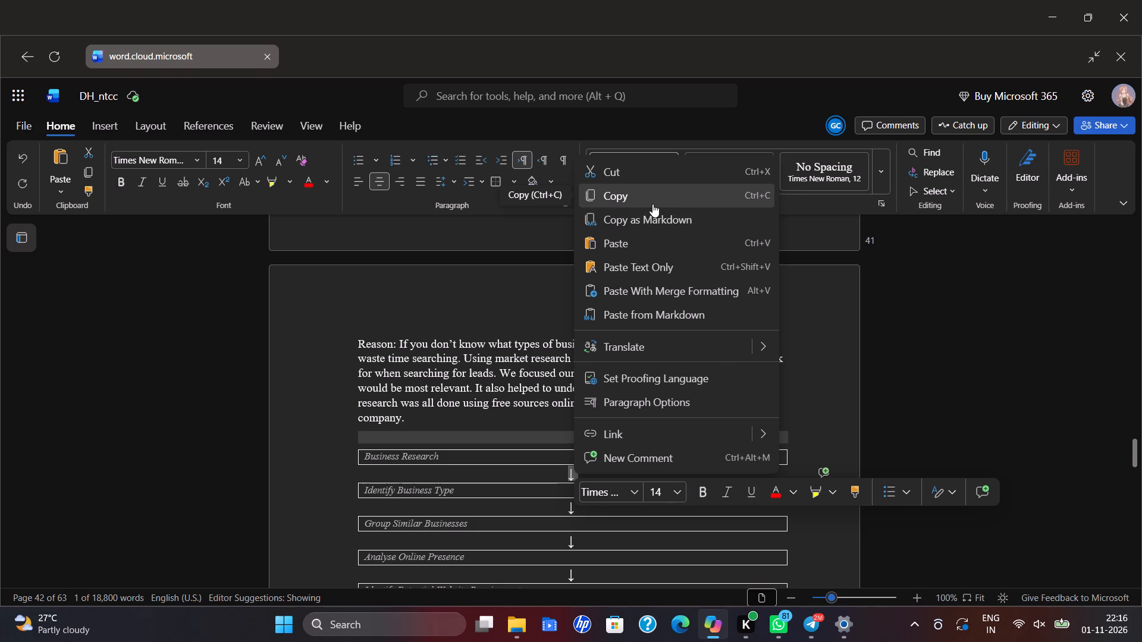
click(652, 204)
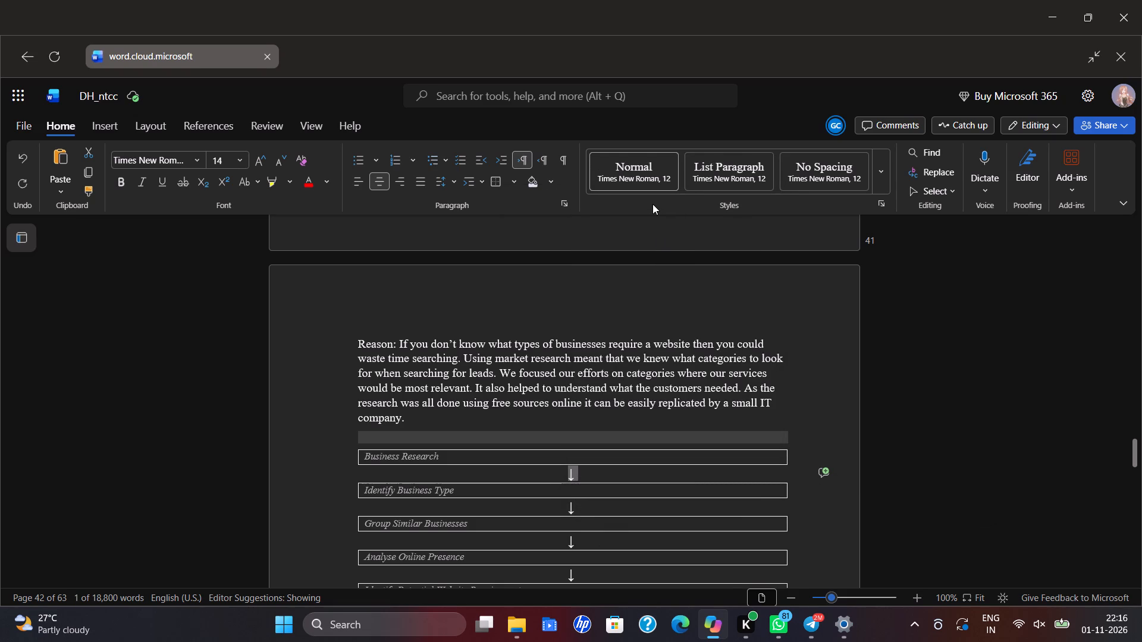
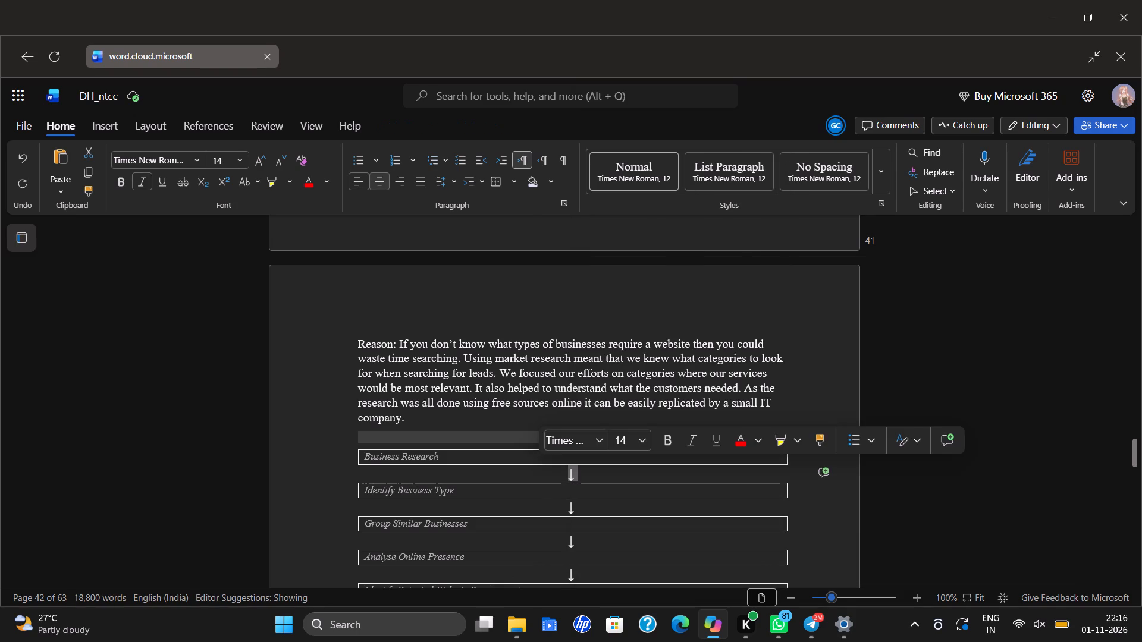
right_click(539, 471)
click(622, 197)
scroll(723, 310, down, 2)
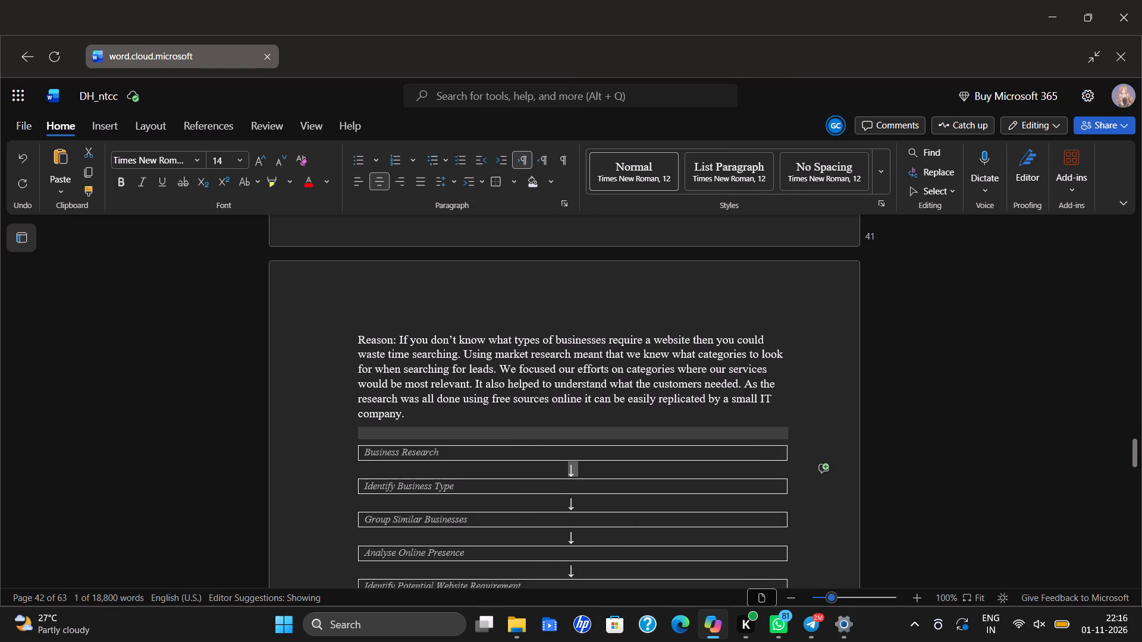
scroll(776, 333, down, 13)
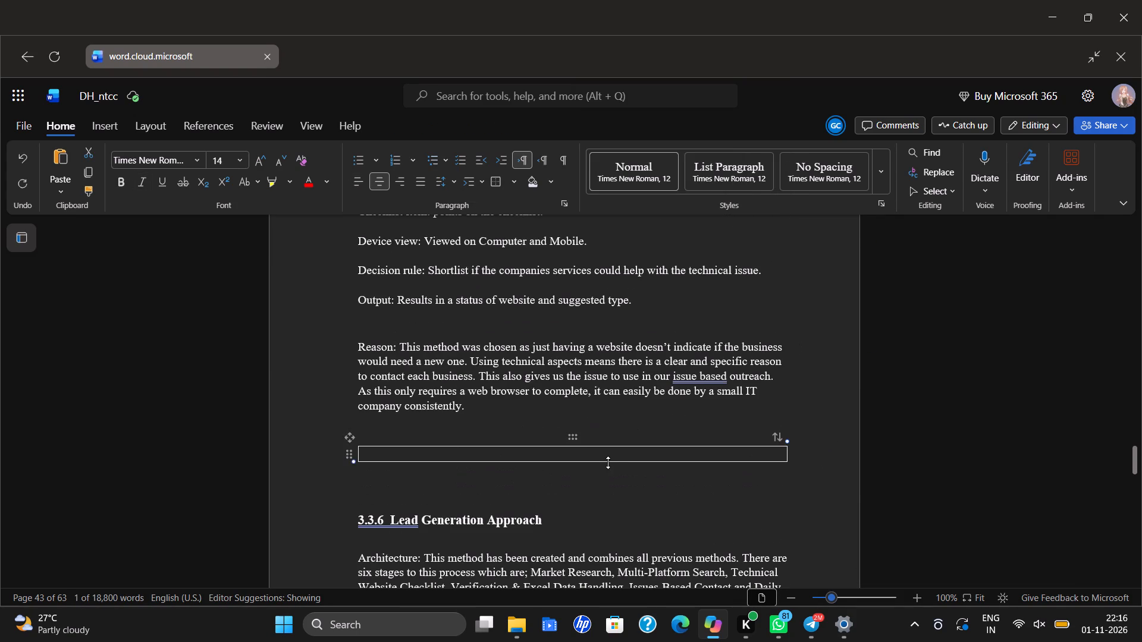
click(601, 472)
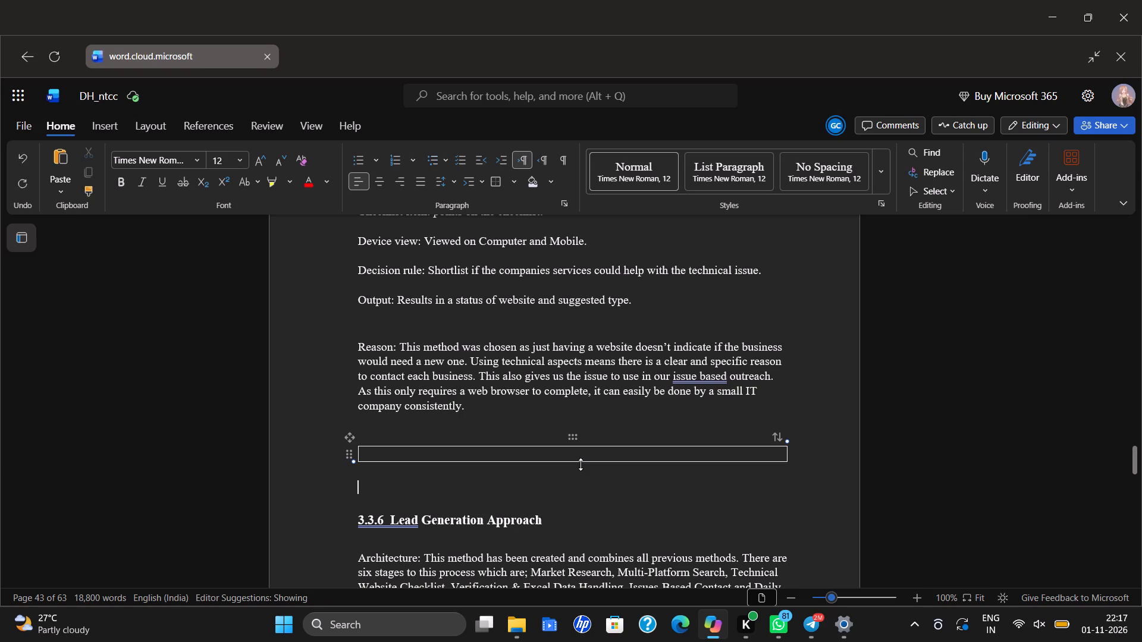
key(BackSpace)
key(ctrl+v)
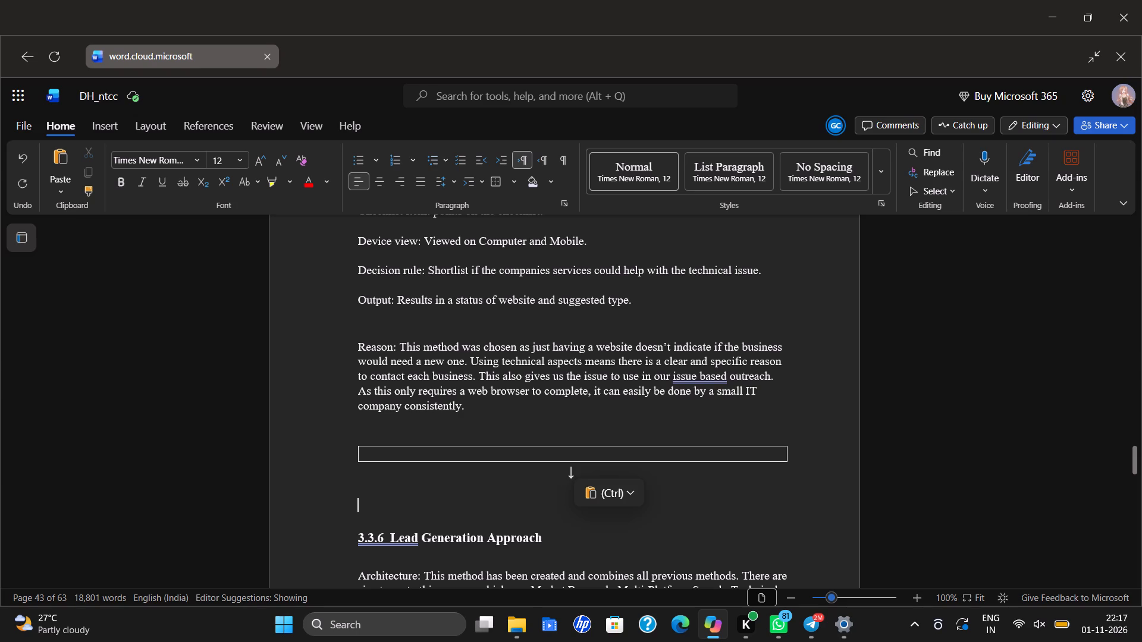
Insert a second one-cell table below the first arrow and paste another down arrow beneath it.
click(108, 129)
click(70, 163)
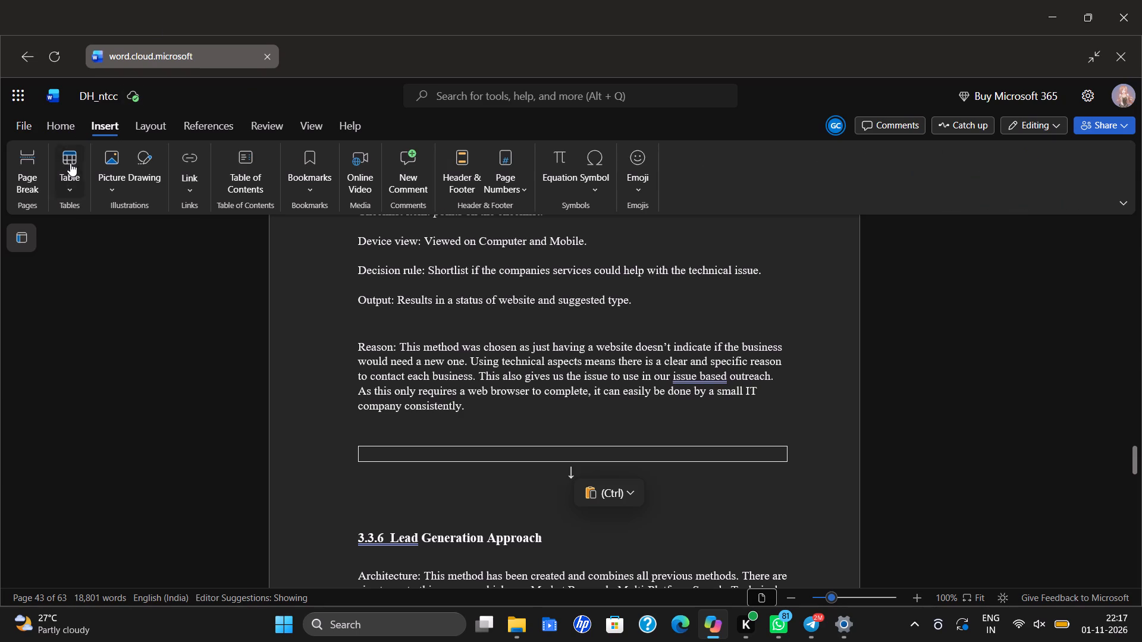
click(68, 225)
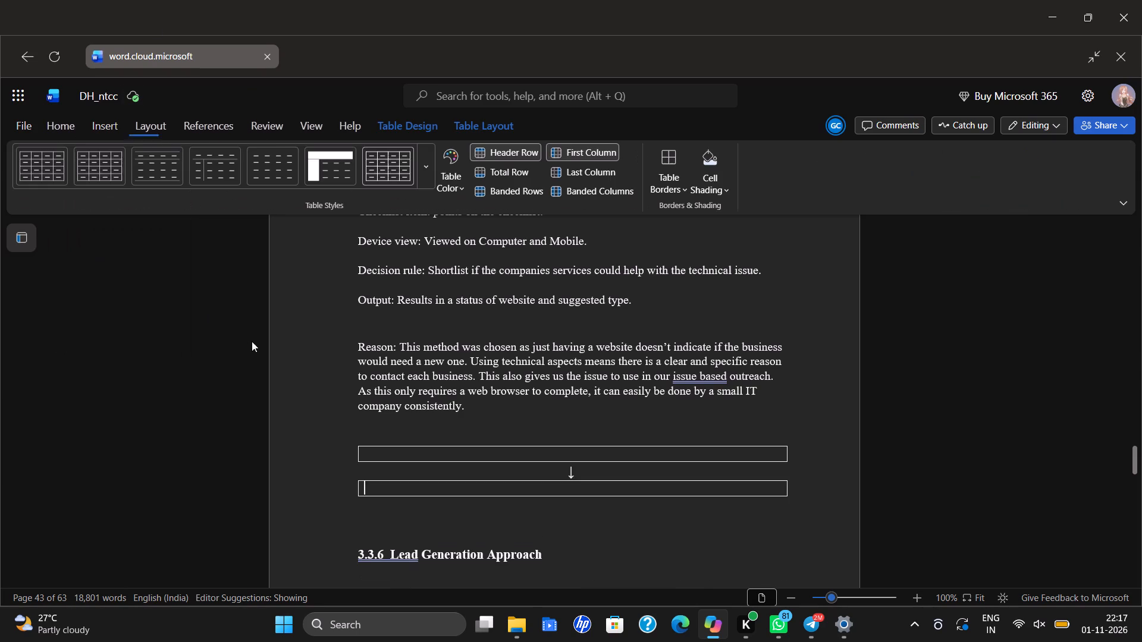
click(587, 511)
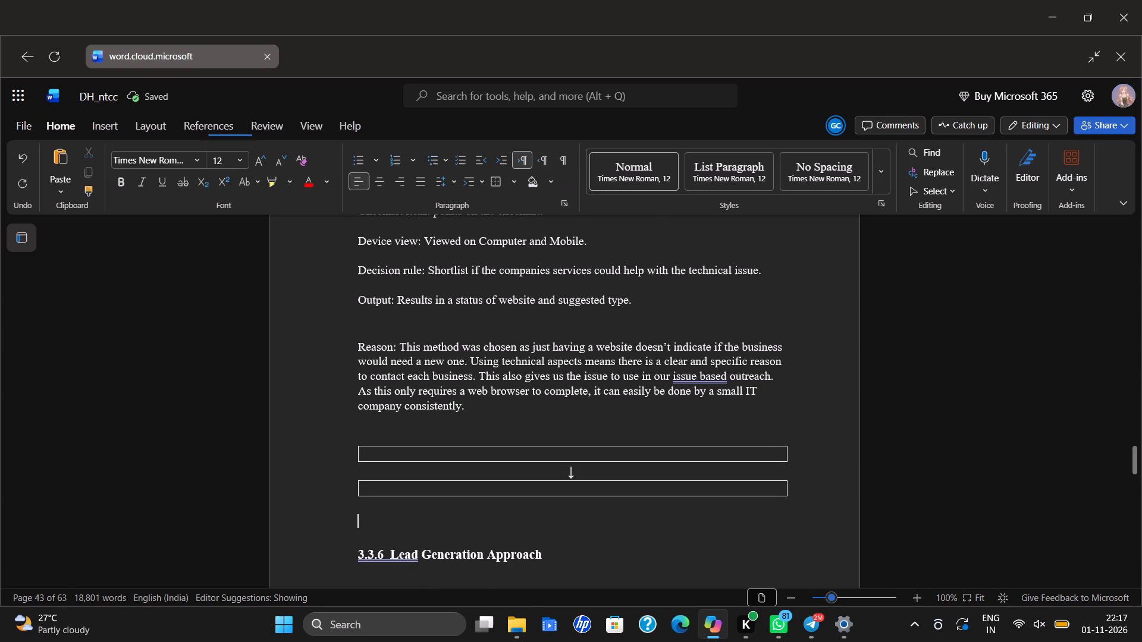
key(ctrl+v)
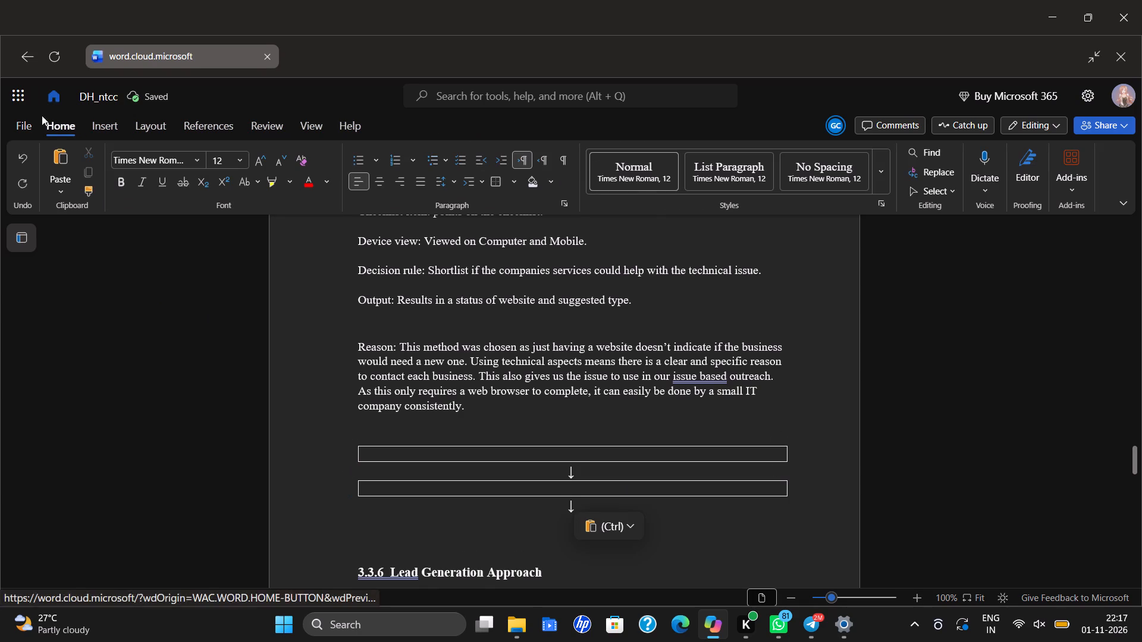
Insert a third one-cell table below the second arrow and paste another down arrow beneath it.
click(105, 132)
click(68, 165)
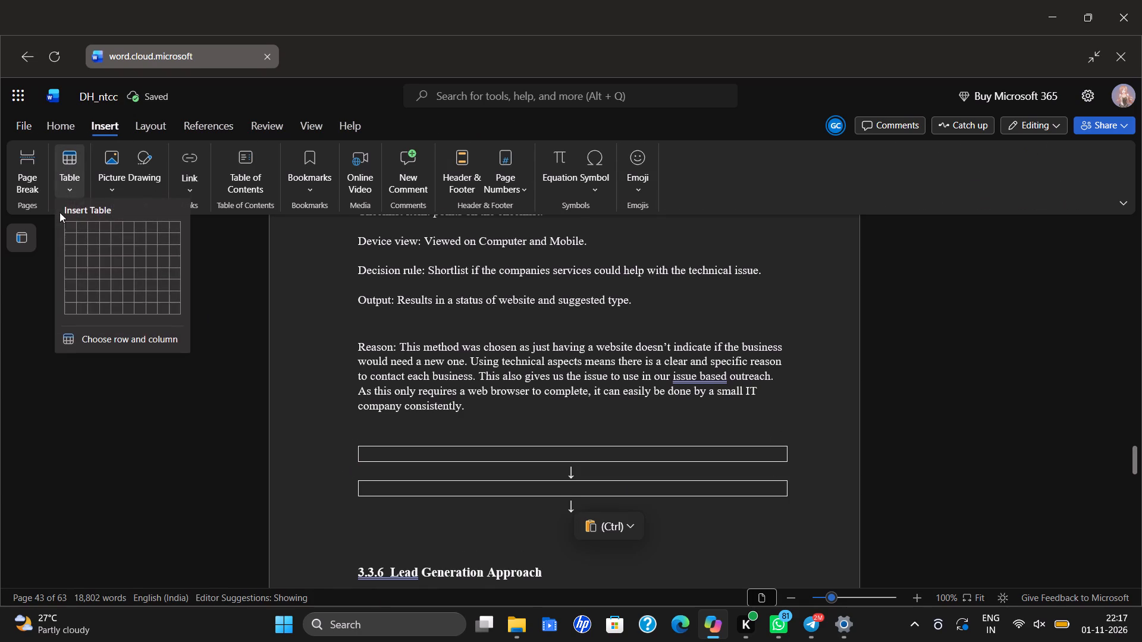
click(74, 222)
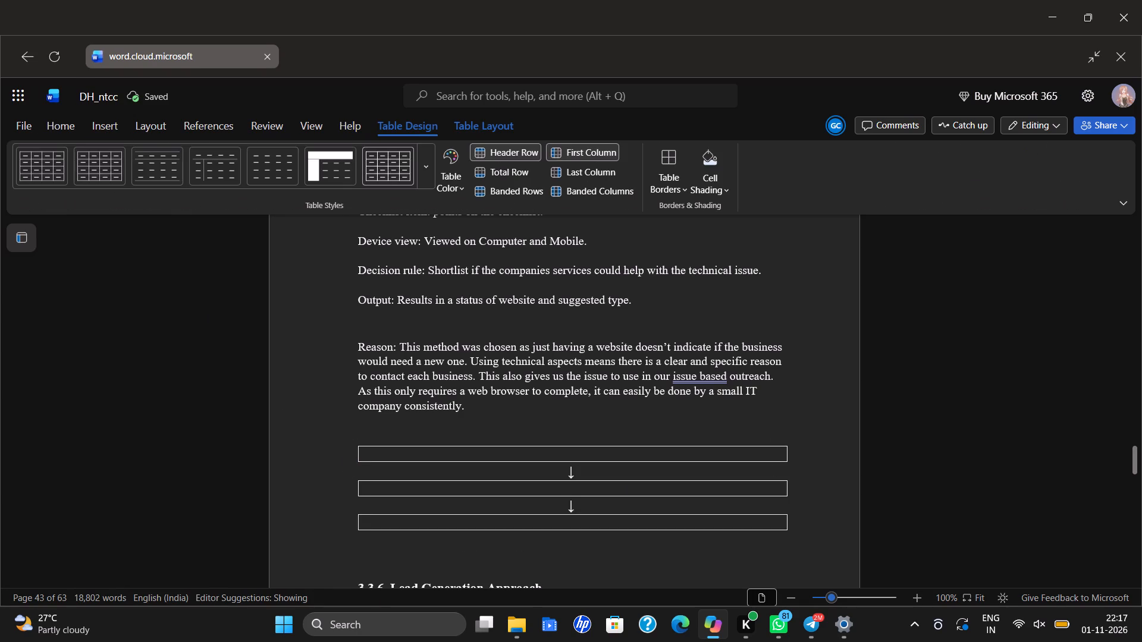
click(377, 544)
key(ctrl+v)
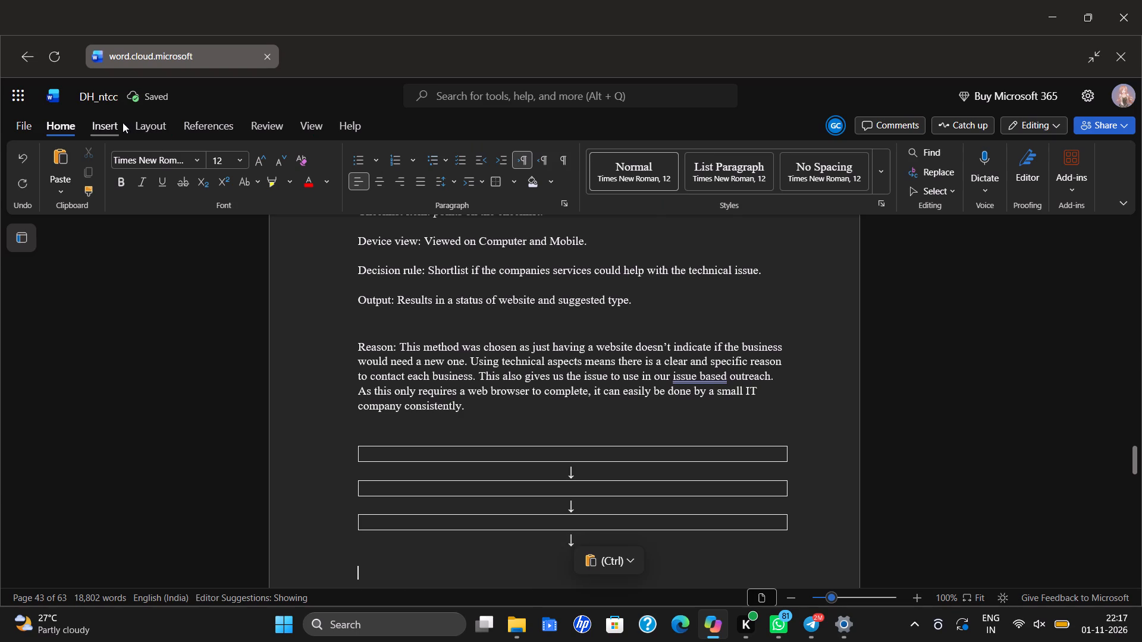
Insert a fourth one-cell table below the third arrow of the section 3.3.5 flowchart.
click(111, 130)
click(77, 162)
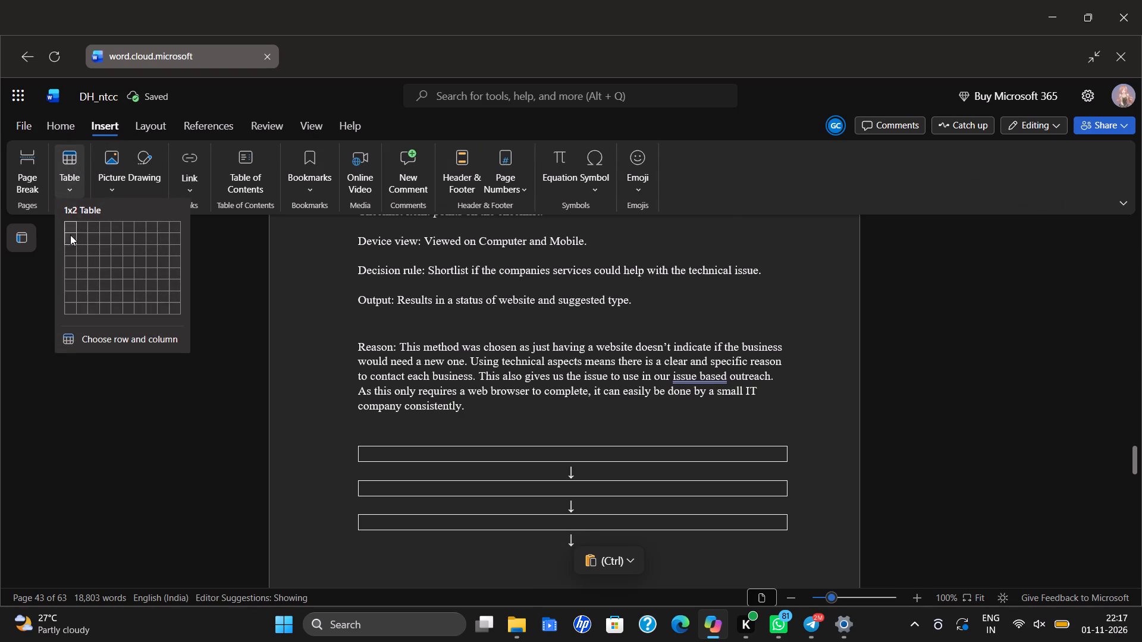
click(71, 229)
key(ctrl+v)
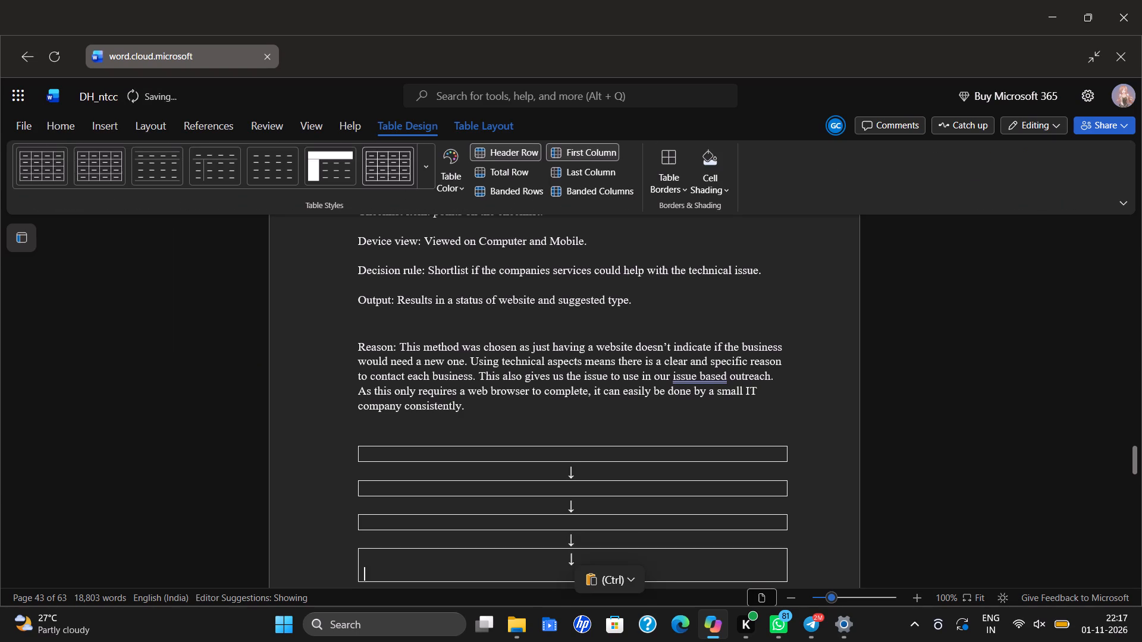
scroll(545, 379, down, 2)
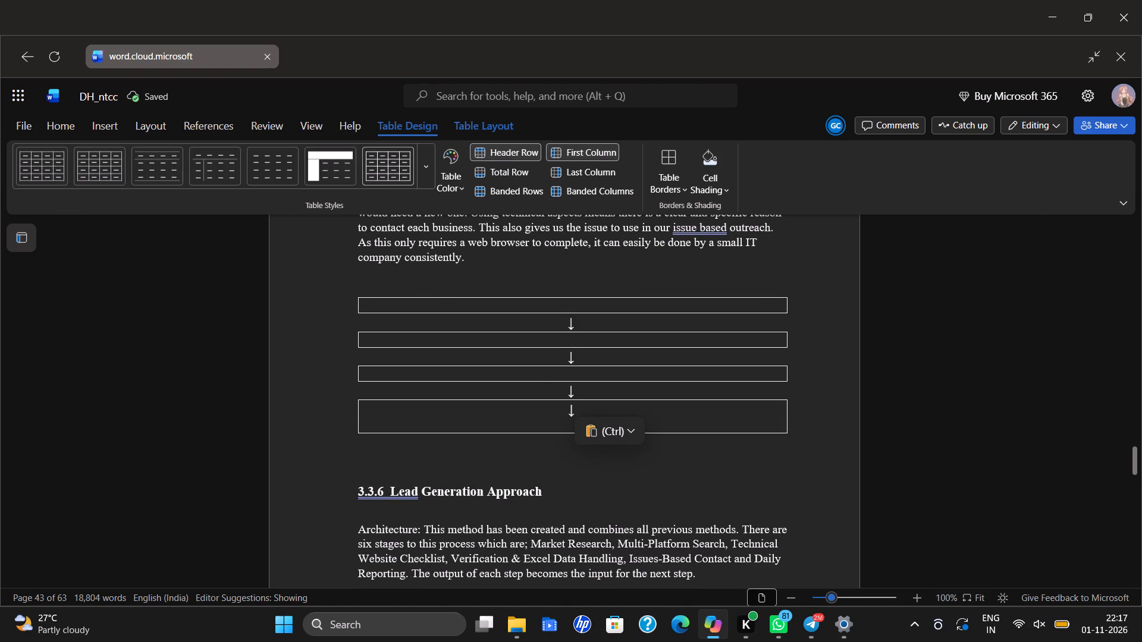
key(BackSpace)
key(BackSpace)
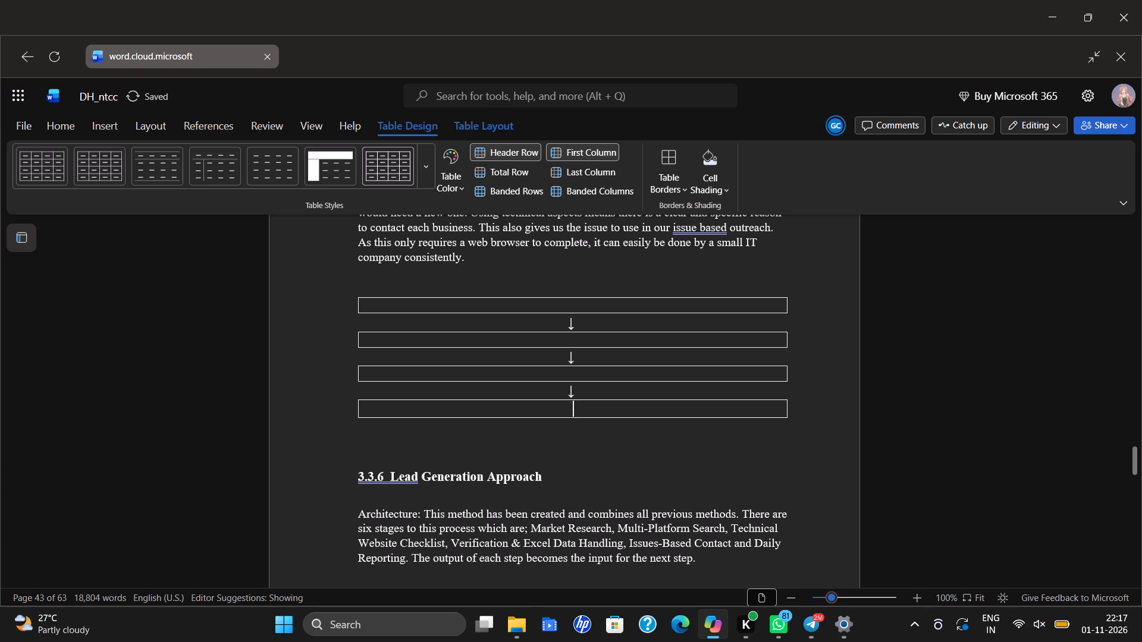
Paste a down arrow beneath the fourth box and insert a fifth one-cell table below that arrow.
click(556, 435)
key(ctrl+v)
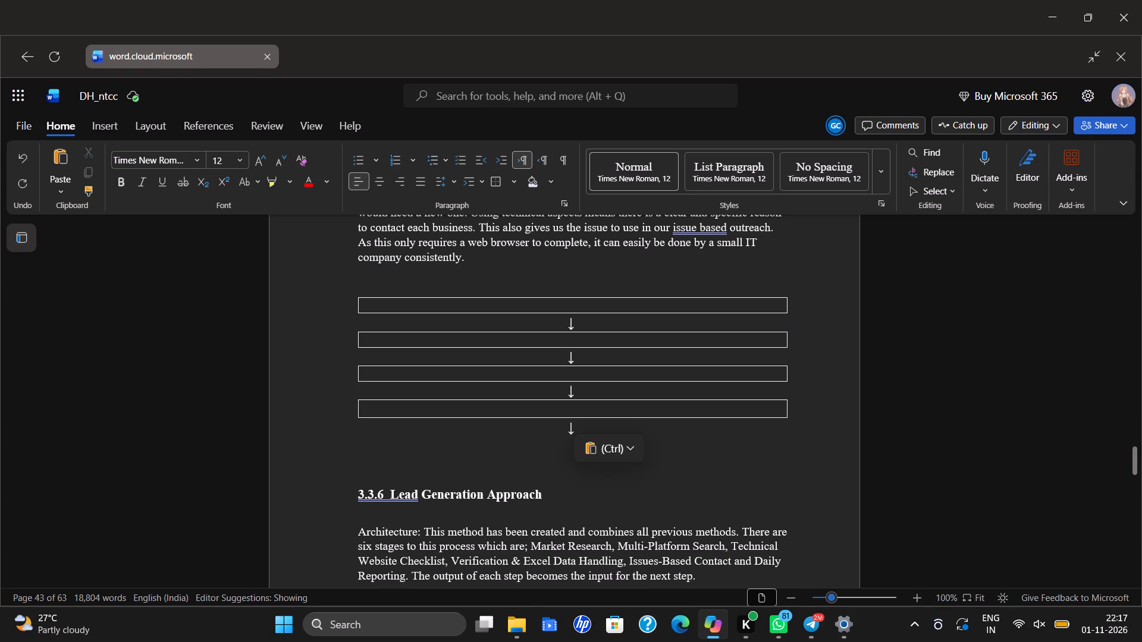
click(111, 128)
click(80, 155)
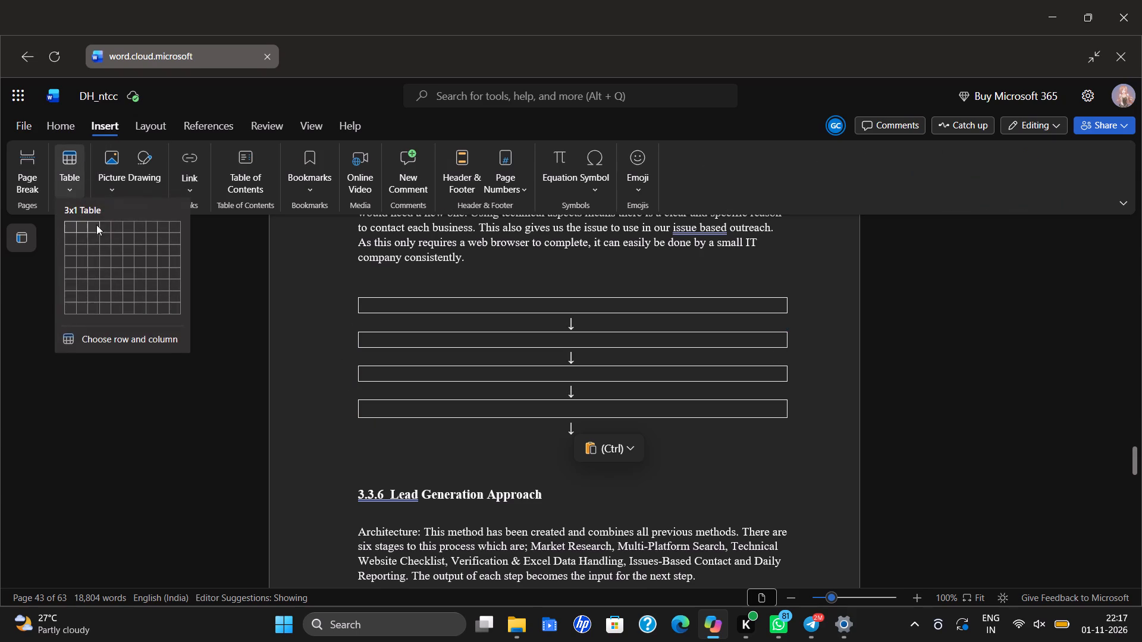
click(70, 226)
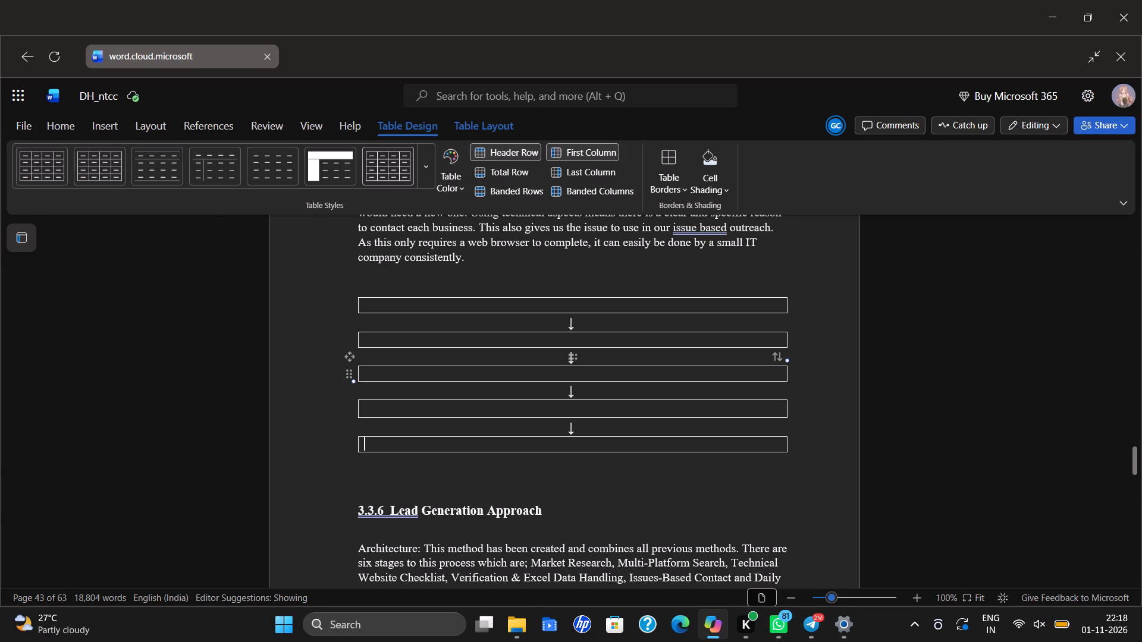
Enter "Website Availability Check" in the first box of the section 3.3.5 flowchart.
click(578, 311)
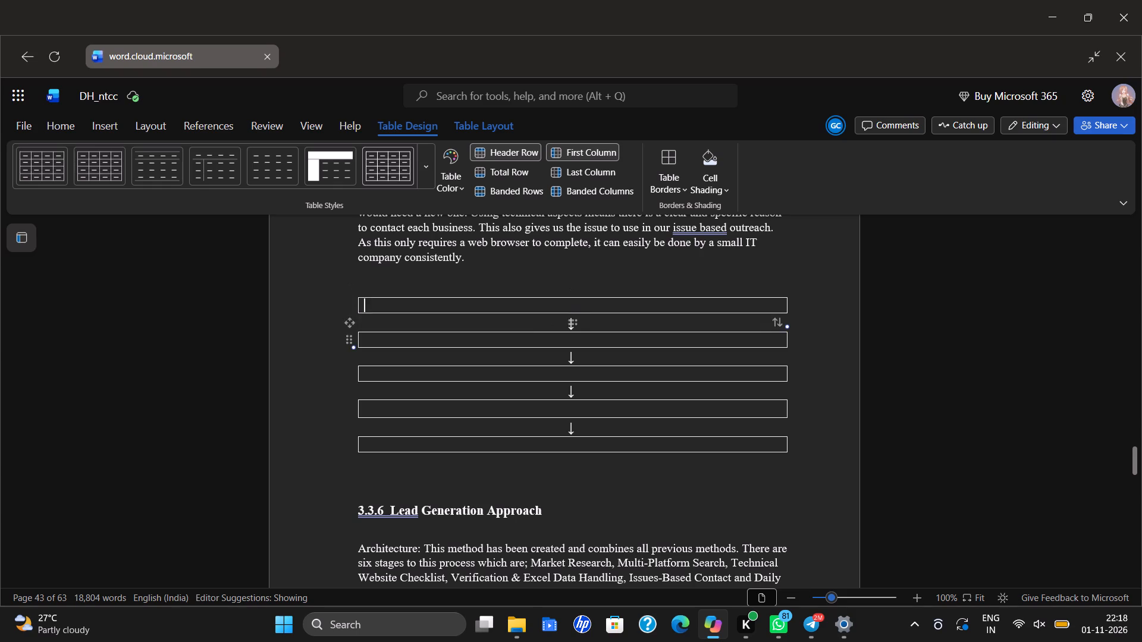
key(shift+w)
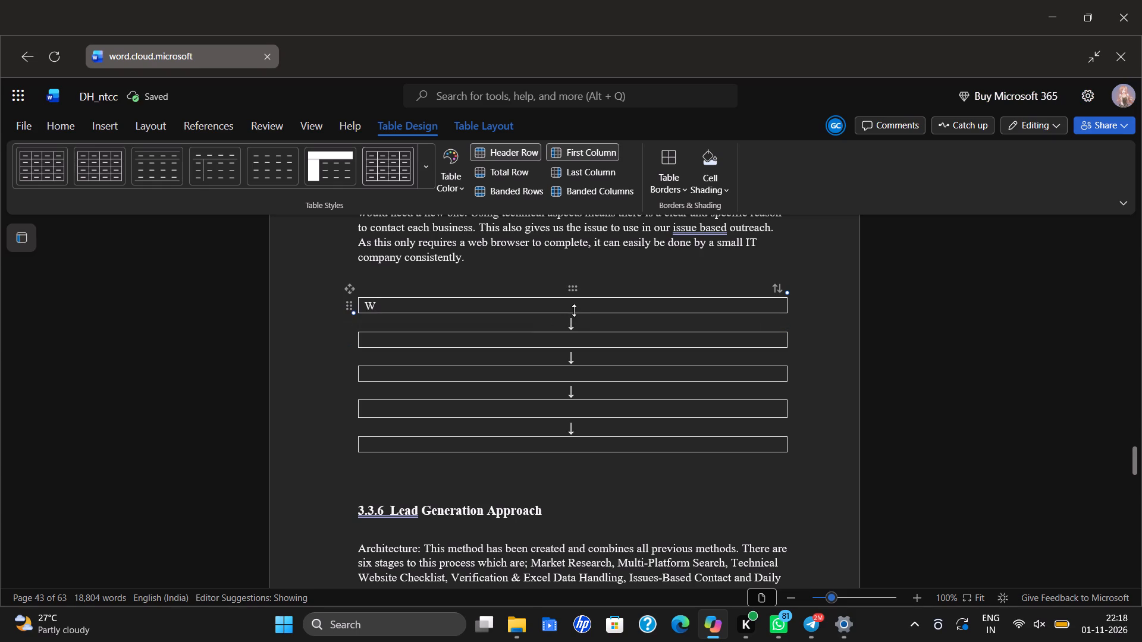
text(ebsite)
key(space)
text(Ava)
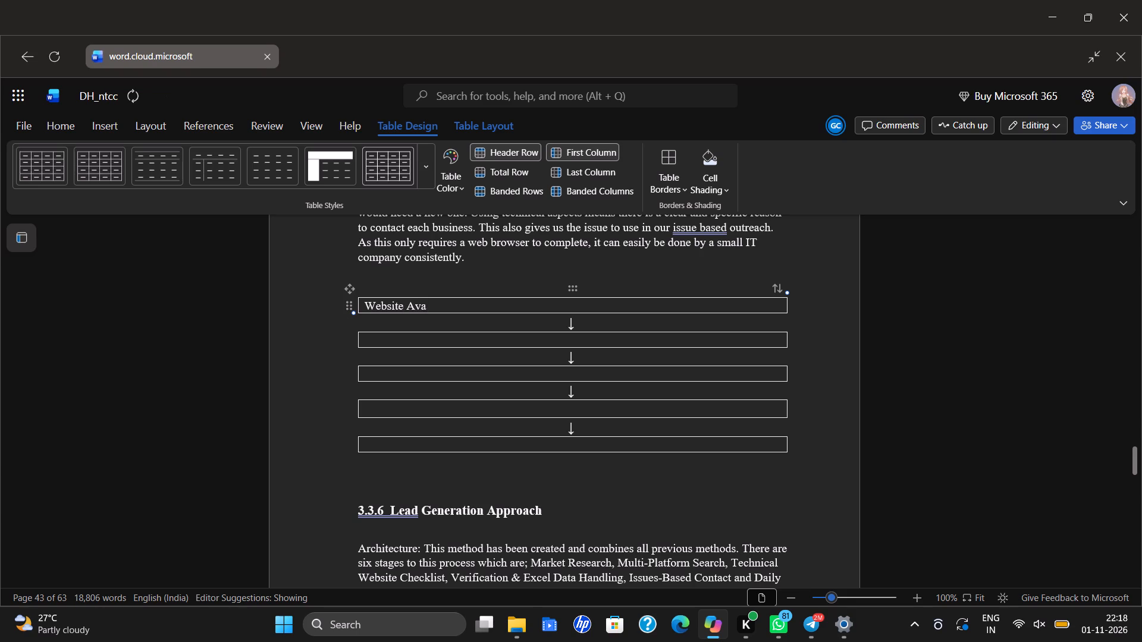
text(il)
text(ability)
key(space)
text(Chce)
key(BackSpace)
key(BackSpace)
text(eck)
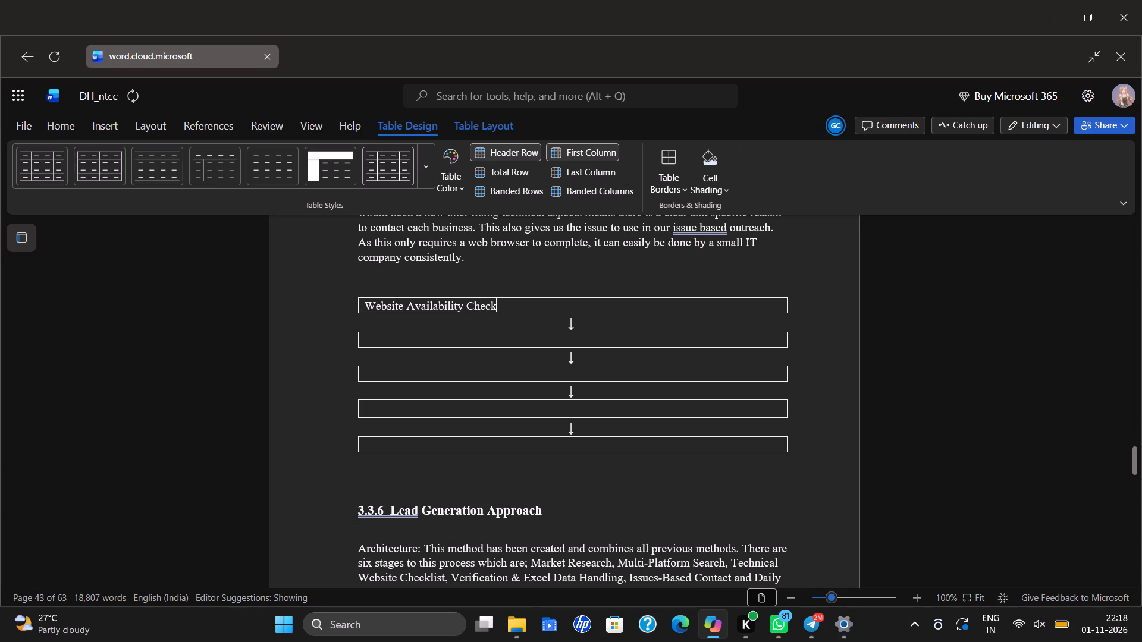
Enter "Design and Content Review" in the flowchart's second box.
click(563, 340)
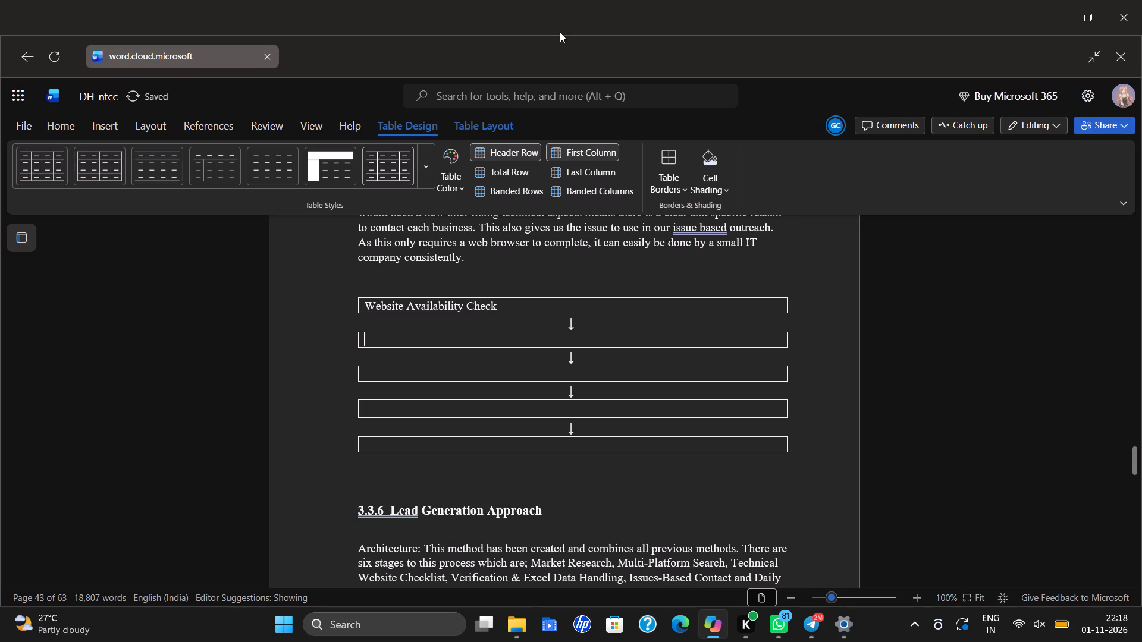
text(Design)
key(space)
text(and)
key(space)
key(c)
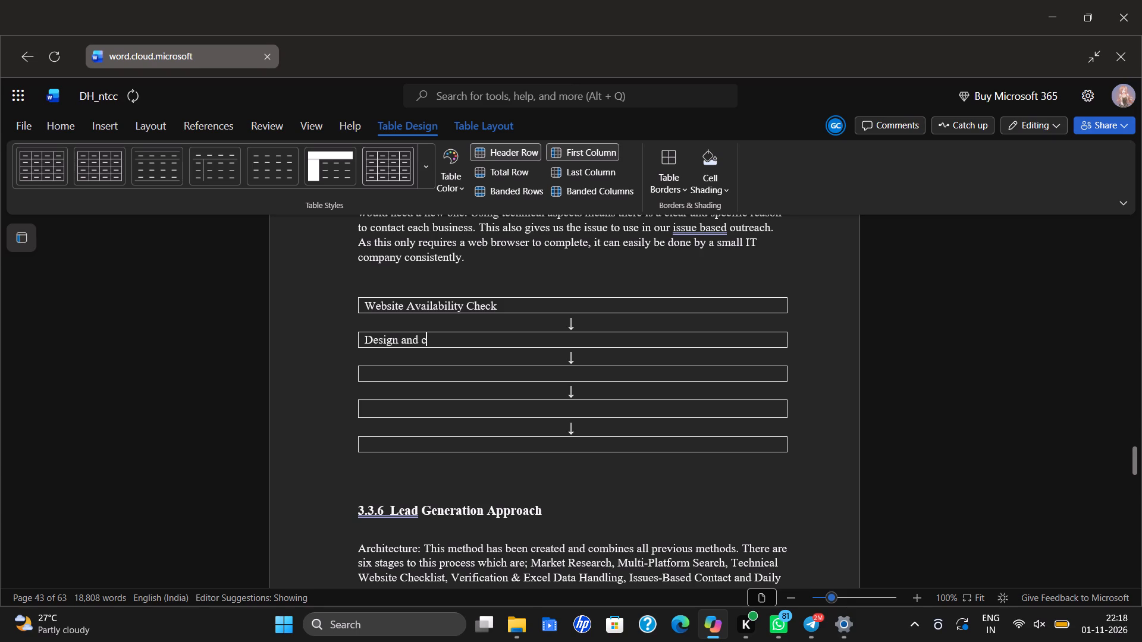
key(BackSpace)
key(c)
key(BackSpace)
text(Conte)
text(nt review)
click(468, 338)
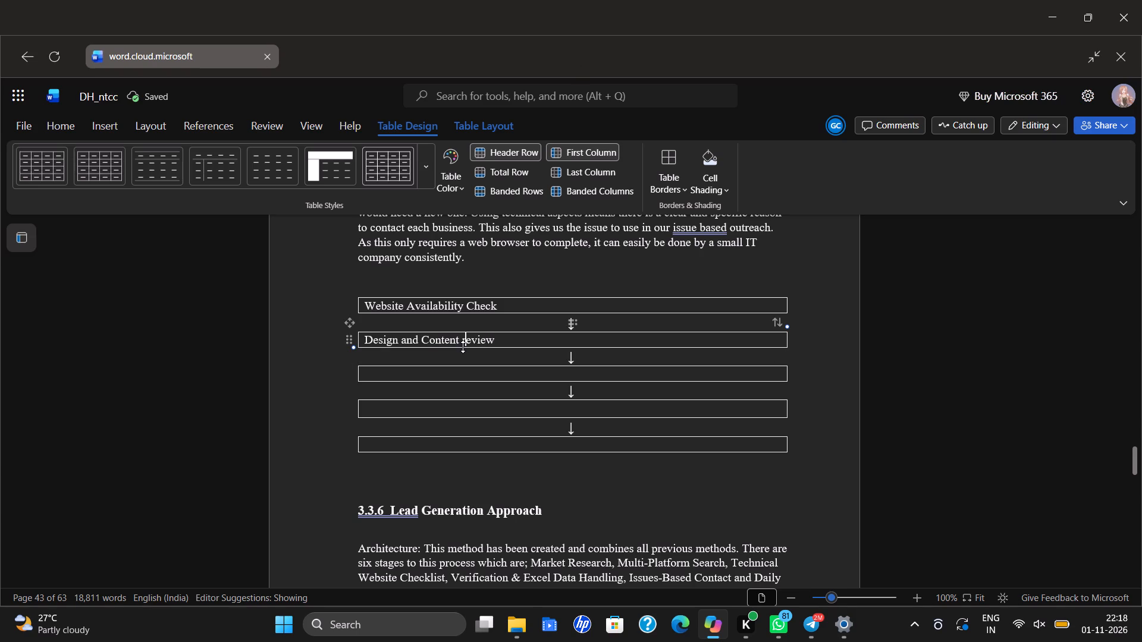
key(BackSpace)
key(shift+r)
Enter "Mobile Responsiveness Chcck" in the third box of the section 3.3.5 flowchart.
click(470, 380)
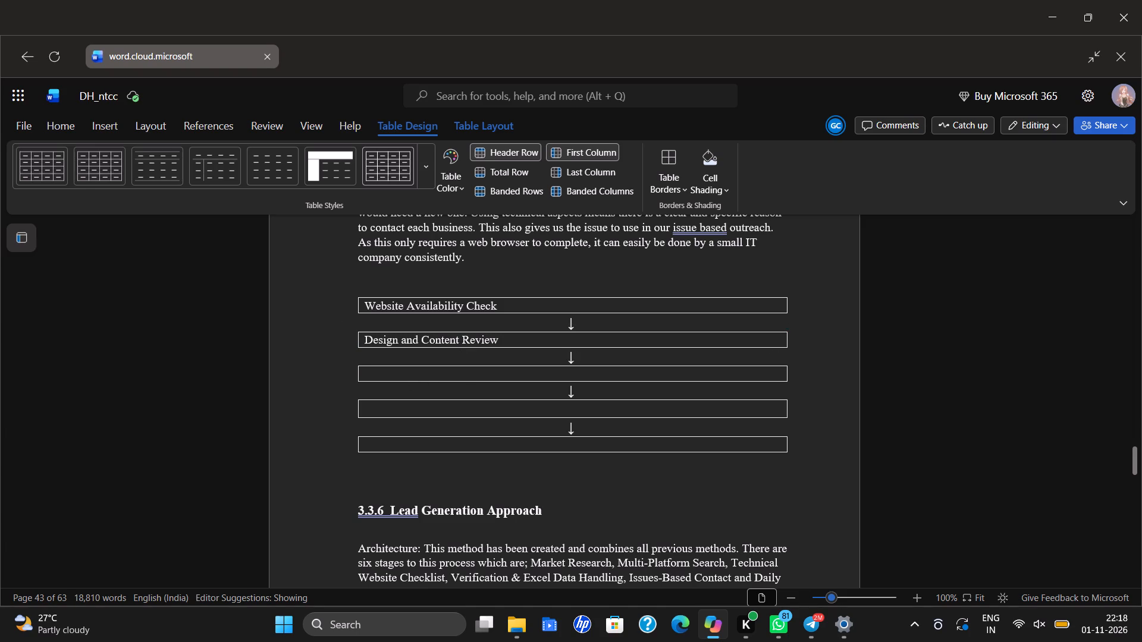
key(shift+m)
text(obile)
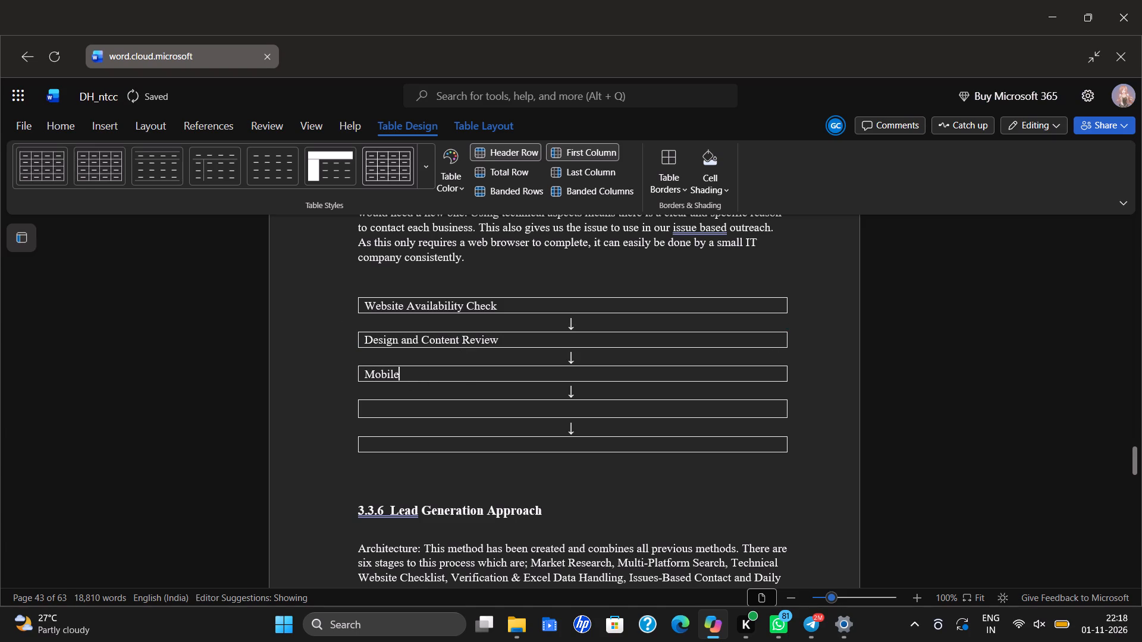
key(space)
text(Resp)
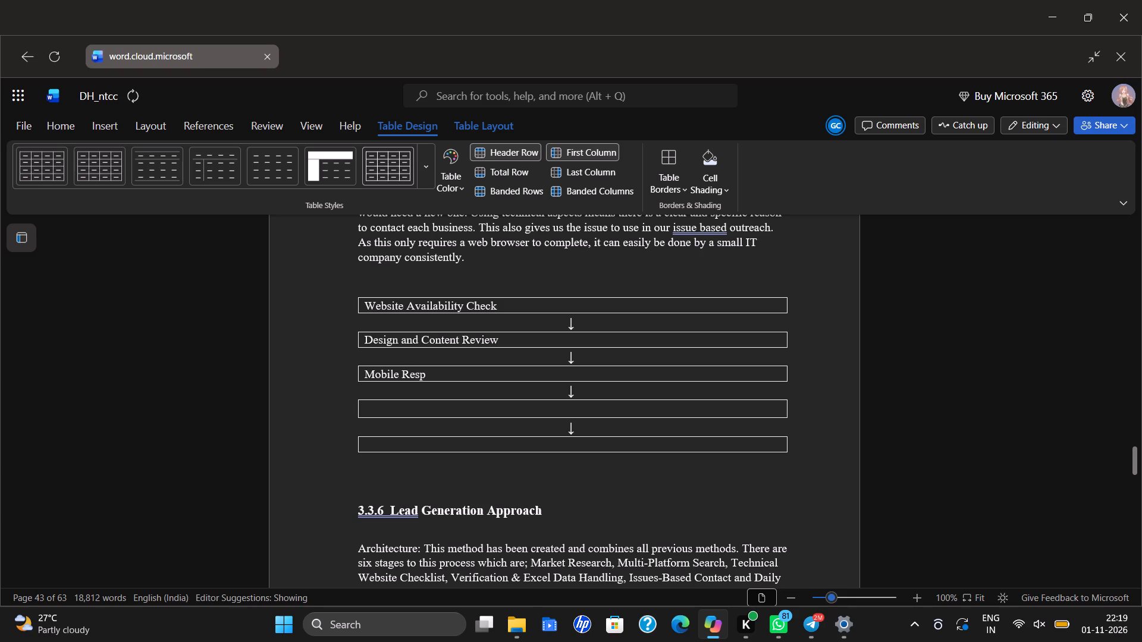
text(om)
key(BackSpace)
text(nsiv)
text(eness)
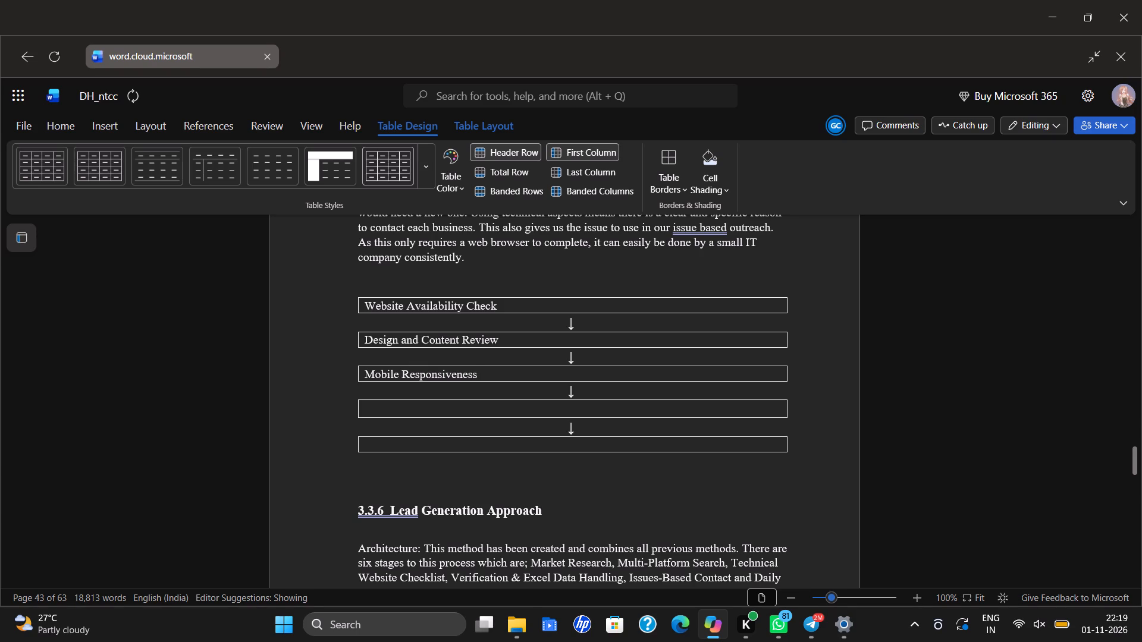
key(space)
text(Chcek)
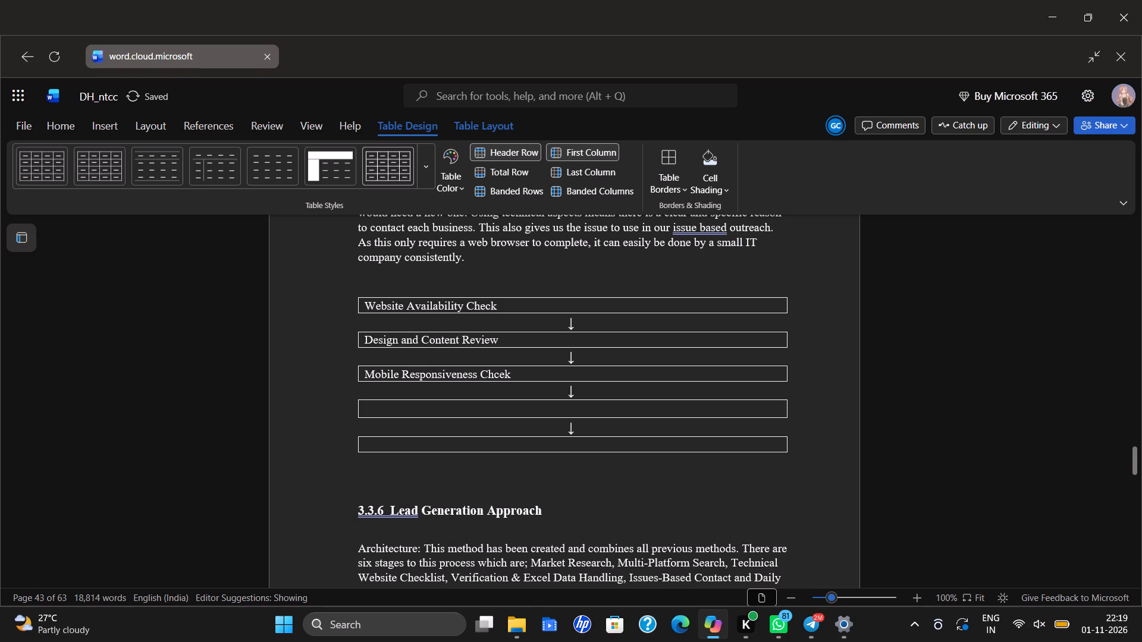
key(BackSpace)
key(BackSpace)
text(ck)
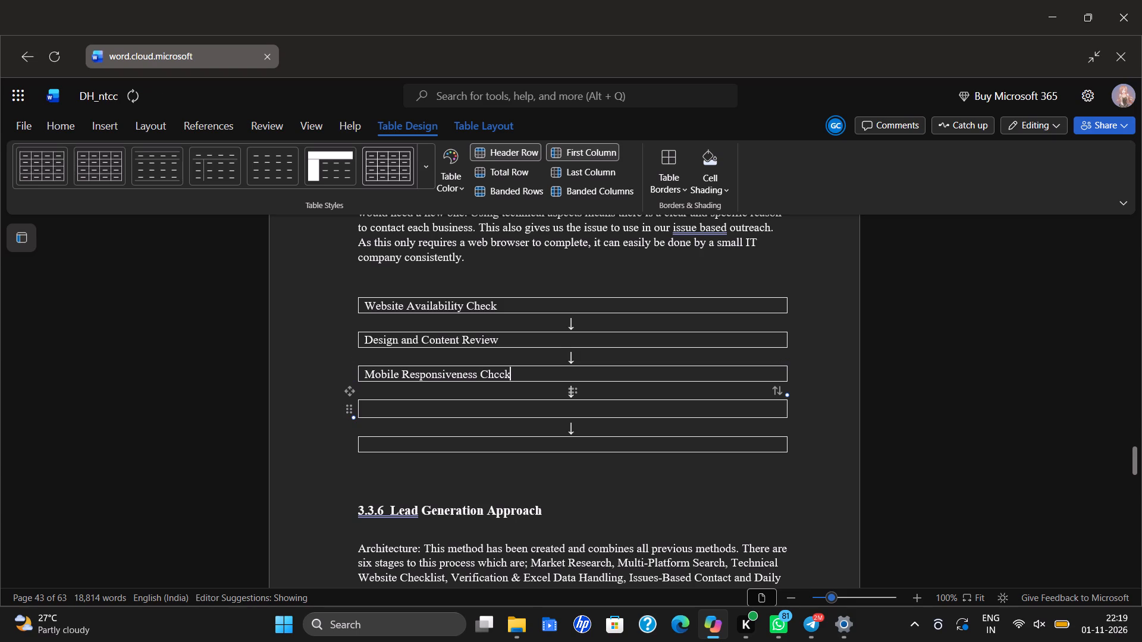
Replace the word "Mobile" with "Device" in the flowchart's third box.
click(486, 410)
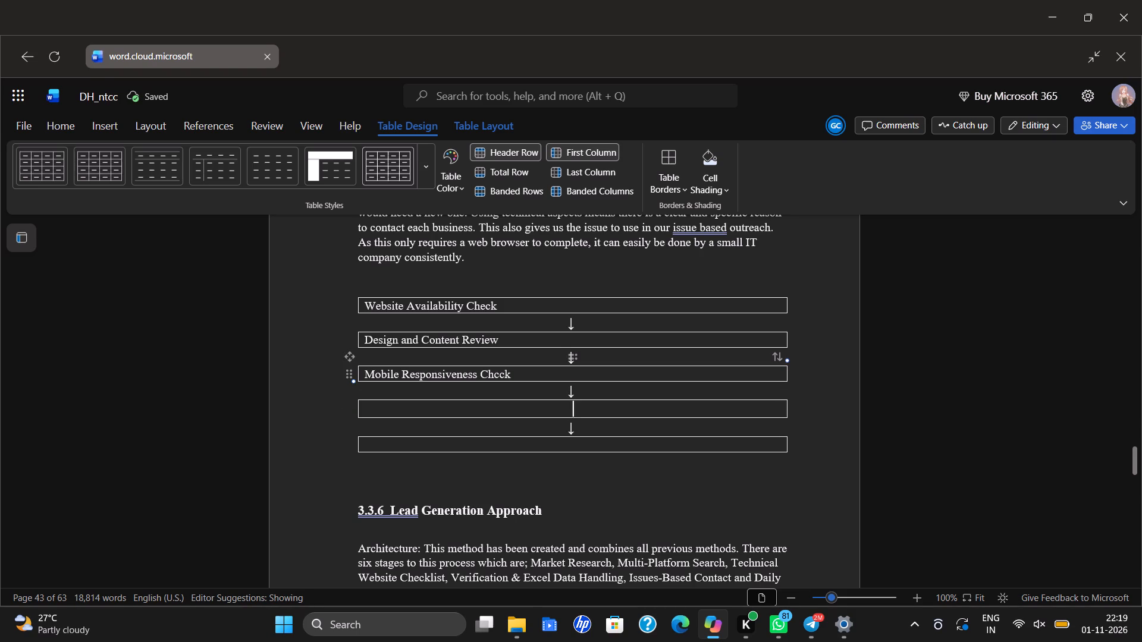
click(398, 373)
key(BackSpace)
key(BackSpace)
key(BackSpace)
key(BackSpace)
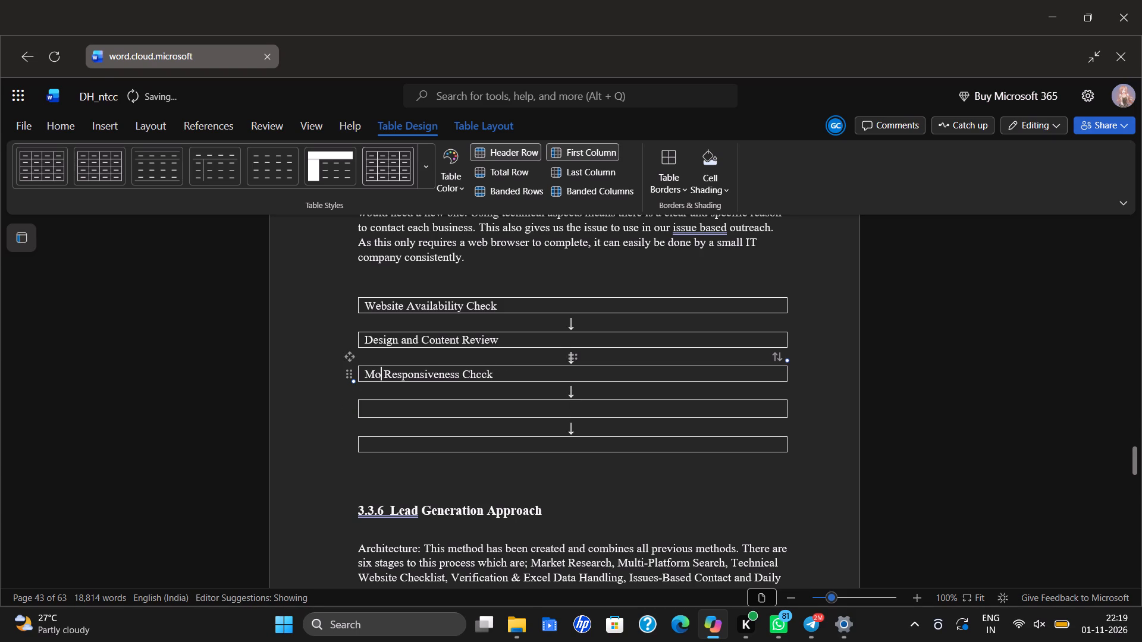
key(BackSpace)
key(BackSpace)
key(BackSpace)
text(Device)
key(space)
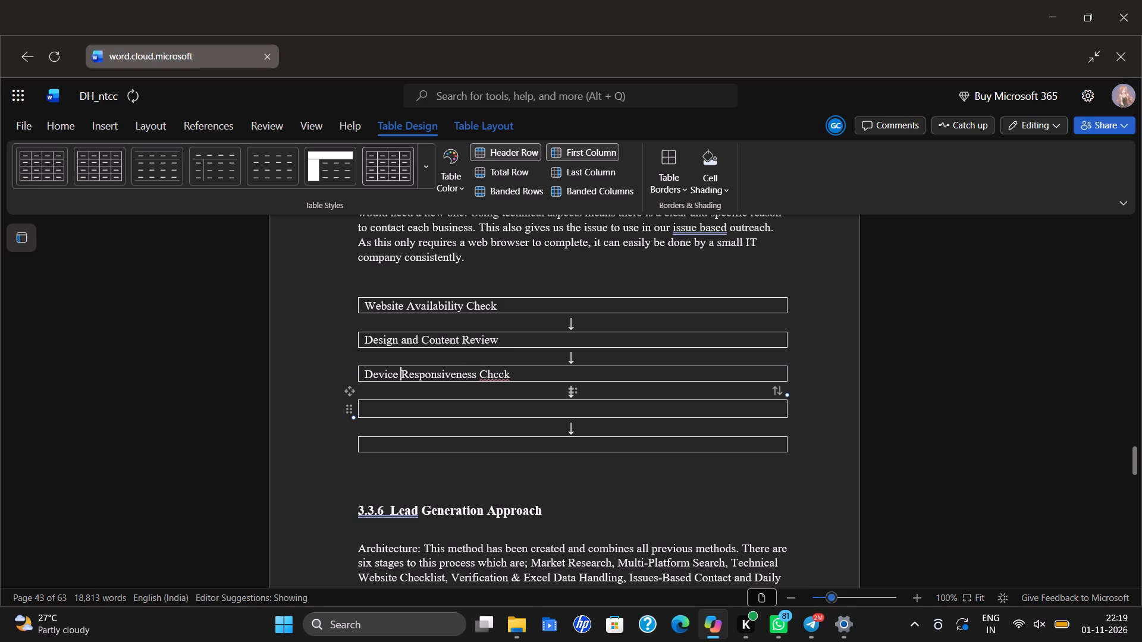
Enter "Functionality and Security Check" in the flowchart's fourth box.
click(454, 404)
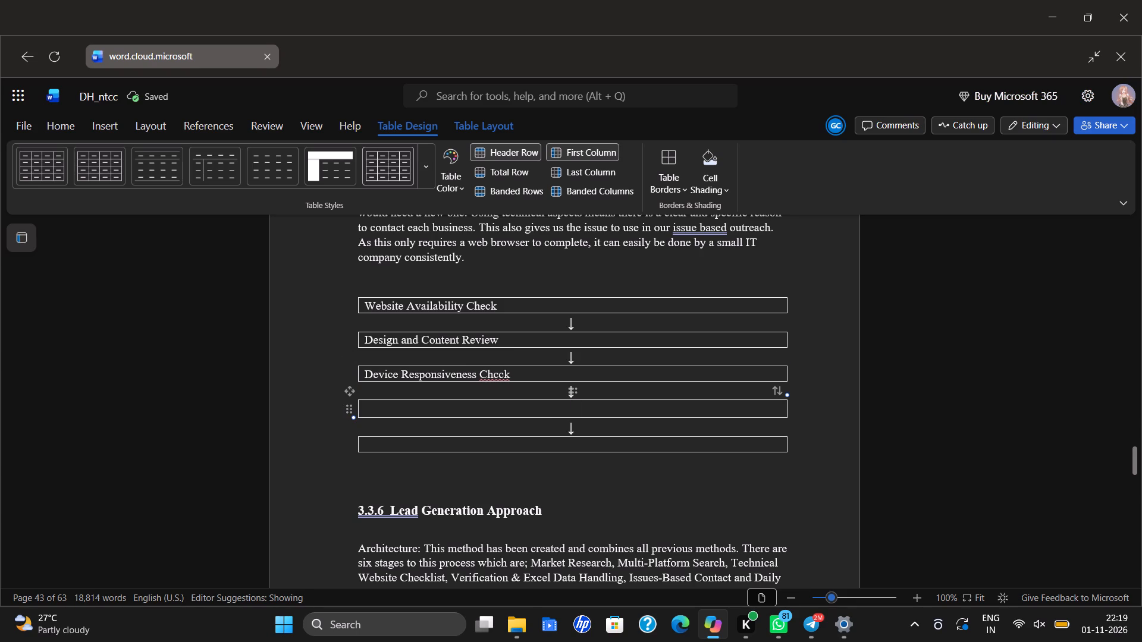
key(shift+f)
key(u)
text(ncy)
key(BackSpace)
key(t)
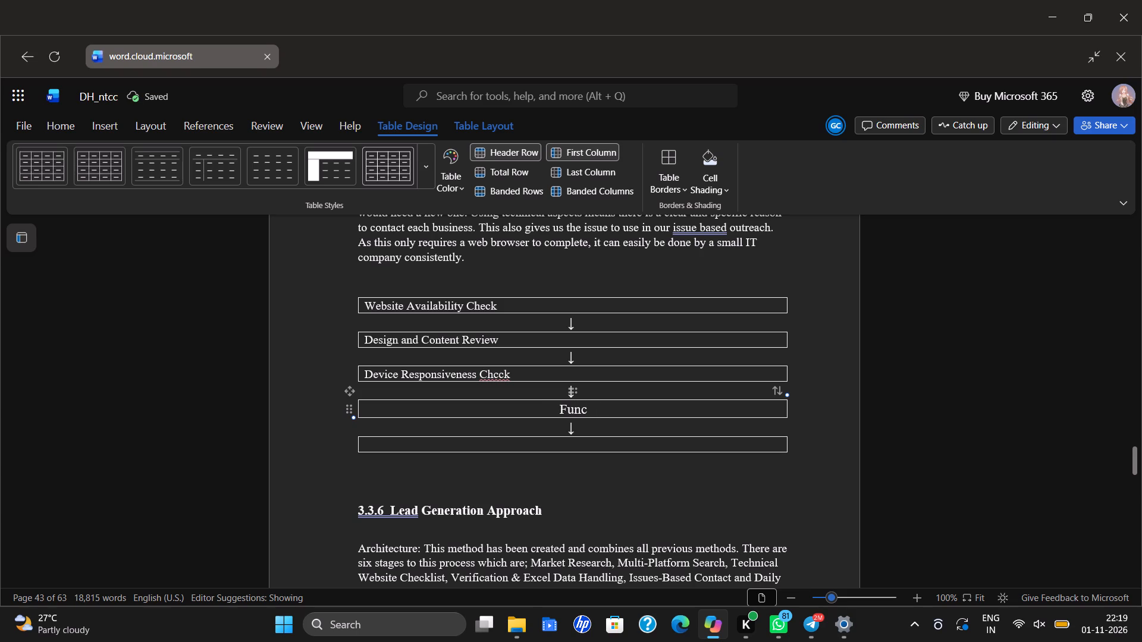
text(ionali)
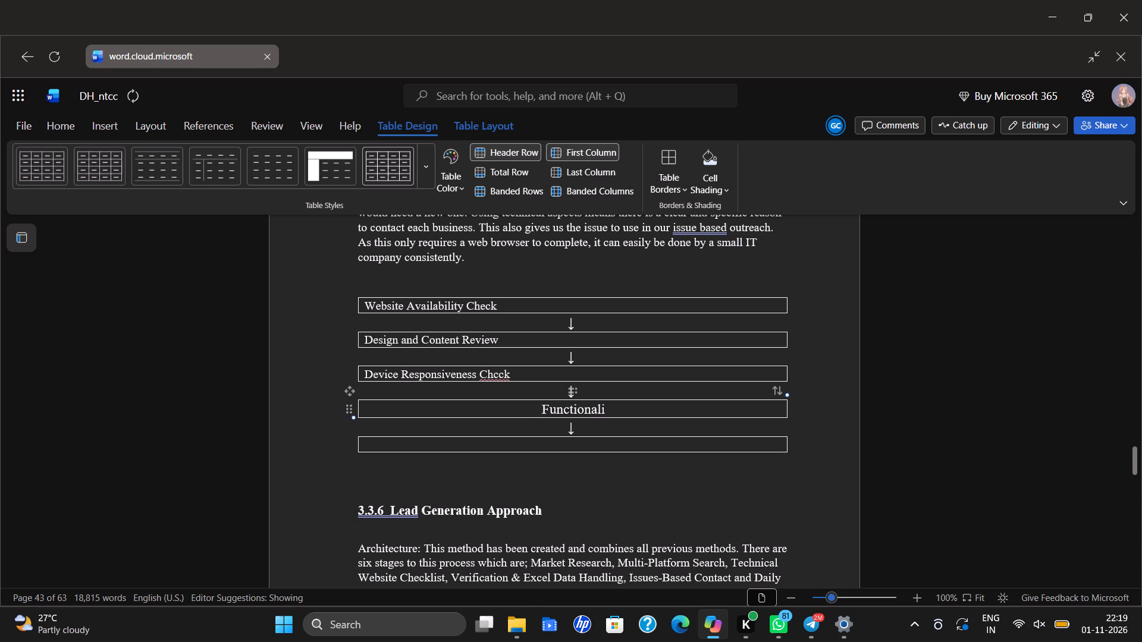
text(ty)
key(space)
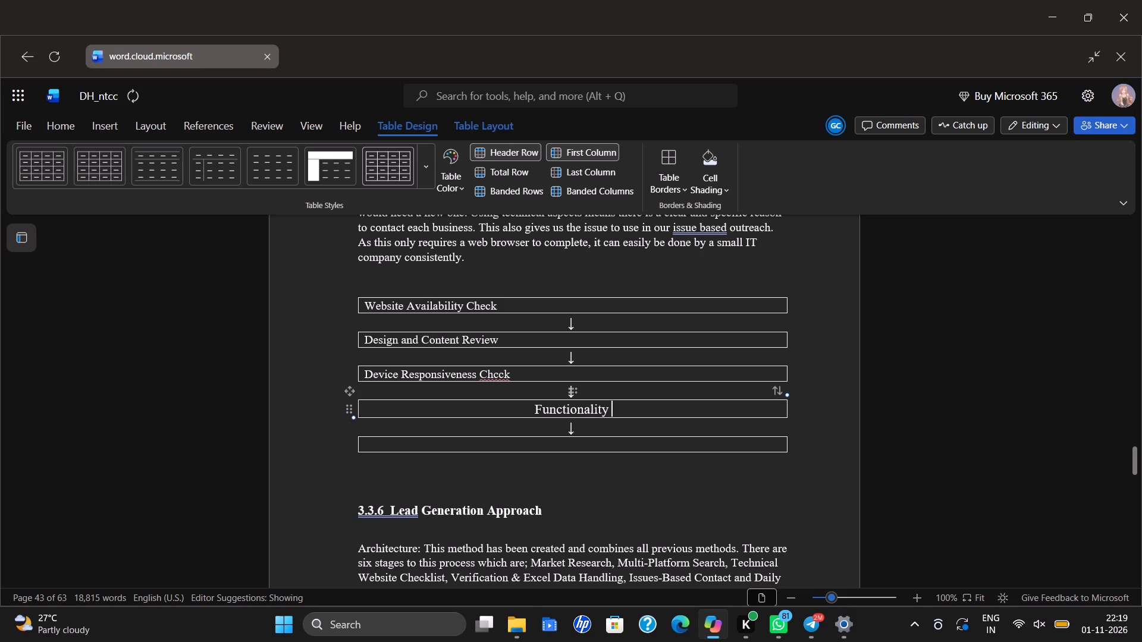
text(and)
key(space)
text(Sex)
key(BackSpace)
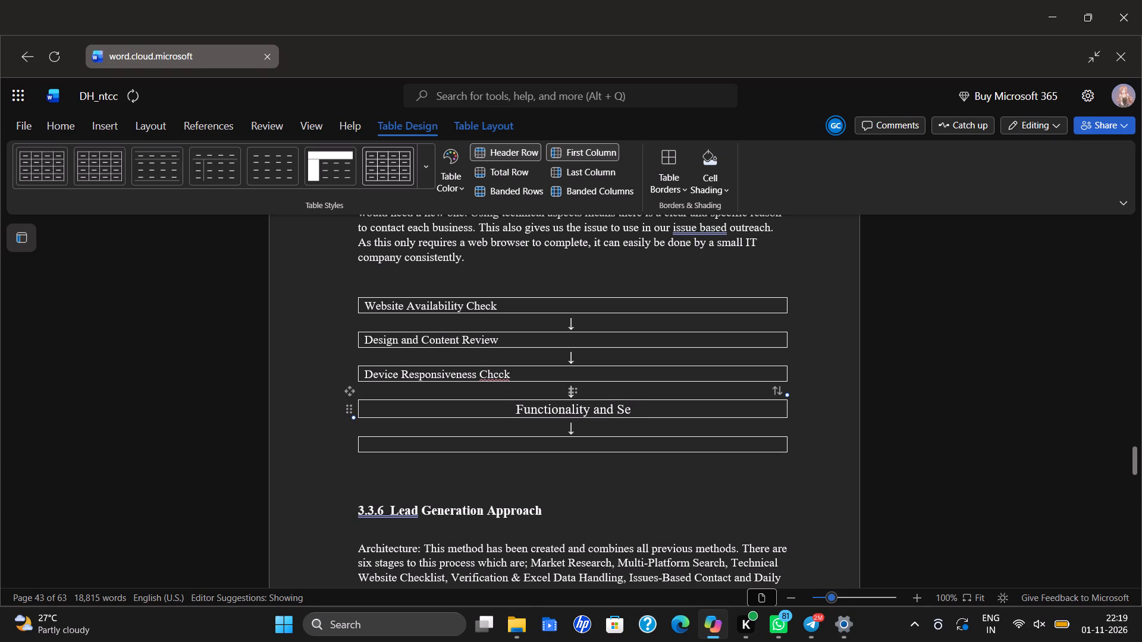
text(cu)
text(rity)
key(space)
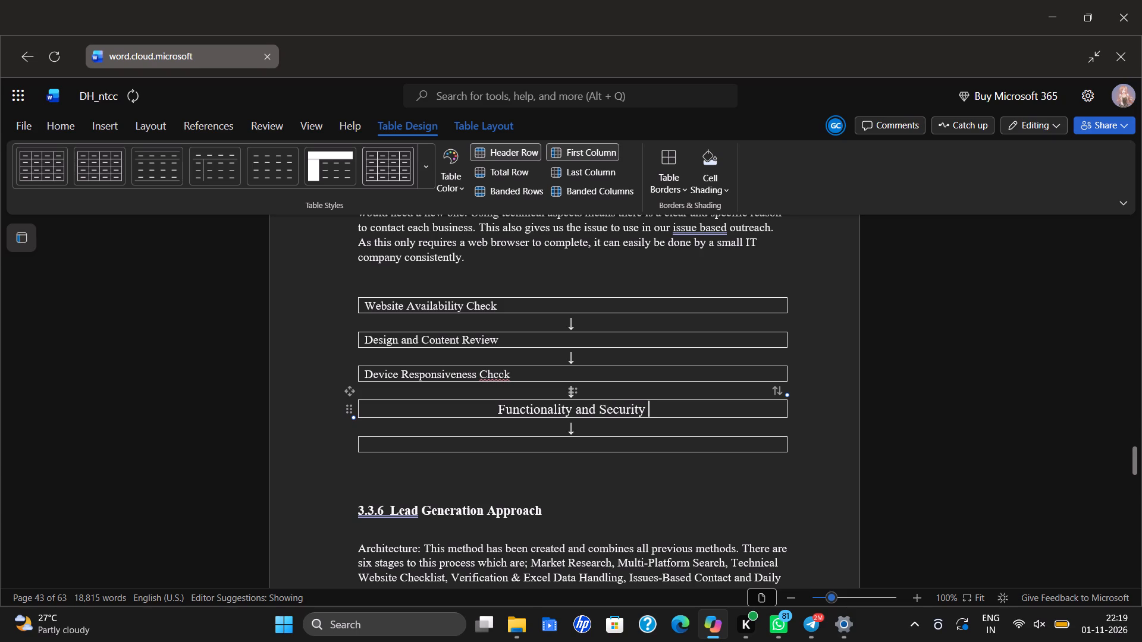
text(CHce)
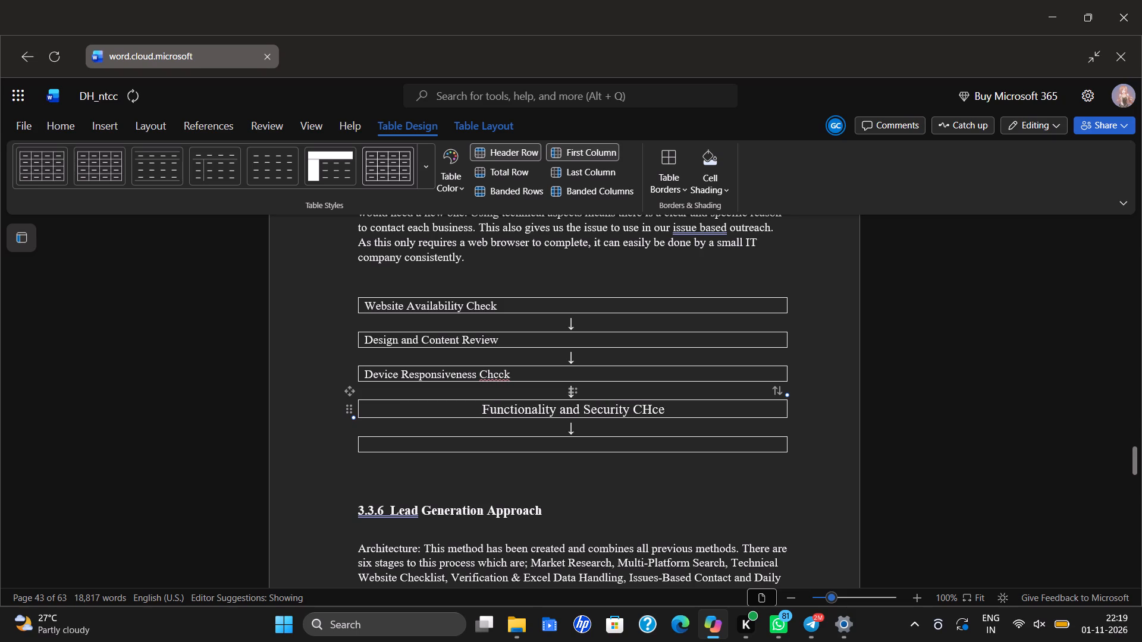
key(BackSpace)
key(BackSpace)
key(BackSpace)
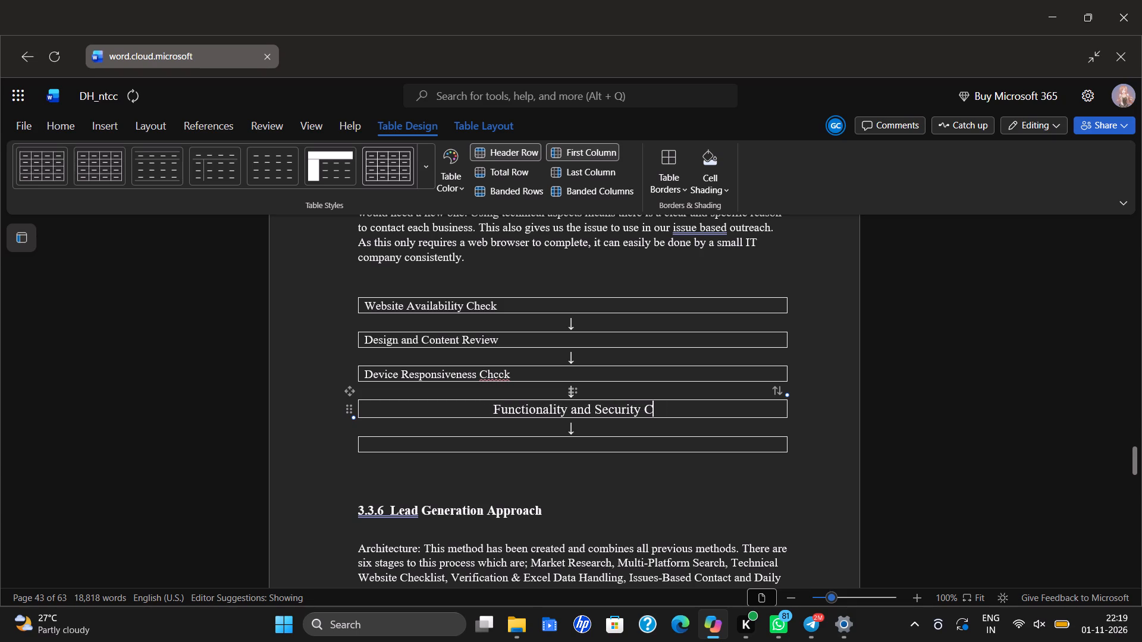
text(heck)
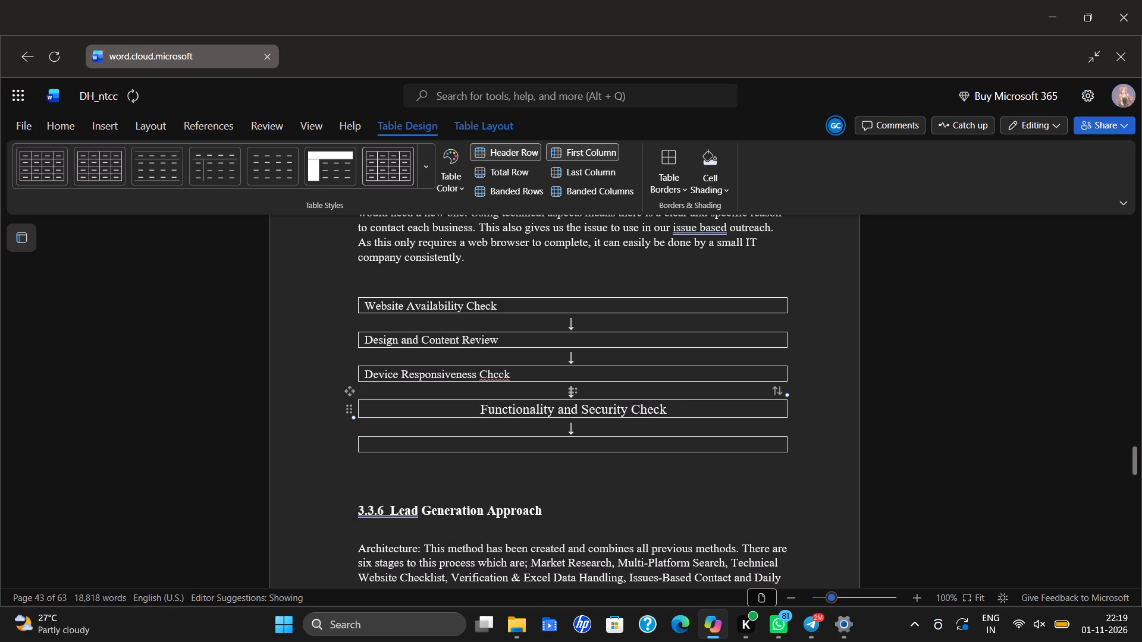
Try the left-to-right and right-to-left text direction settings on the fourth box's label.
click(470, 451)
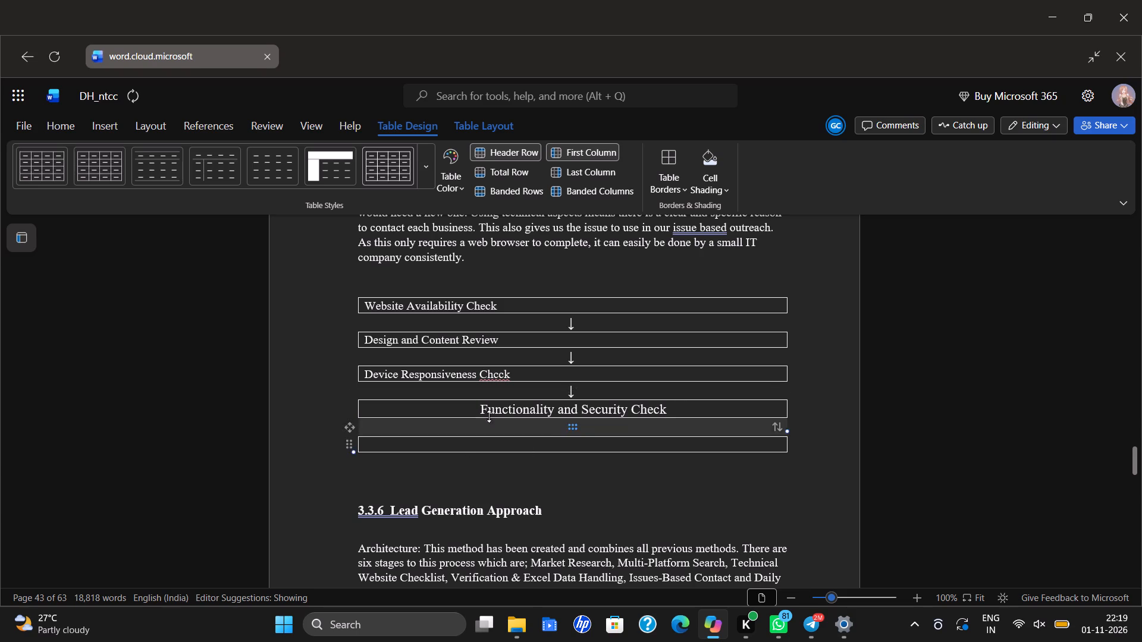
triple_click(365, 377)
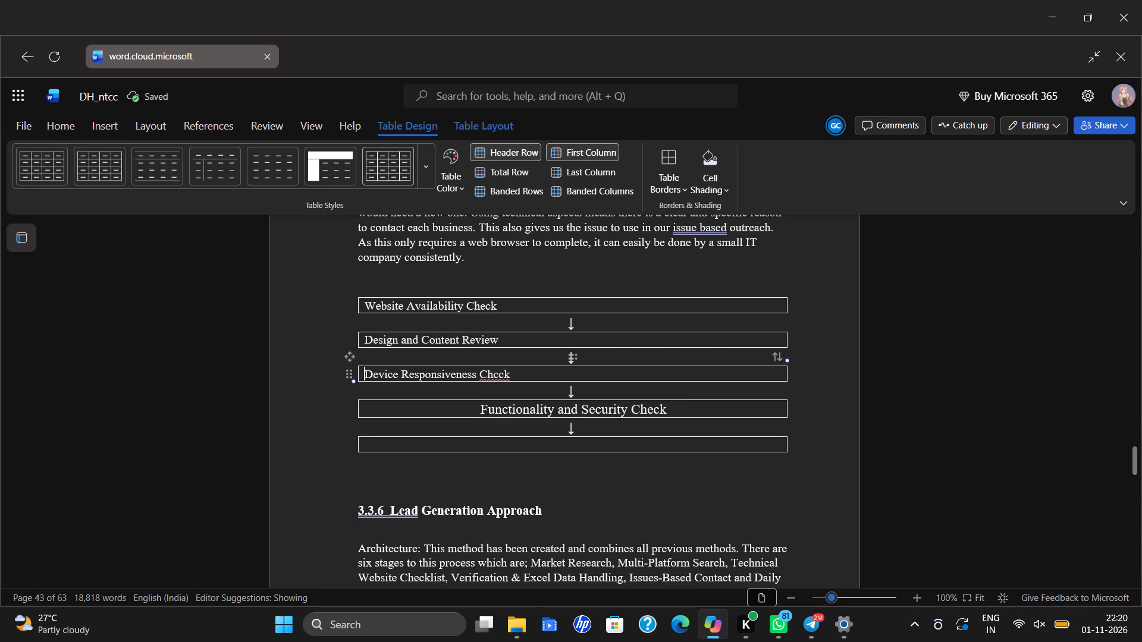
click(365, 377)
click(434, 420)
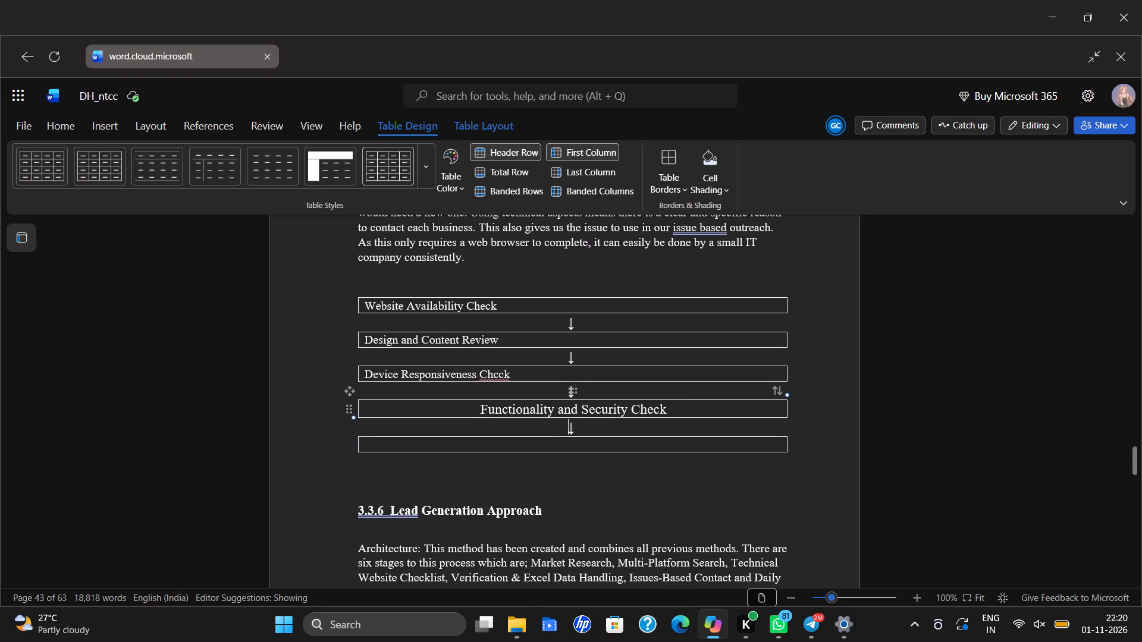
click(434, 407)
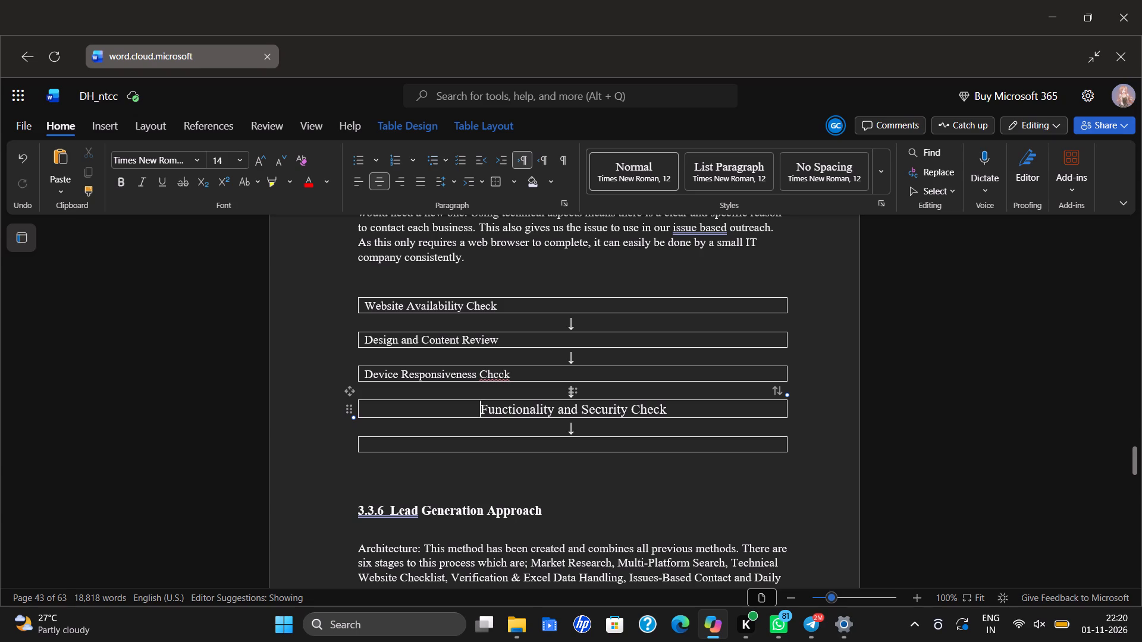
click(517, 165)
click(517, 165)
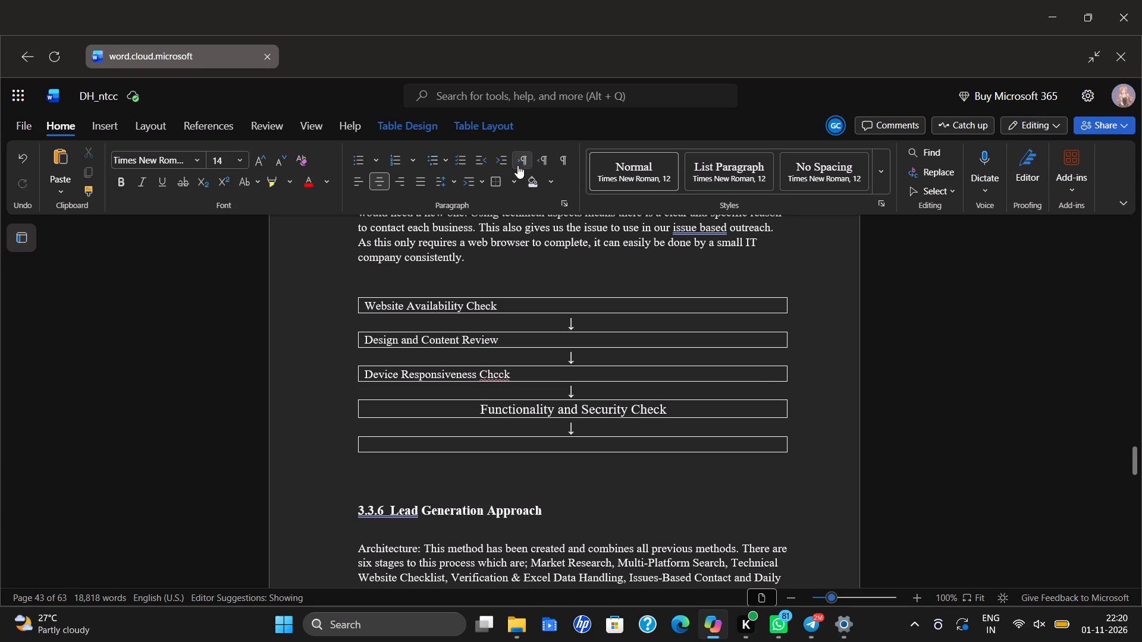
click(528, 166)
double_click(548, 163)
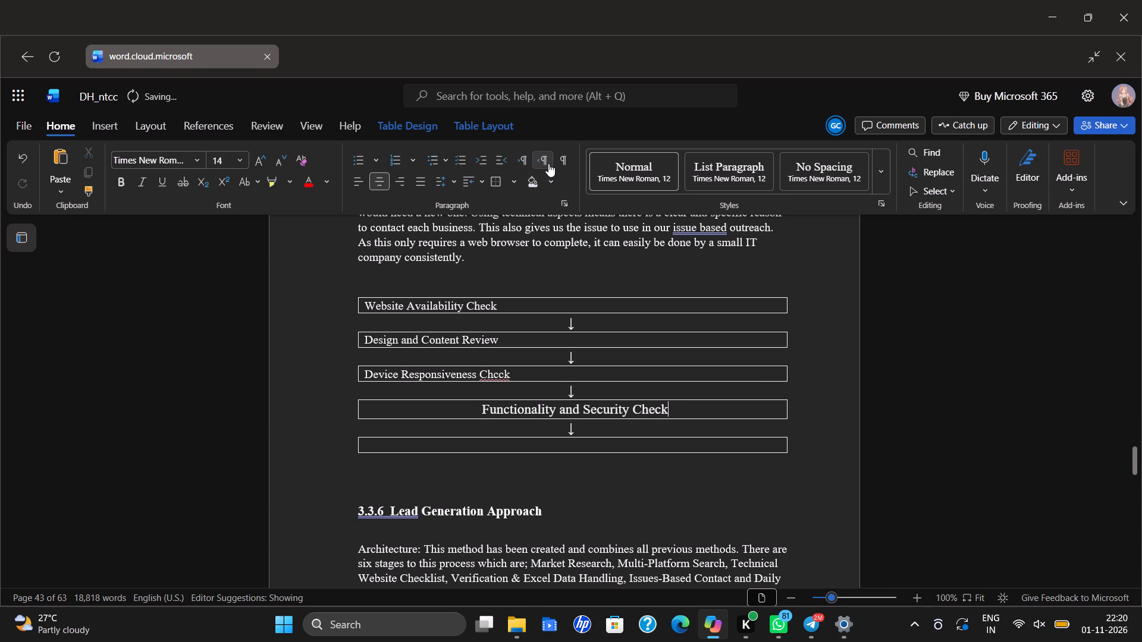
Show the paragraph marks and other hidden formatting symbols in the document.
click(564, 171)
click(564, 165)
click(262, 379)
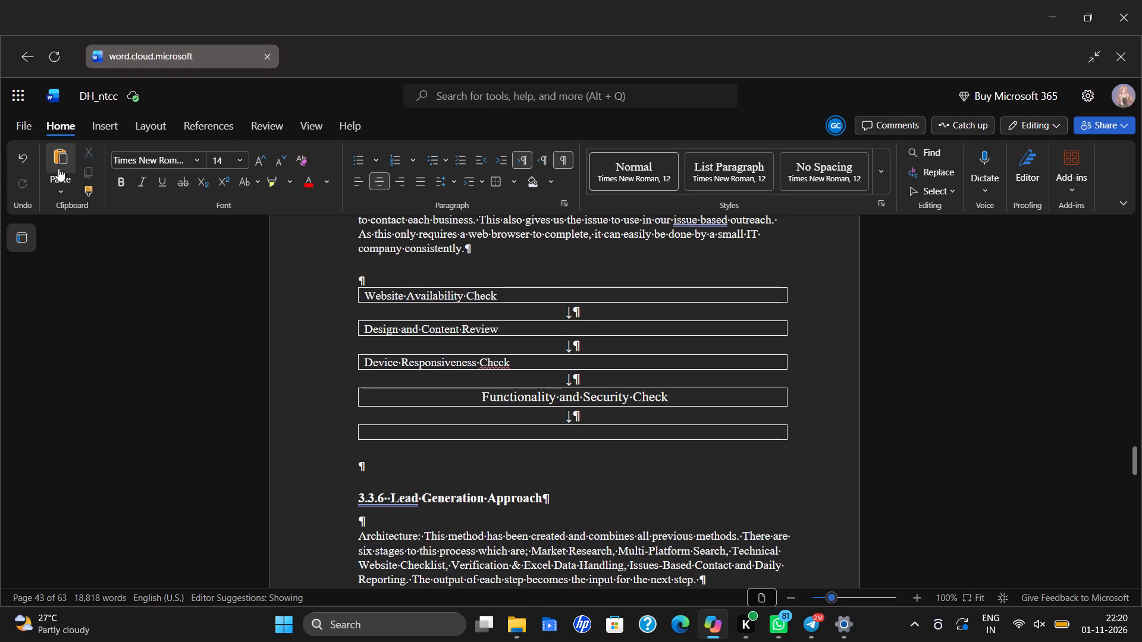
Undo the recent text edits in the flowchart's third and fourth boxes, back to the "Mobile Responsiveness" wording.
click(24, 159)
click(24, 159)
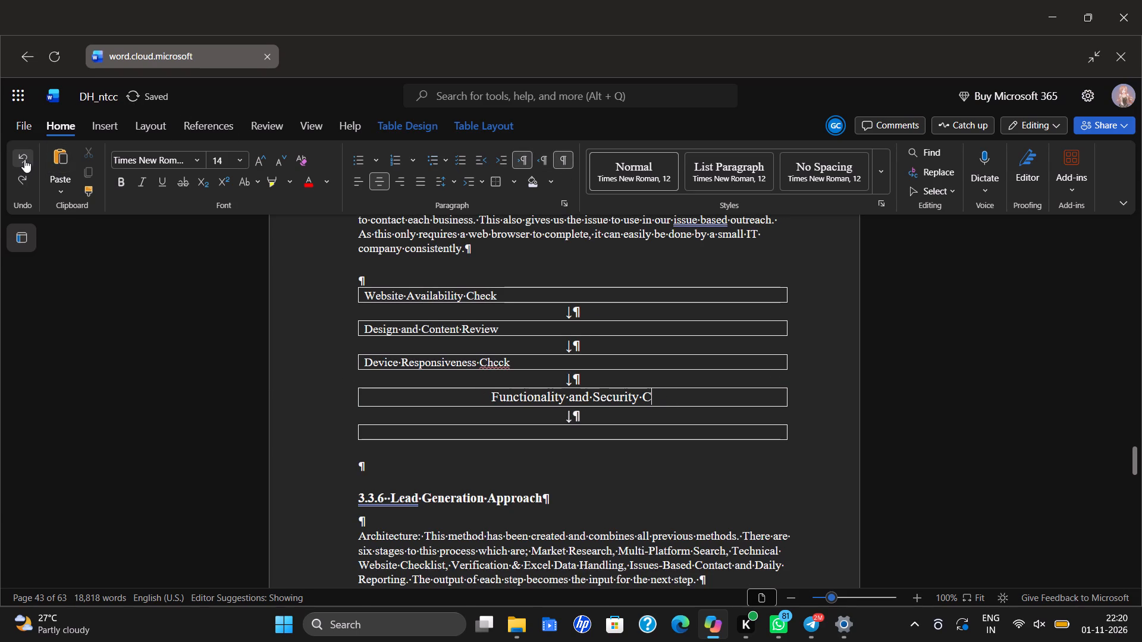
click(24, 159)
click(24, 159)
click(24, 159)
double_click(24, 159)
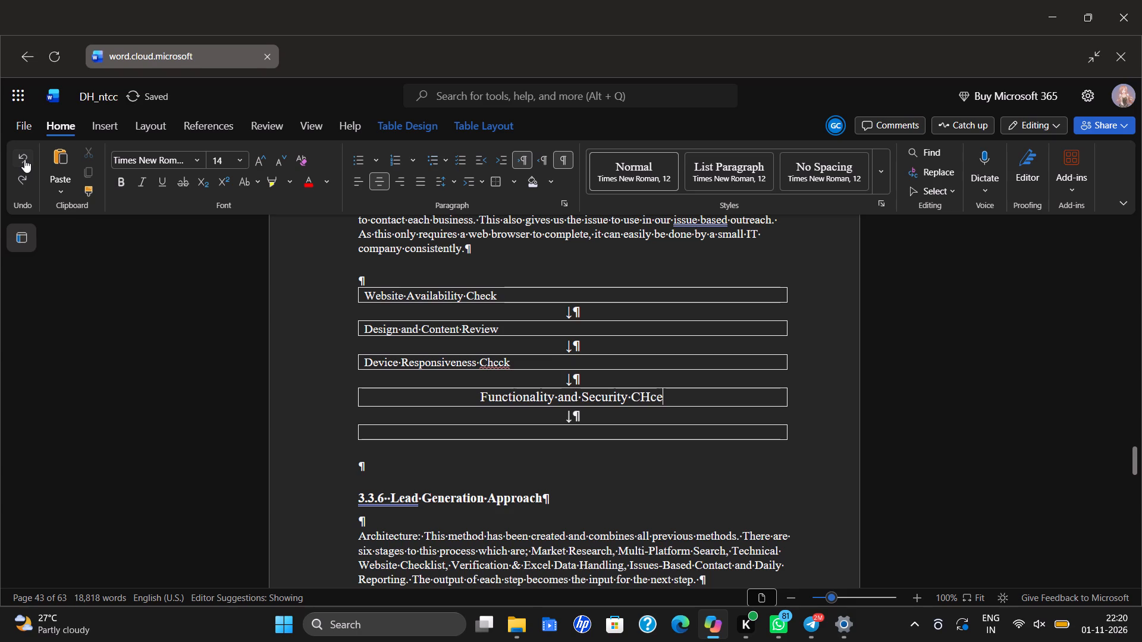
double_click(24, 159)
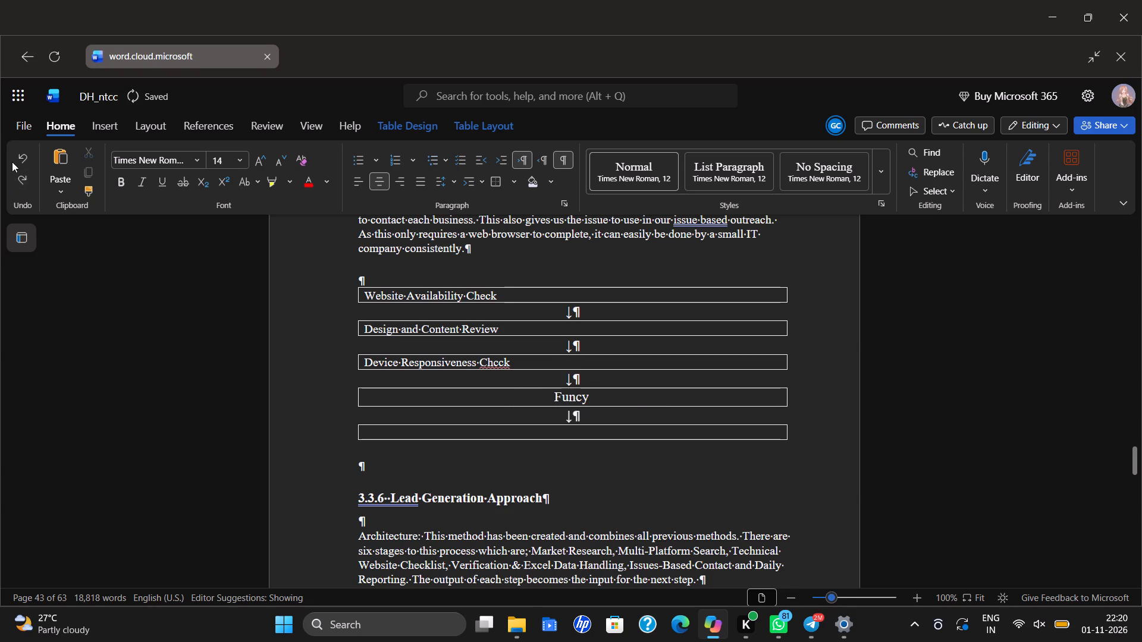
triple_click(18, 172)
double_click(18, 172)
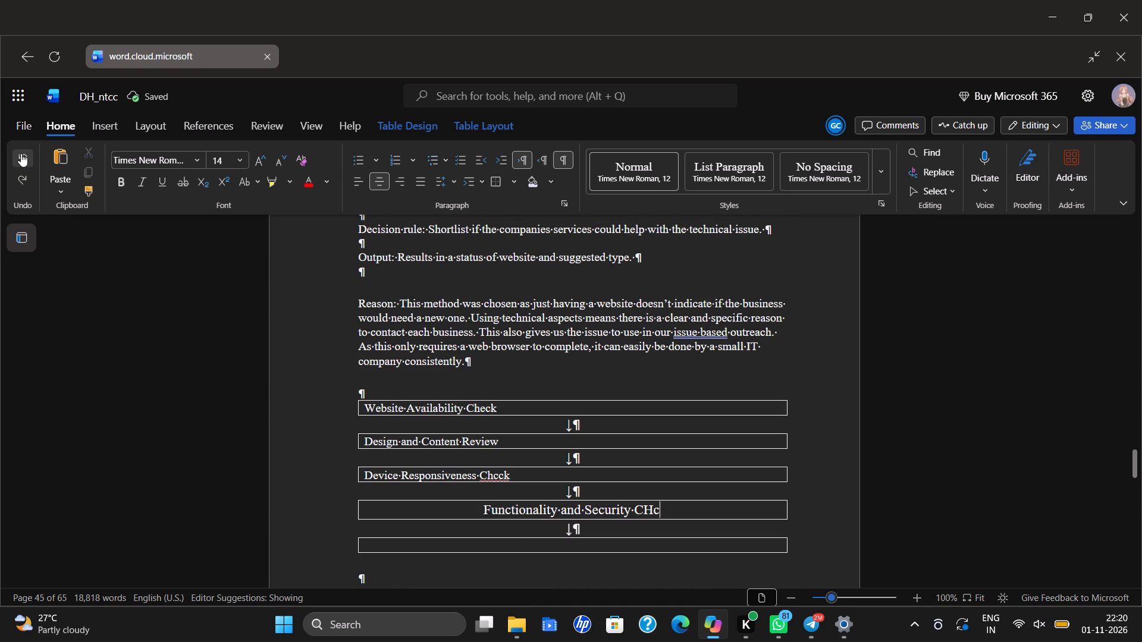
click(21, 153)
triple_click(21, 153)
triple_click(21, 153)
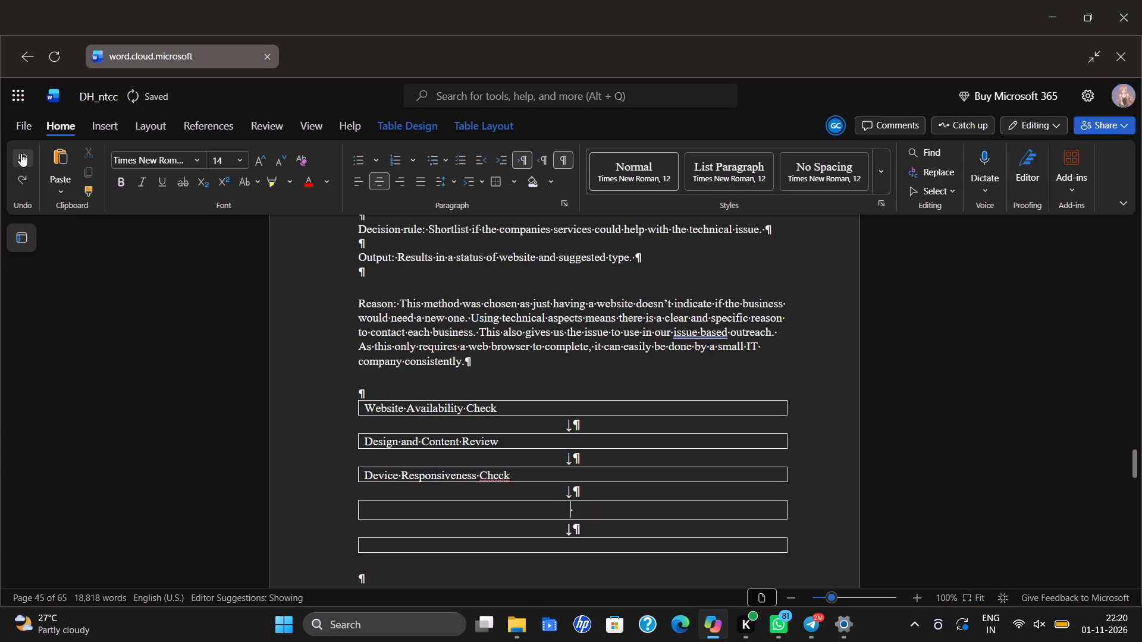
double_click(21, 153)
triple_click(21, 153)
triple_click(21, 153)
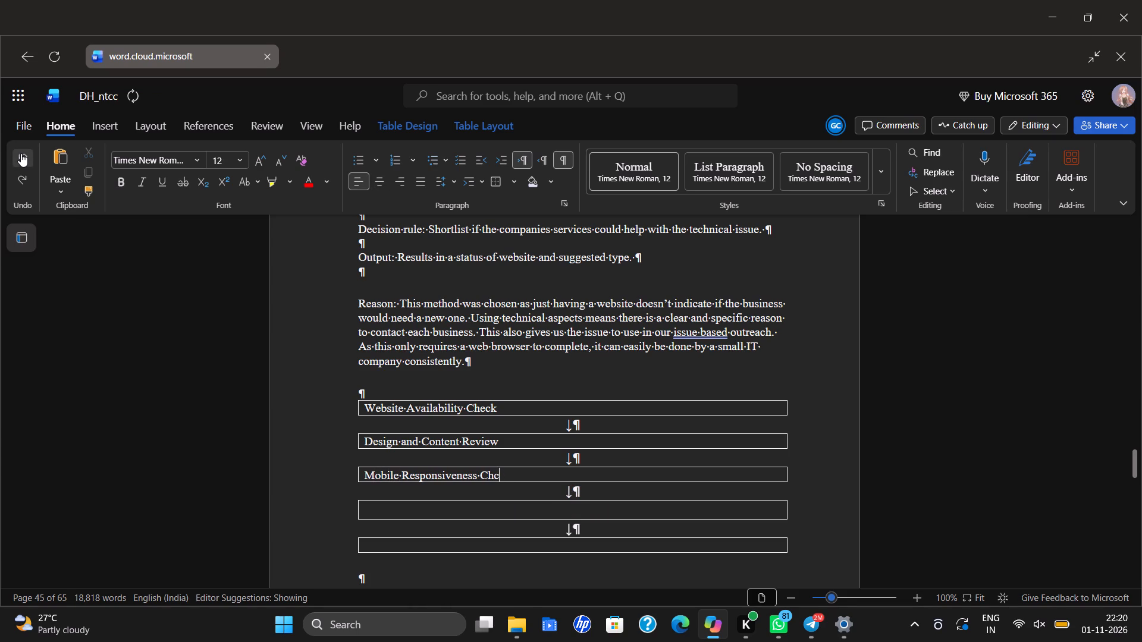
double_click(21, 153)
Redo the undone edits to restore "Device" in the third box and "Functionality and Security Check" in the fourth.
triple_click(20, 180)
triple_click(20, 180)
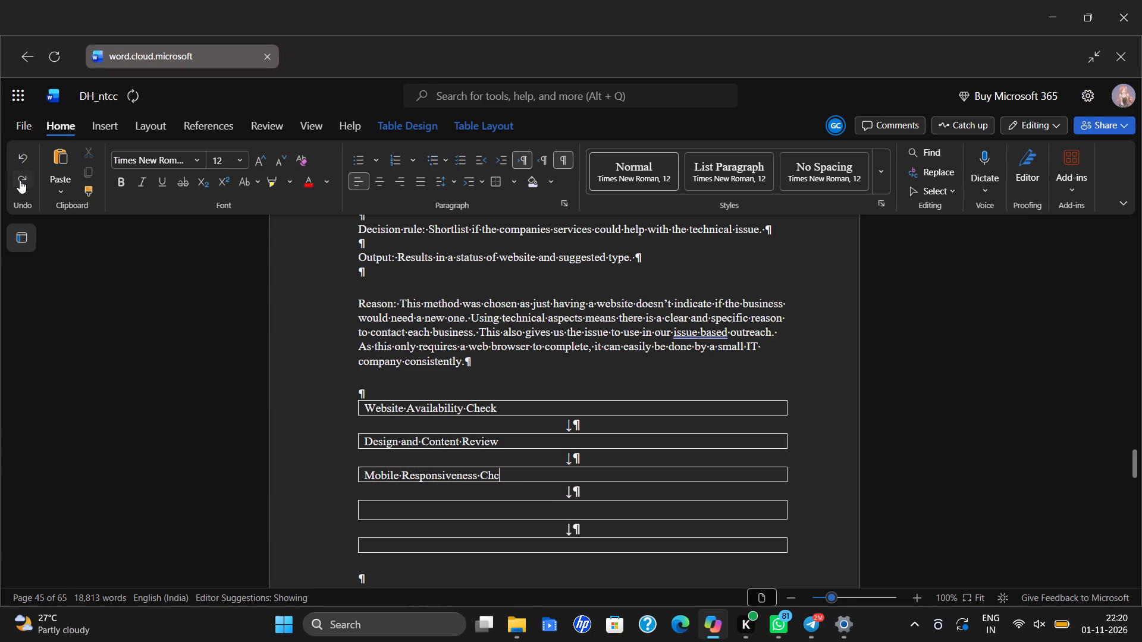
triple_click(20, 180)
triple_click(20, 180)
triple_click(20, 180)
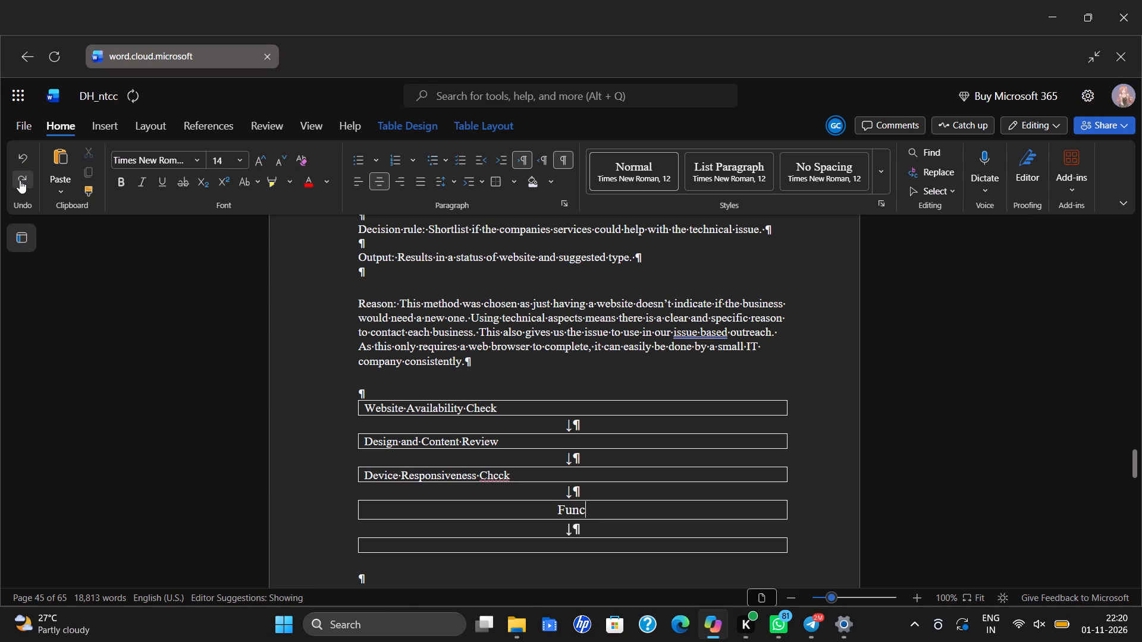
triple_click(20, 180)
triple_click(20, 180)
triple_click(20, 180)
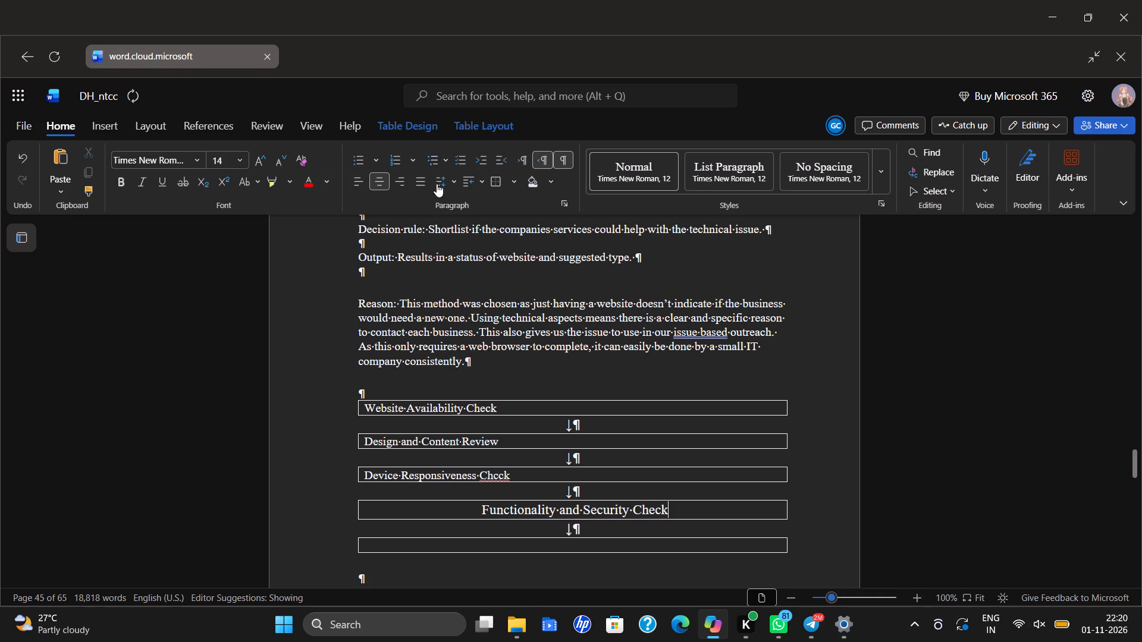
Hide the paragraph marks and other formatting symbols in the document.
click(548, 161)
click(560, 161)
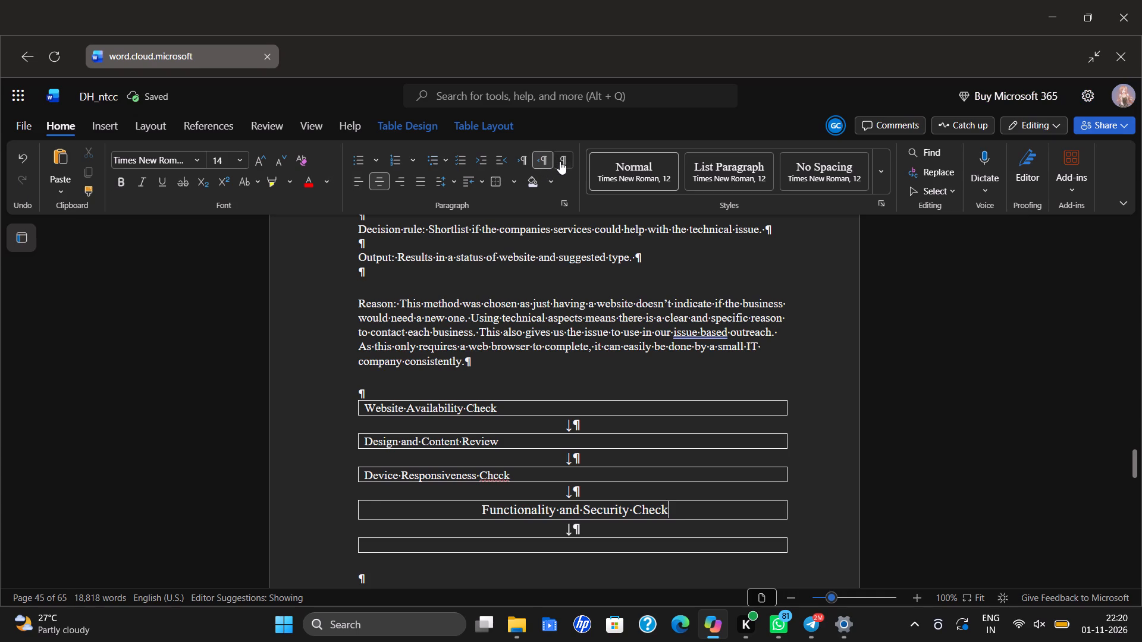
click(184, 344)
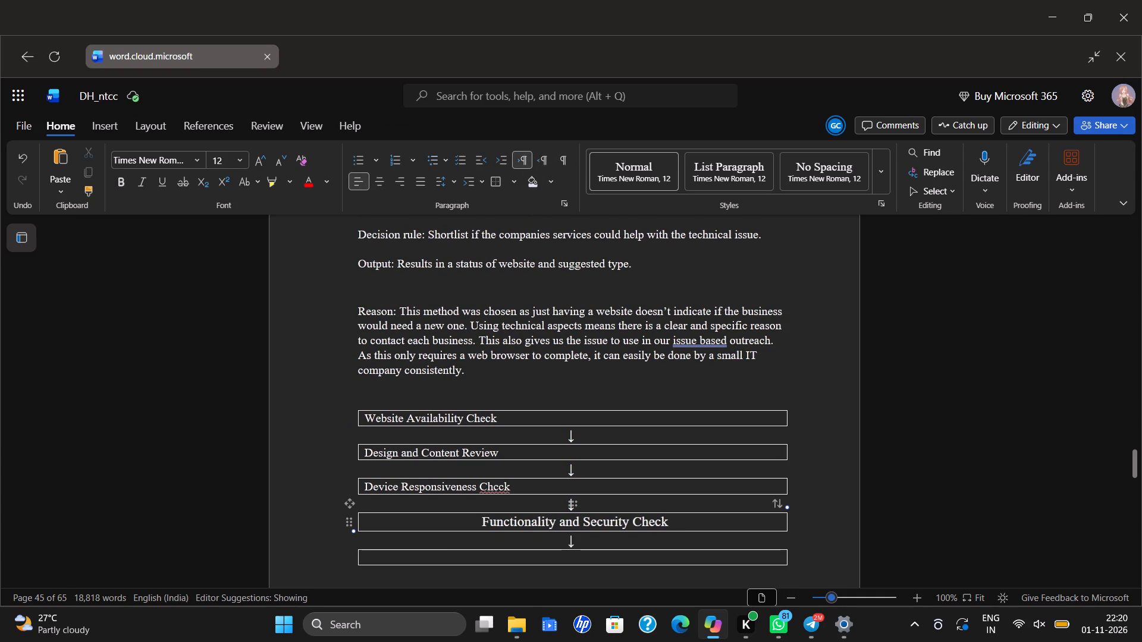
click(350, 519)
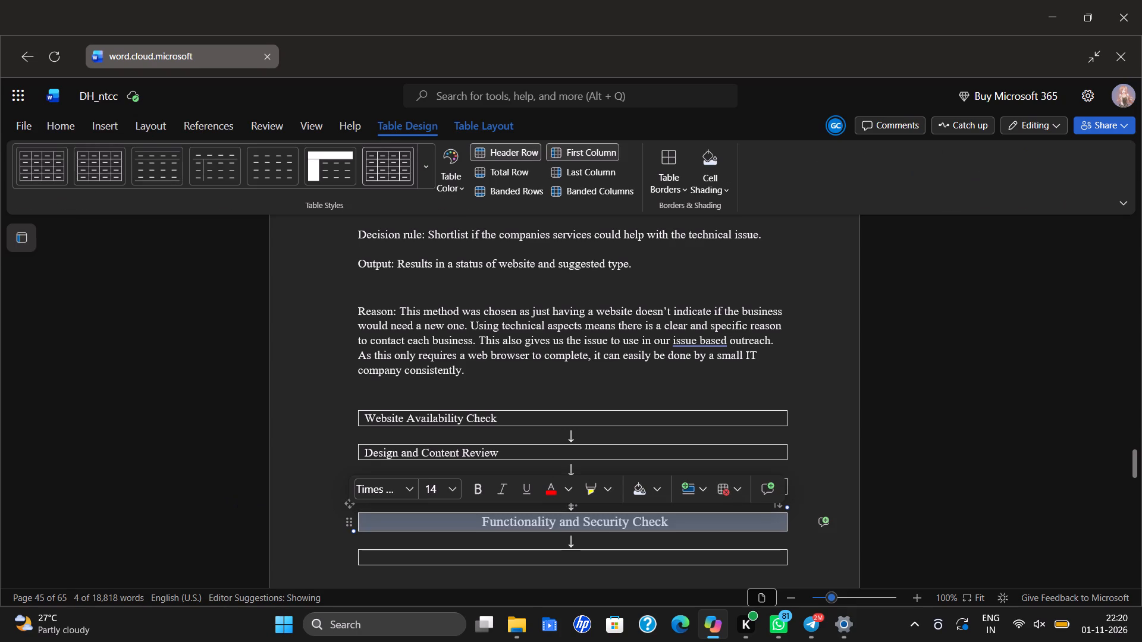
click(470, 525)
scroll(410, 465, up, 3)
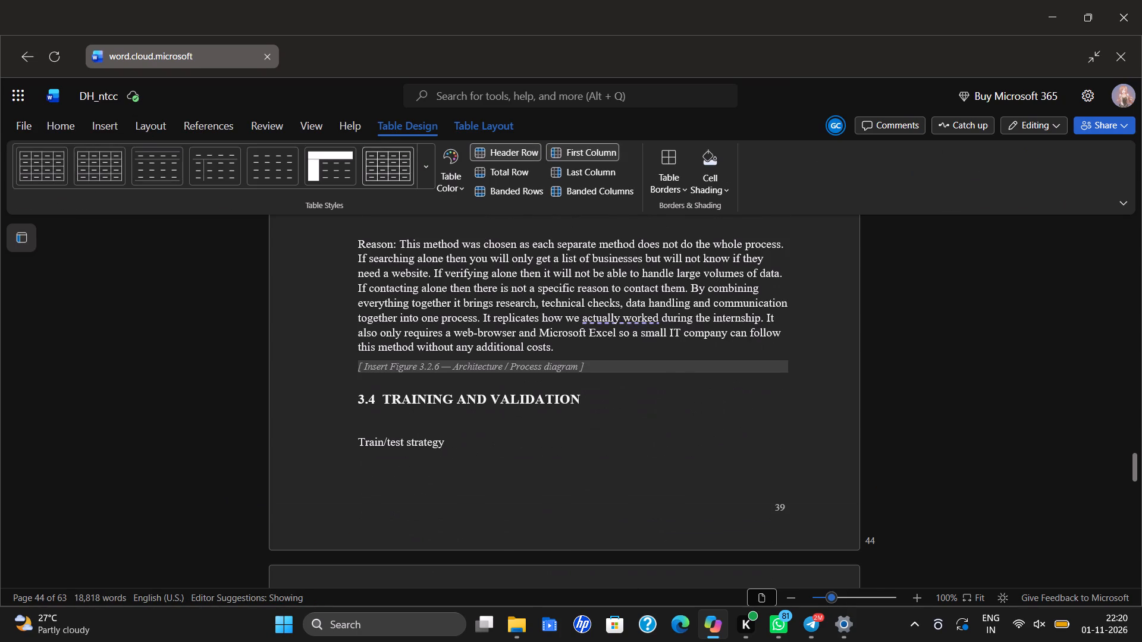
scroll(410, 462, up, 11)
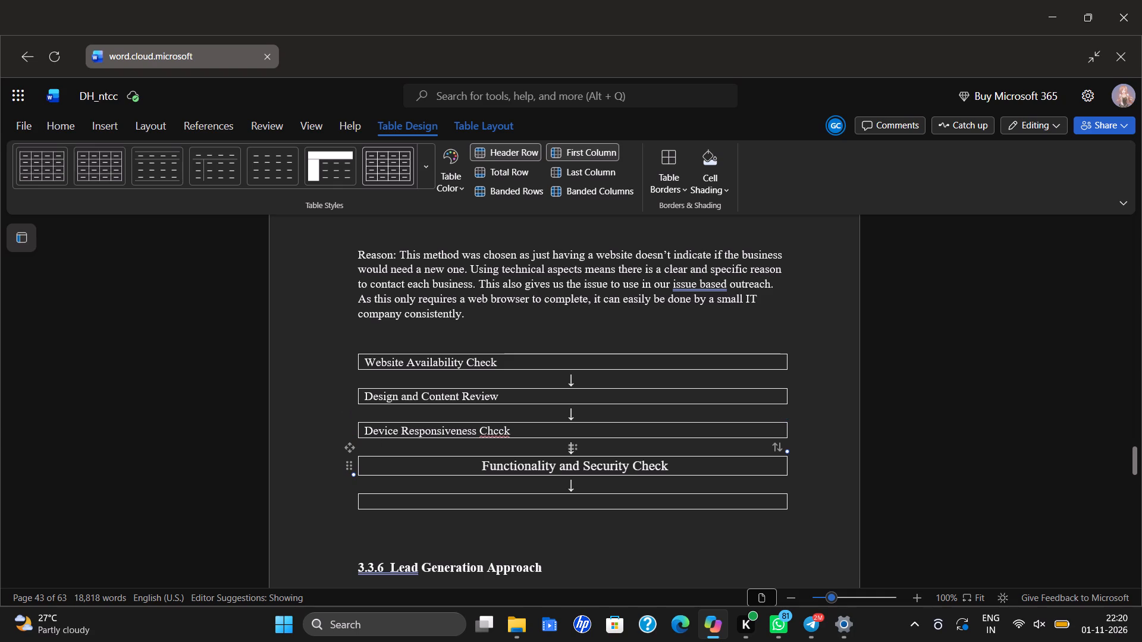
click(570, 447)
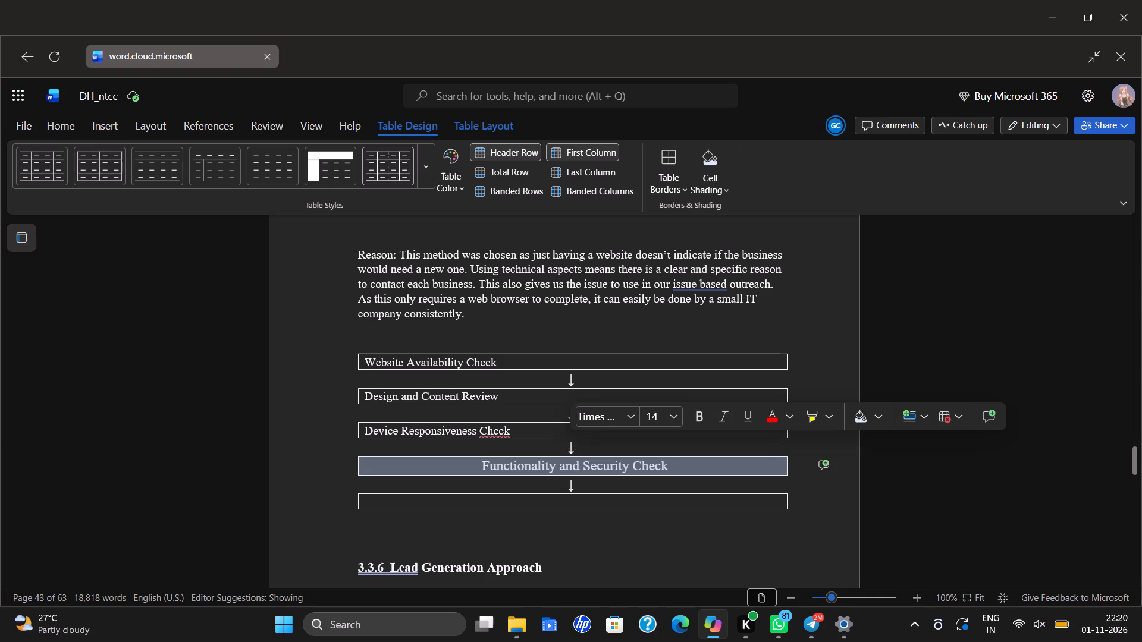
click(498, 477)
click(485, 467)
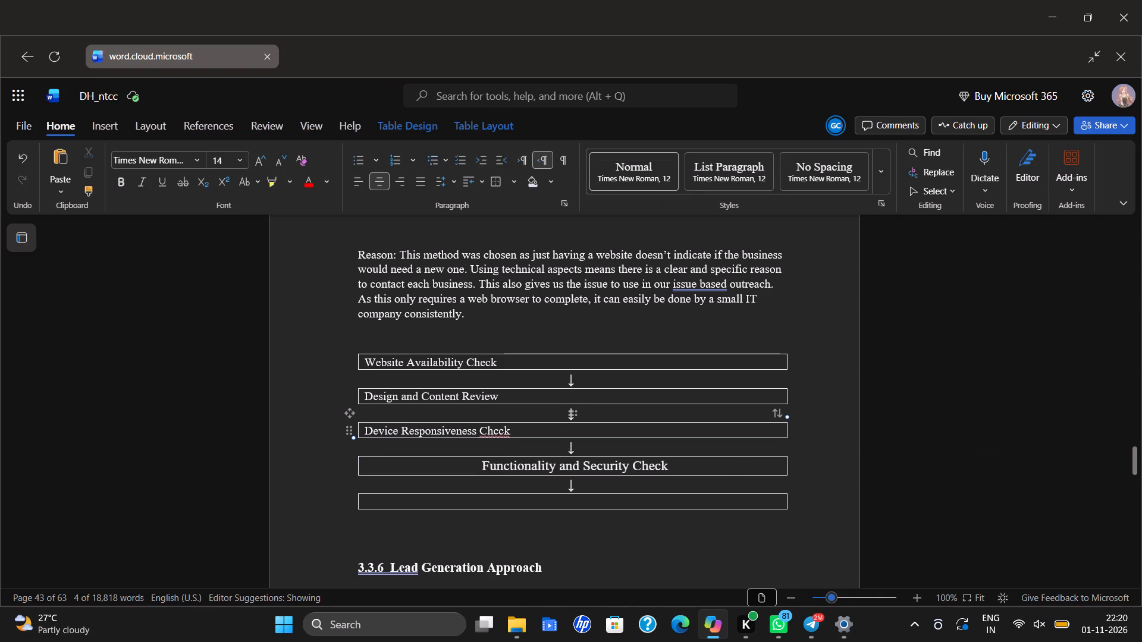
Pad the "Device Responsiveness" label with leading spaces so it sits in the middle of the third box.
click(361, 429)
key(space)
key(space)
key(space)
key(space)
key(space)
key(space)
key(space)
key(space)
key(space)
key(space)
key(space)
key(space)
key(space)
key(space)
key(space)
key(space)
key(space)
key(space)
key(space)
key(space)
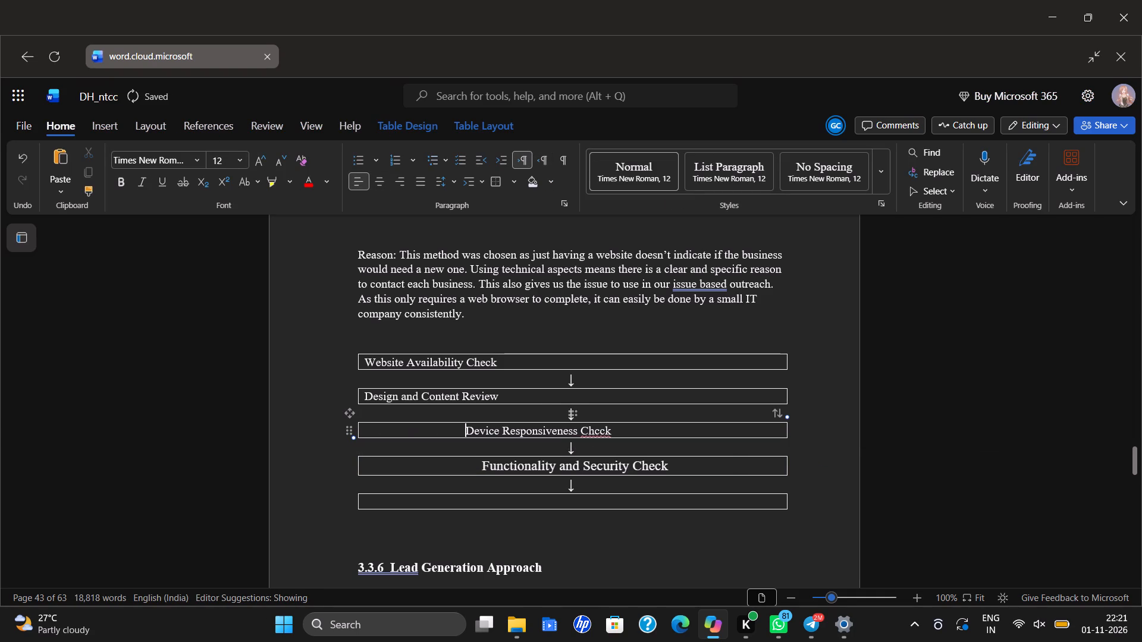
key(space)
key(space)
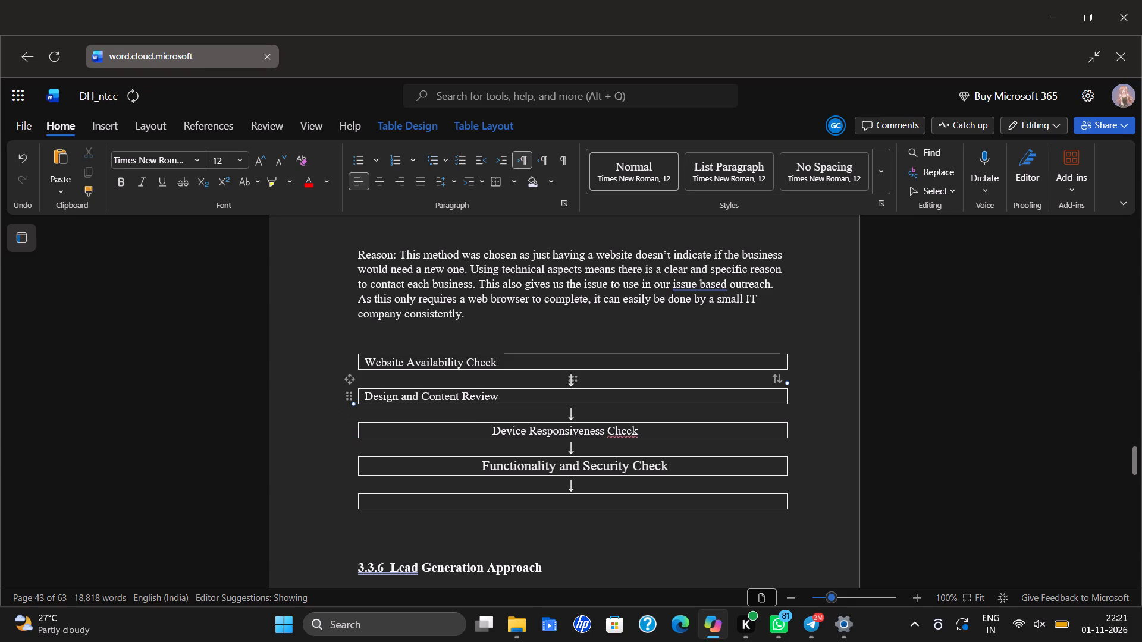
Pad the "Design and Content Review" label with leading spaces so it sits in the middle of the second box.
click(362, 394)
key(space)
key(space)
key(space)
key(space)
key(space)
key(space)
key(space)
key(space)
key(space)
key(space)
key(space)
key(space)
key(space)
key(space)
key(space)
key(space)
key(space)
key(space)
key(space)
key(space)
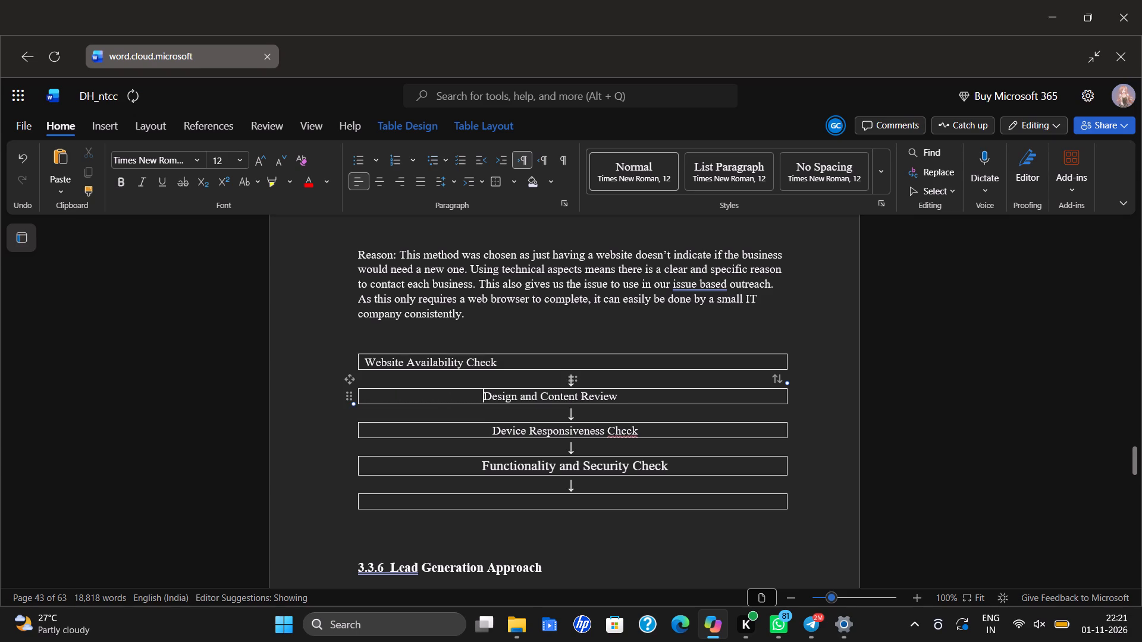
key(space)
key(space)
key(space)
Pad the "Website Availability Check" label with leading spaces so it sits in the middle of the first box.
click(366, 364)
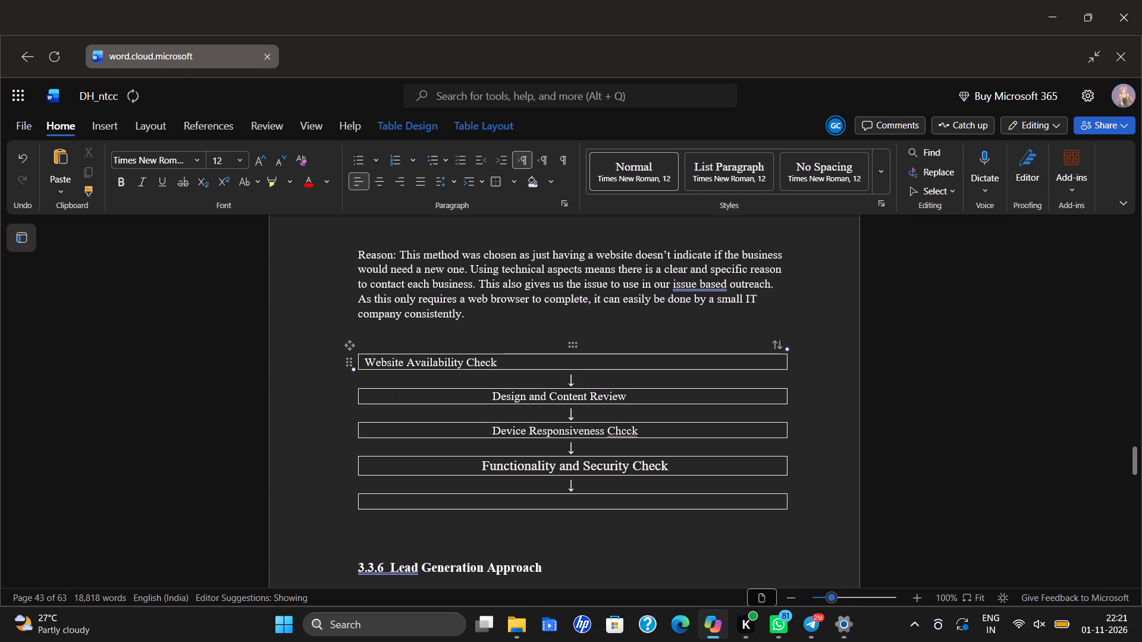
key(space)
key(space)
key(space)
key(space)
key(space)
key(space)
key(space)
key(space)
key(space)
key(space)
key(space)
key(space)
key(space)
key(space)
key(space)
key(space)
key(space)
key(space)
key(space)
key(space)
key(space)
key(space)
key(space)
key(space)
key(space)
key(space)
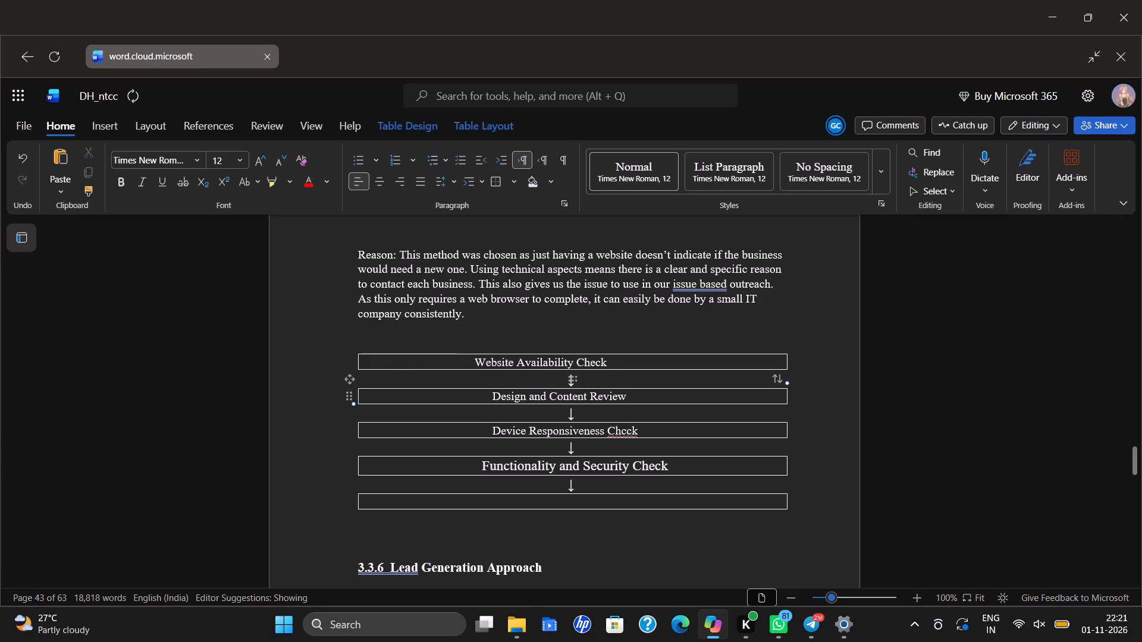
key(space)
key(space)
Copy the contents of the flowchart's fourth box, "Functionality and Security Check".
click(484, 464)
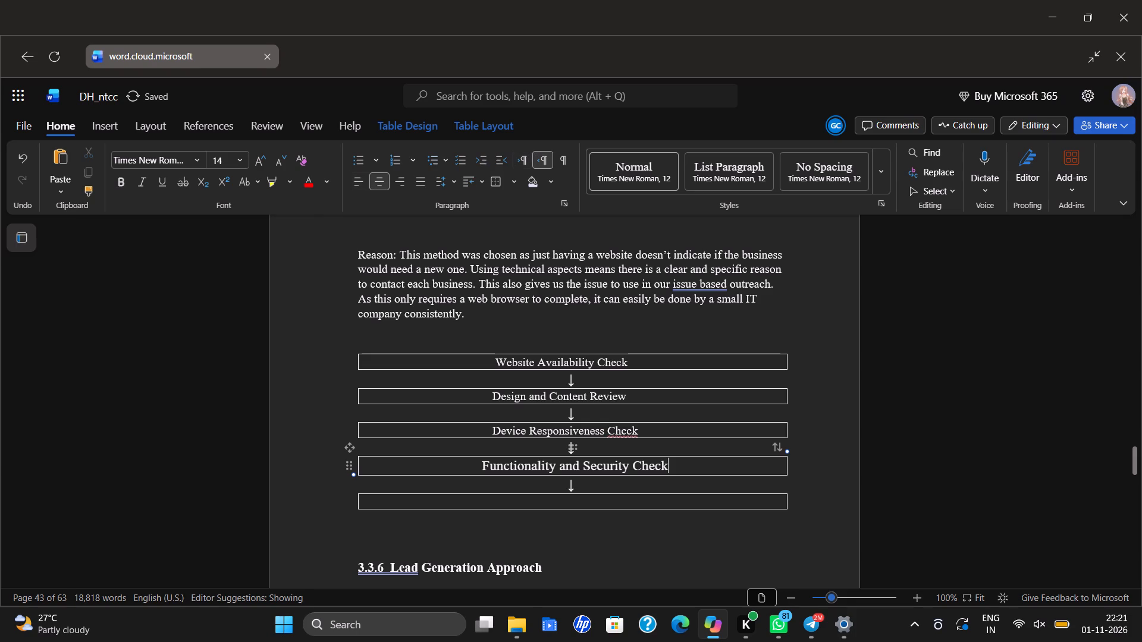
click(480, 465)
key(ctrl+a)
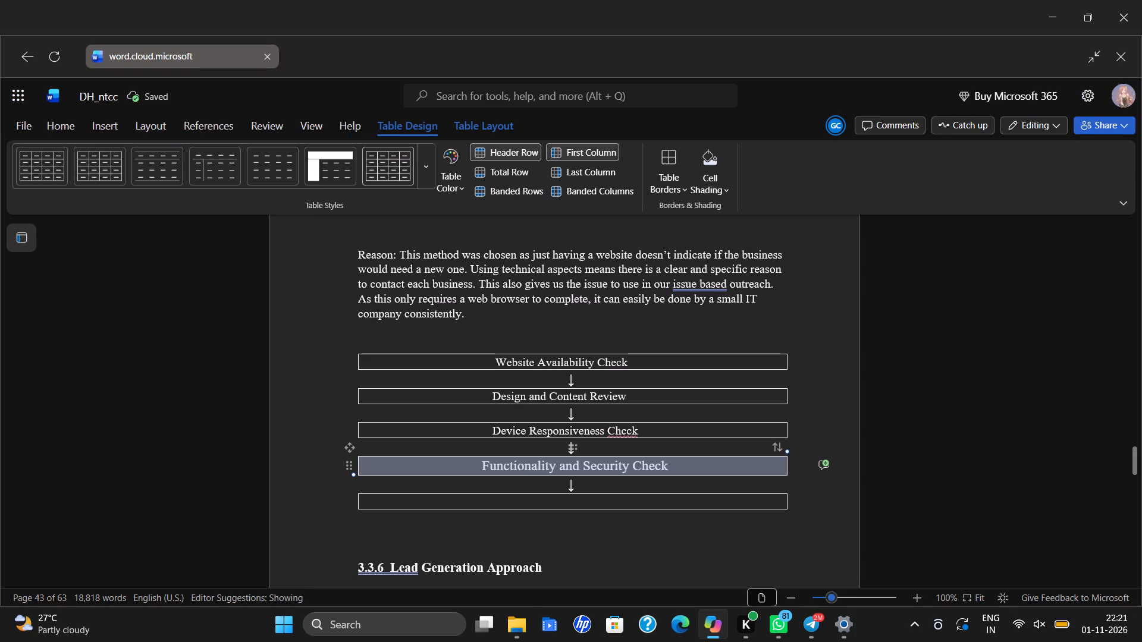
key(ctrl+c)
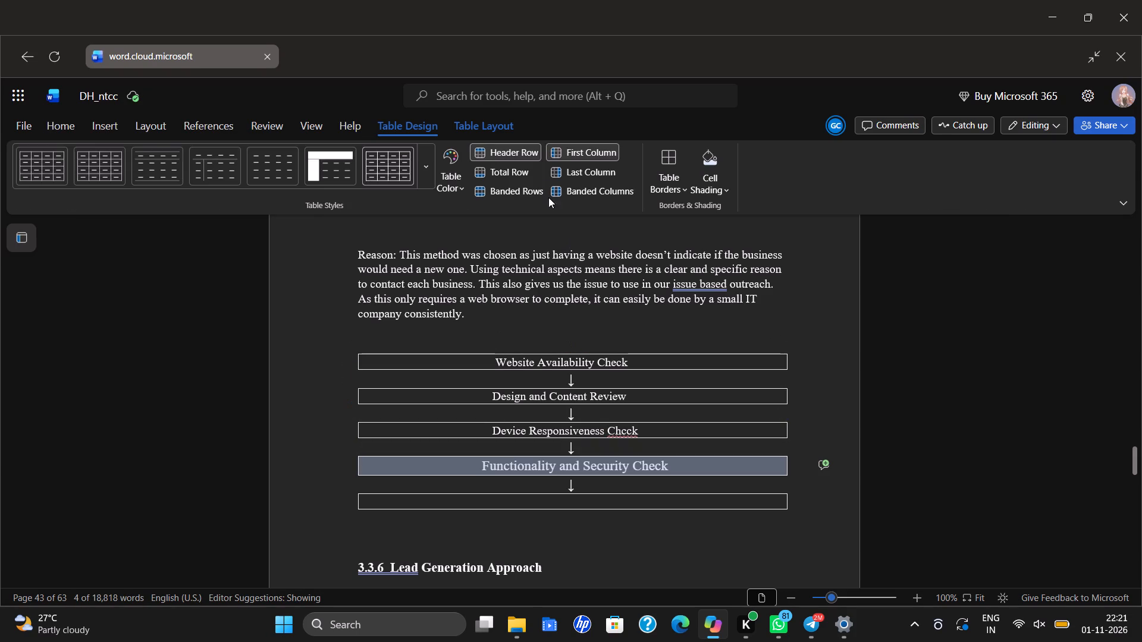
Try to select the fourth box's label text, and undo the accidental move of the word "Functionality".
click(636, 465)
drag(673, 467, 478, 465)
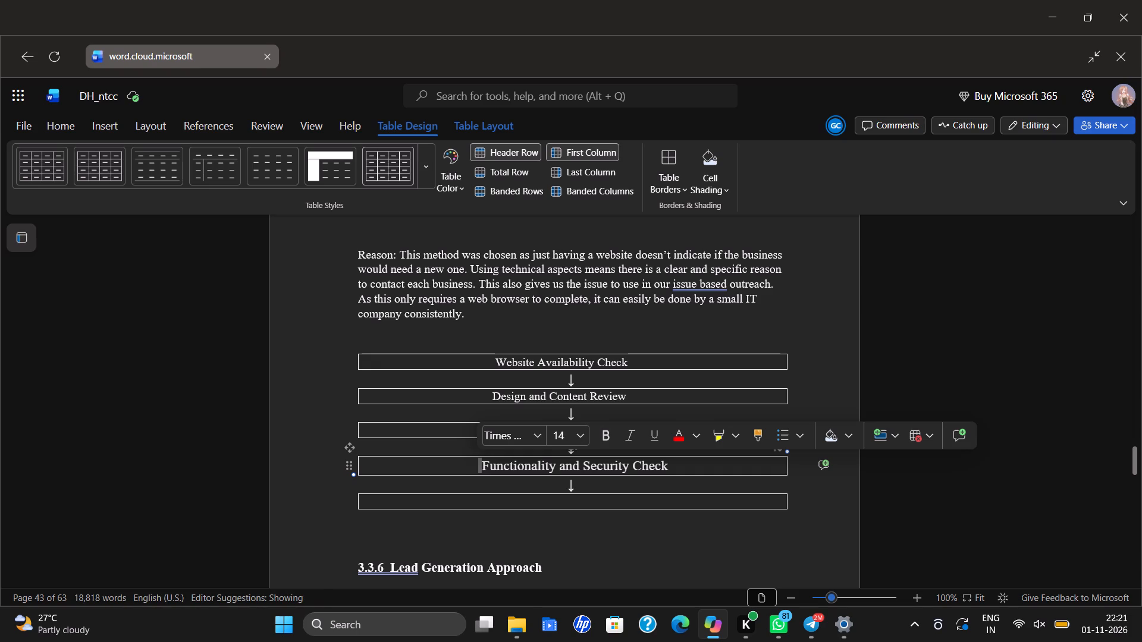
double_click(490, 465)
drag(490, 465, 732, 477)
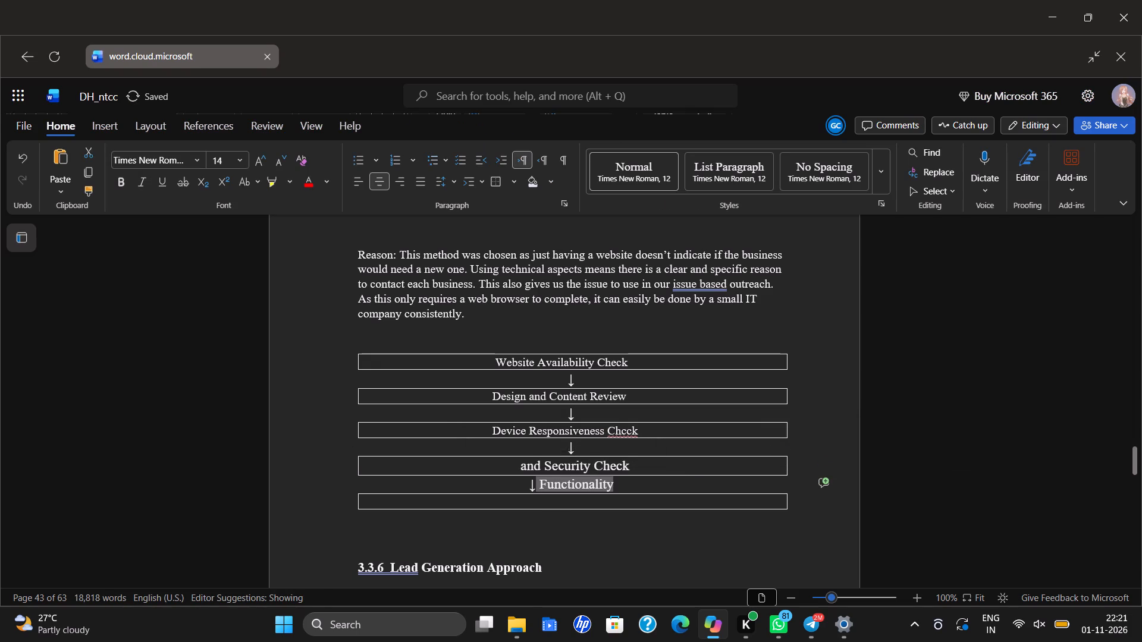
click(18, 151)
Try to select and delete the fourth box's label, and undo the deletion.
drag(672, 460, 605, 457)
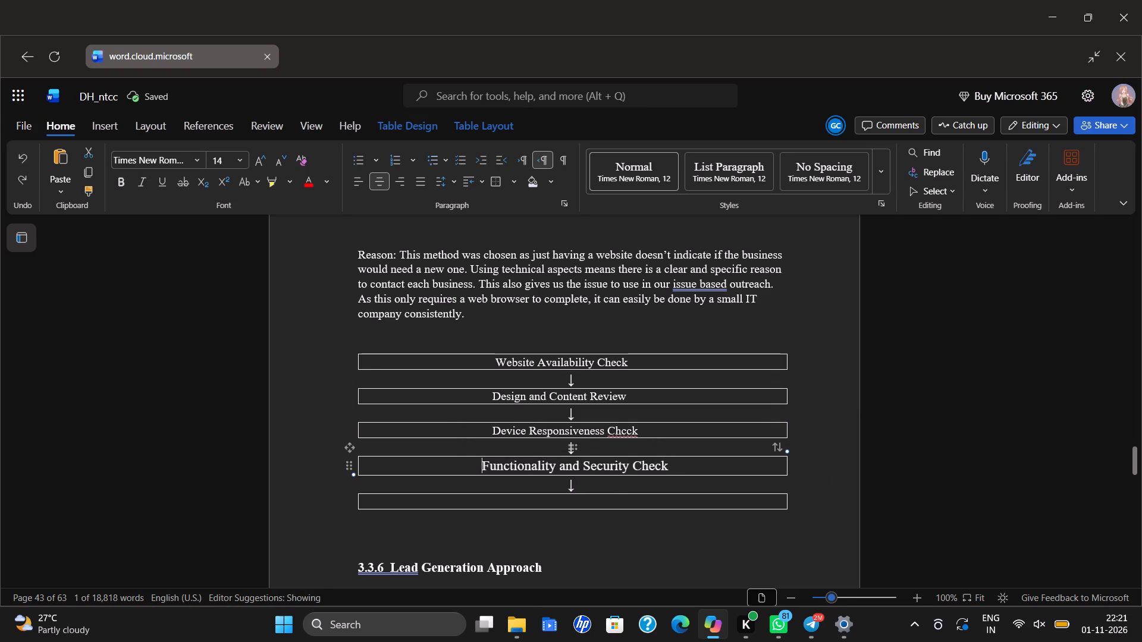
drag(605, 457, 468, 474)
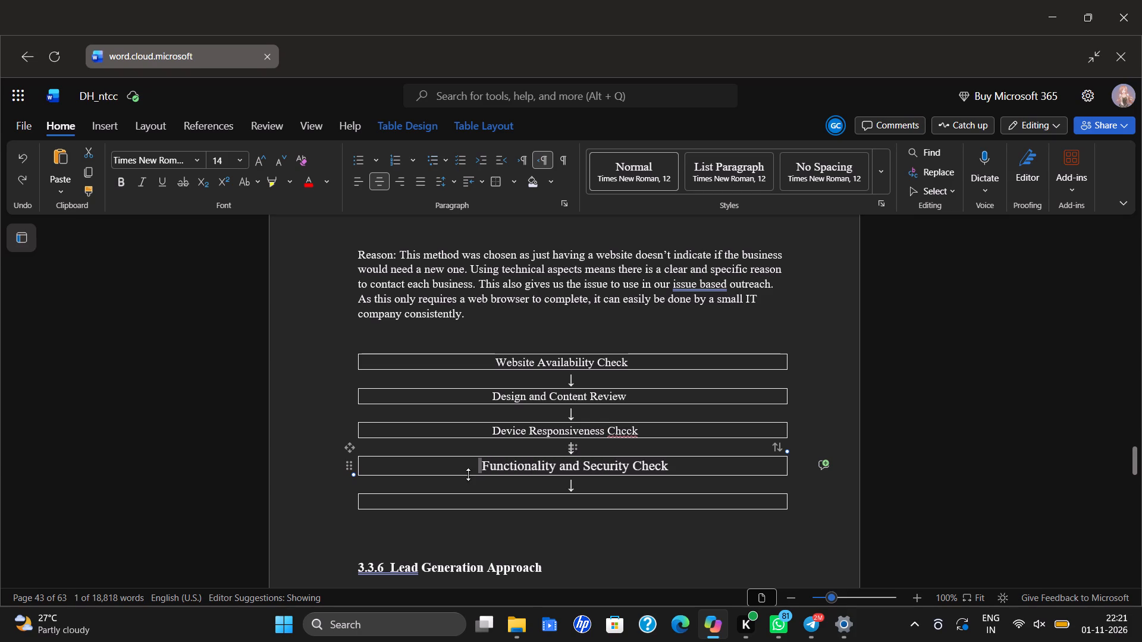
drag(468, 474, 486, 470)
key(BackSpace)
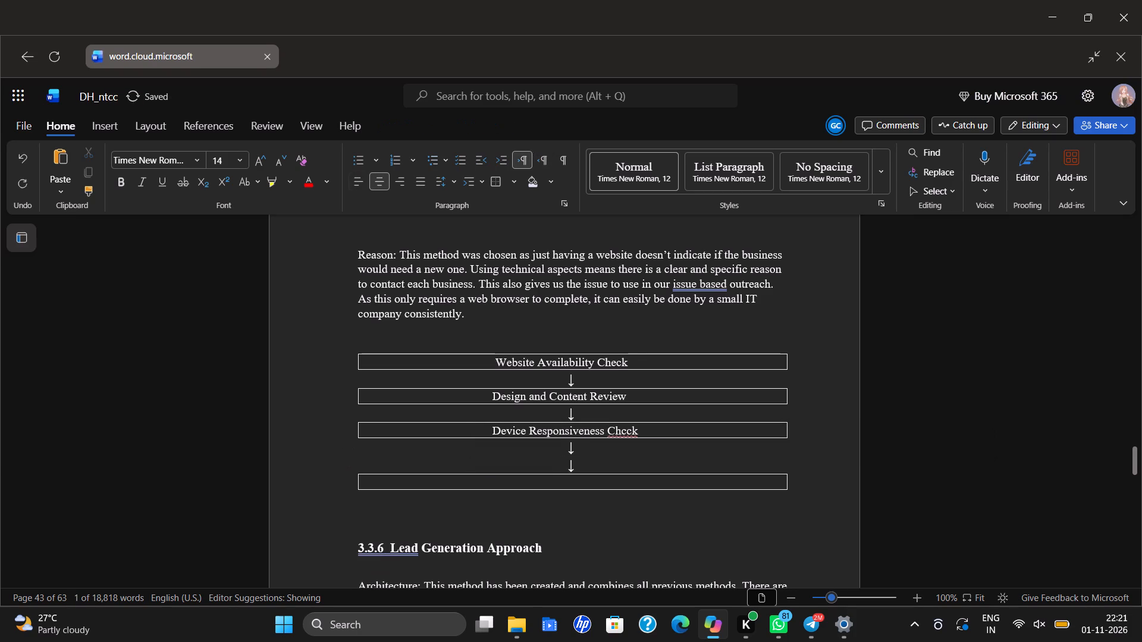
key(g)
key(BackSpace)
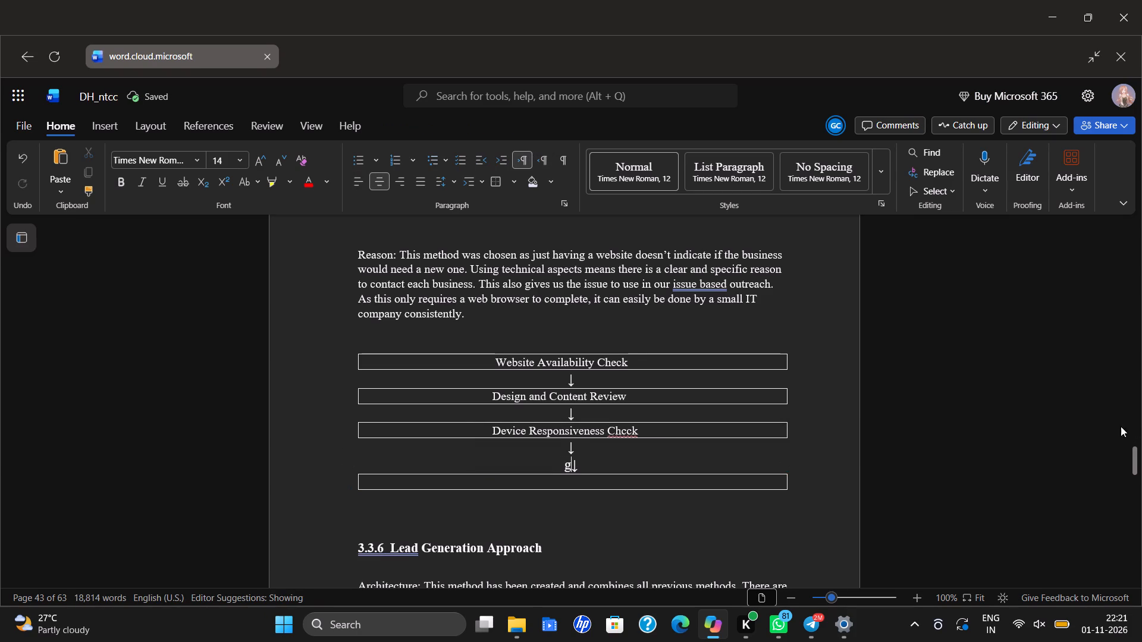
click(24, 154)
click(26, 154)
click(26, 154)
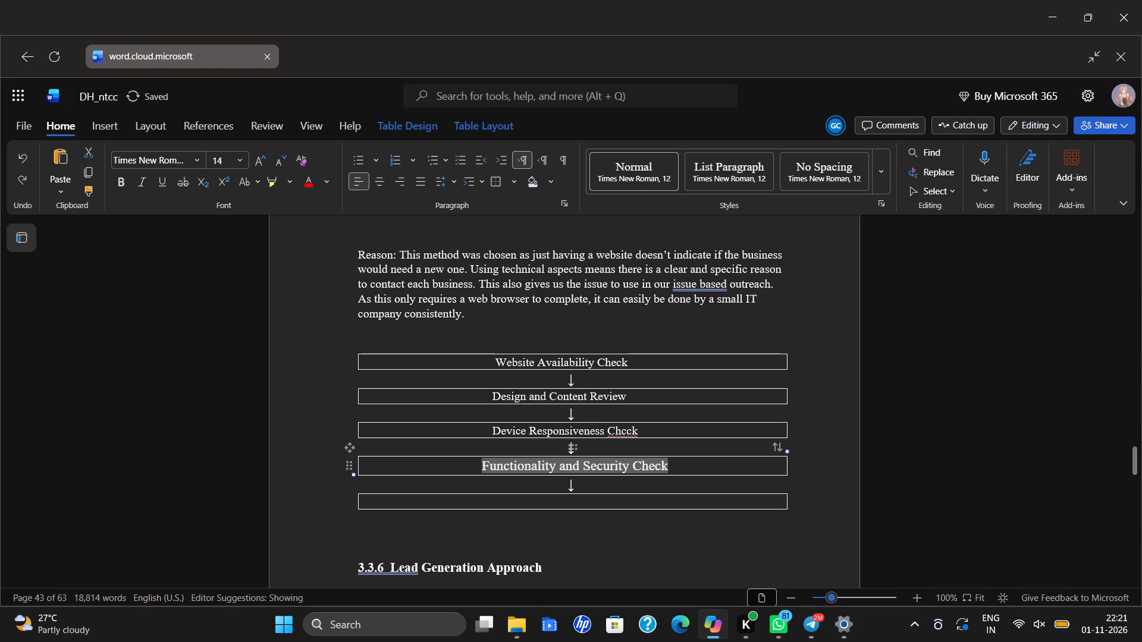
Erase the fourth box's label, paste the copied "Functionality and Security Check" in its place, and remove the extra blank line.
click(670, 465)
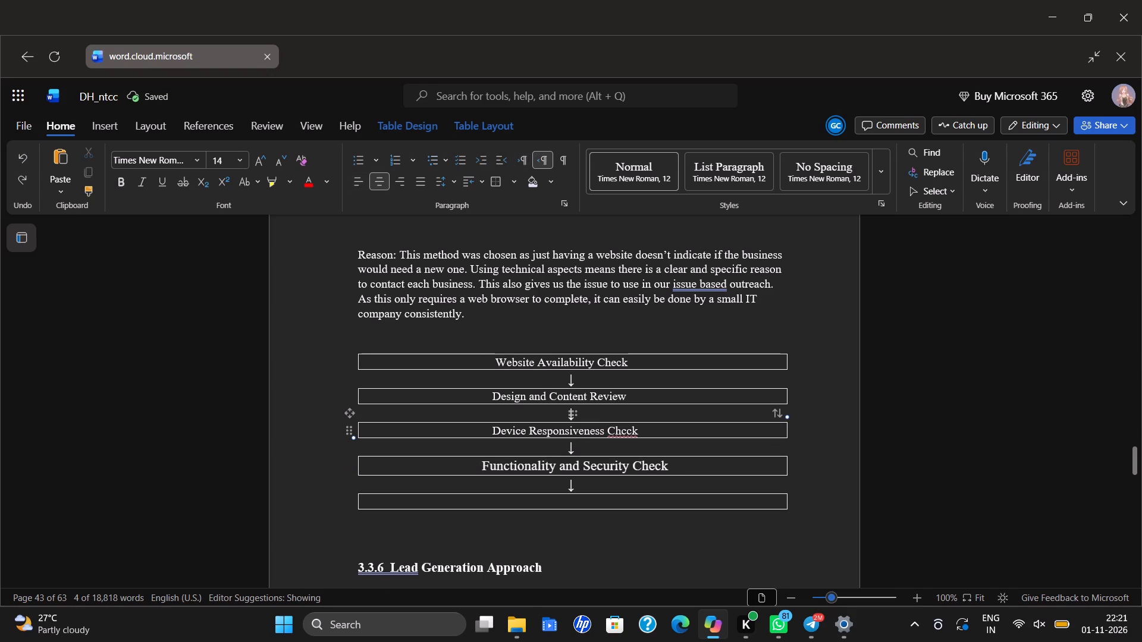
click(701, 467)
key(BackSpace)
key(BackSpace)
key(BackSpace)
key(BackSpace)
key(BackSpace)
key(BackSpace)
key(BackSpace)
key(BackSpace)
key(BackSpace)
key(BackSpace)
key(BackSpace)
key(BackSpace)
key(BackSpace)
key(BackSpace)
key(BackSpace)
key(BackSpace)
key(BackSpace)
key(BackSpace)
key(BackSpace)
key(BackSpace)
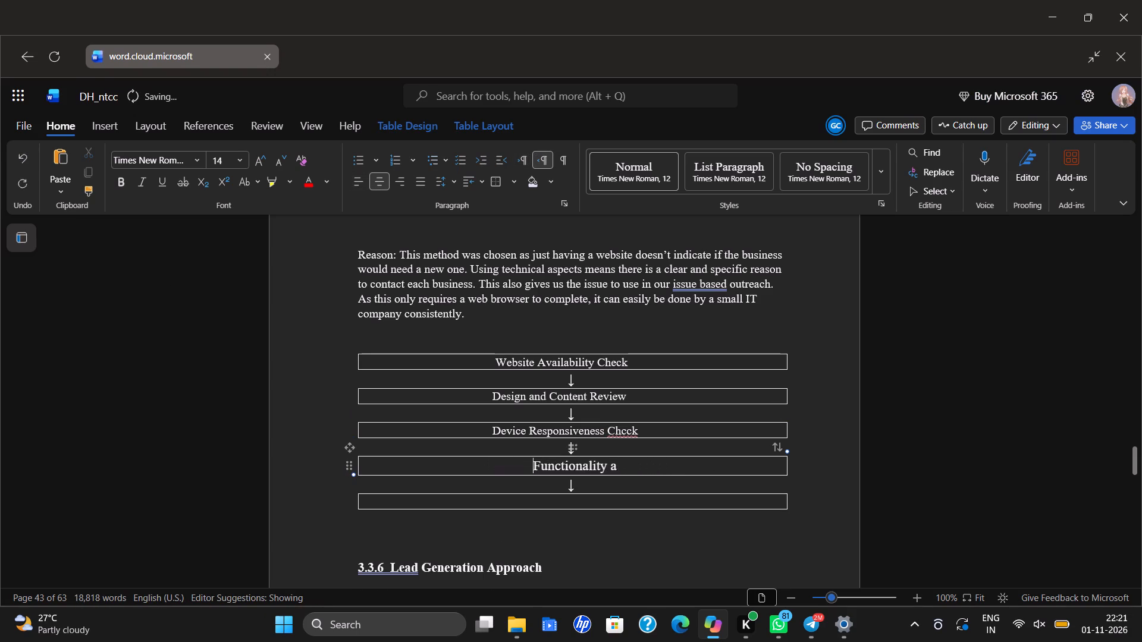
key(BackSpace)
key(BackSpace)
key(BackSpace)
key(BackSpace)
key(BackSpace)
key(ctrl+v)
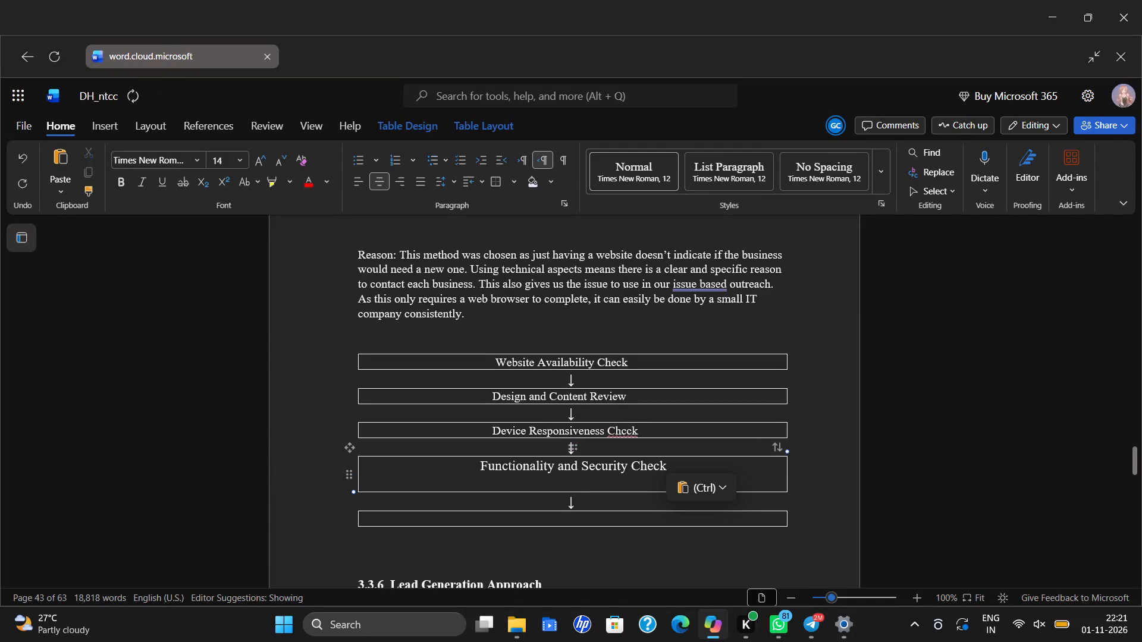
key(BackSpace)
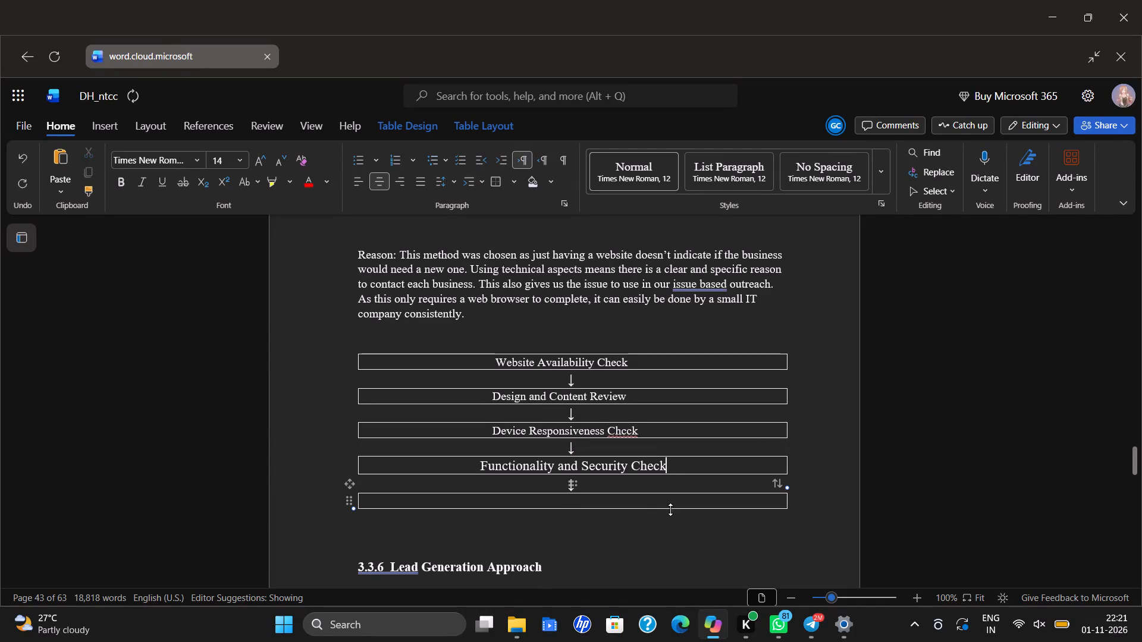
Set the font size of the fourth box's label, "Functionality and Security Check", to 12.
click(669, 506)
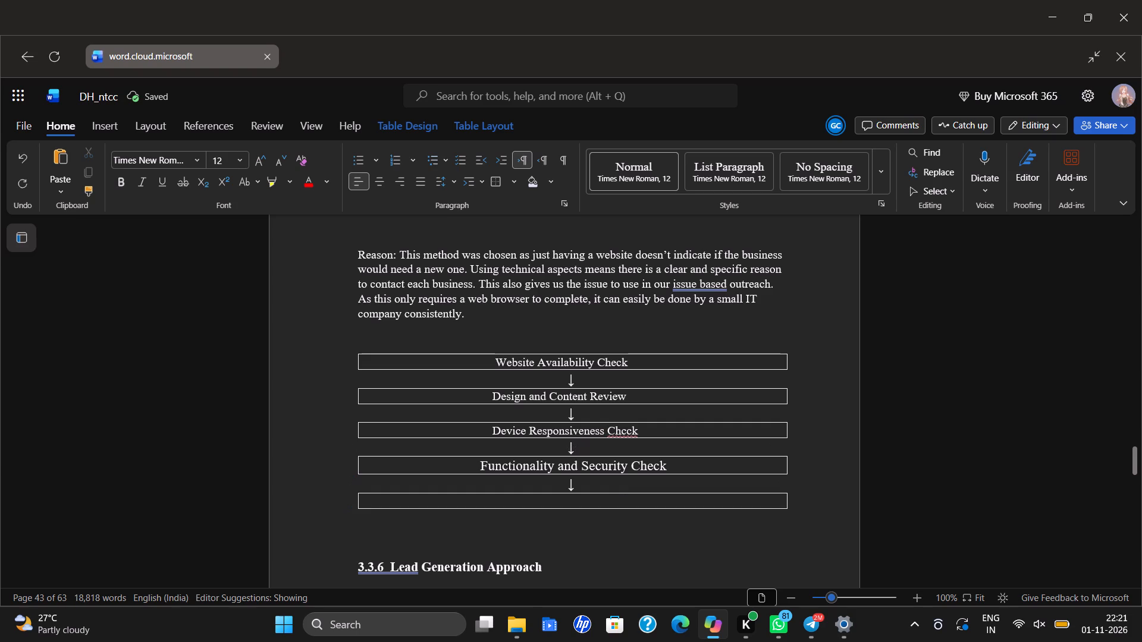
click(616, 464)
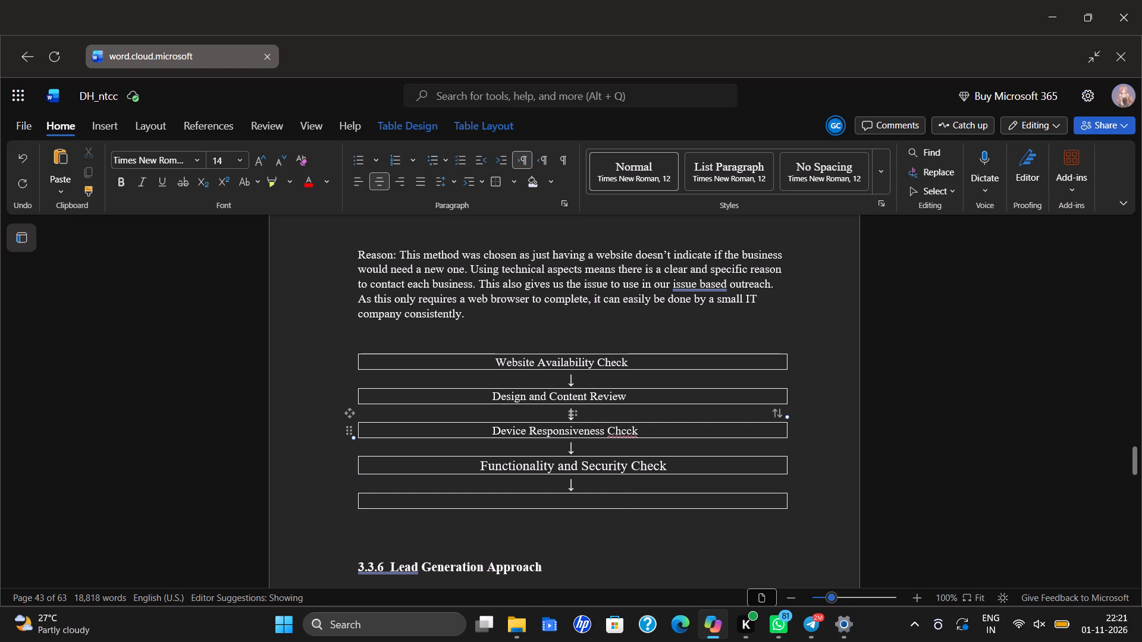
click(601, 432)
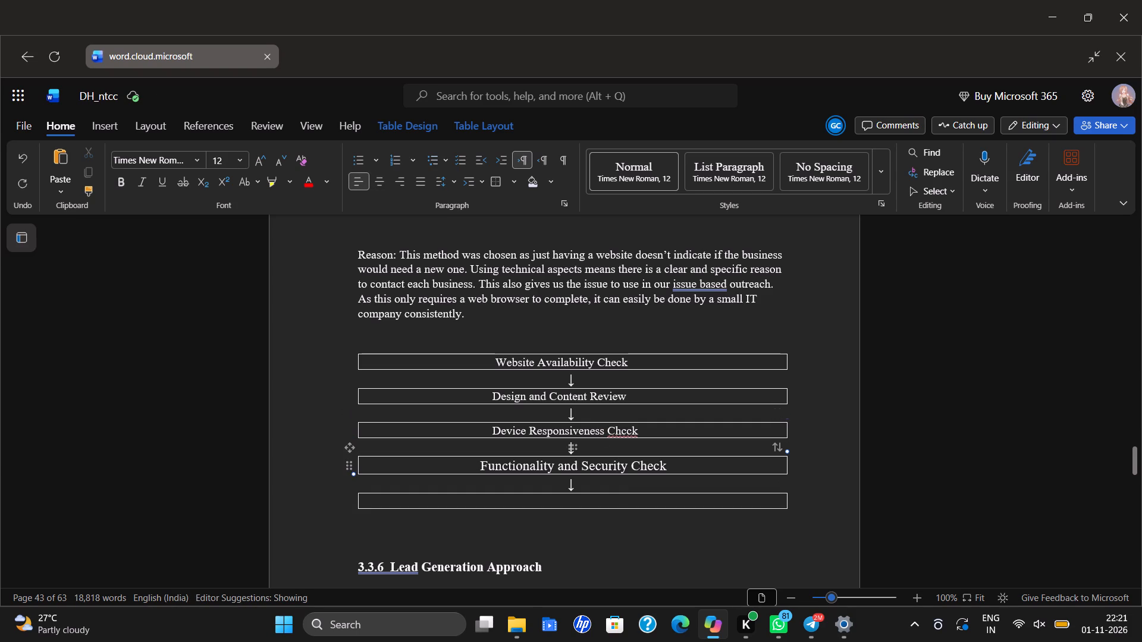
drag(670, 469, 599, 473)
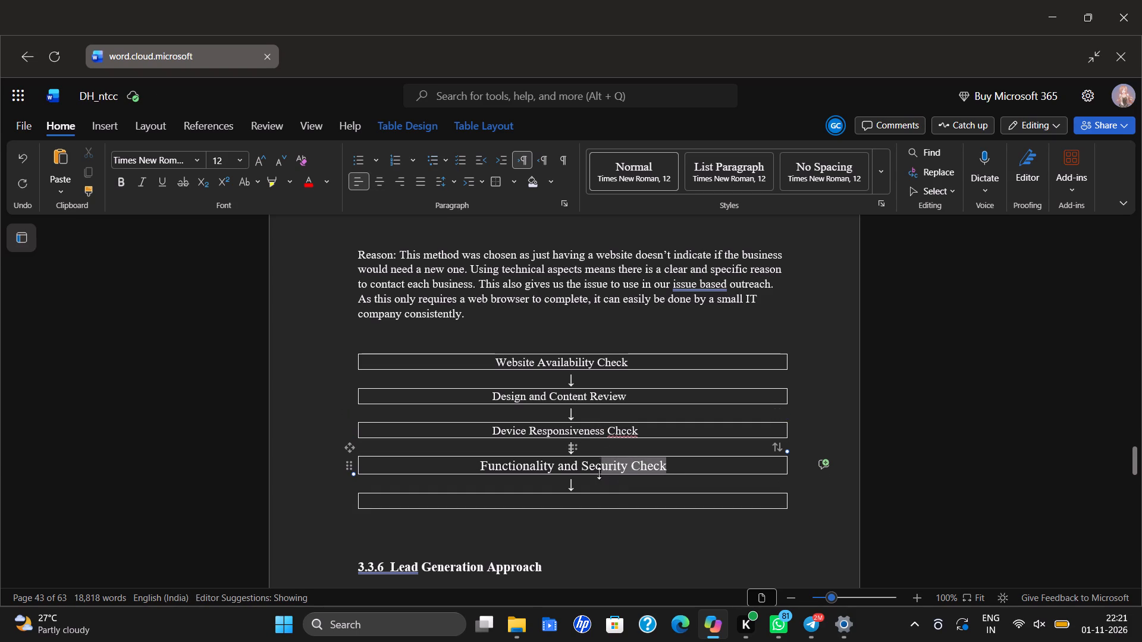
drag(599, 473, 476, 462)
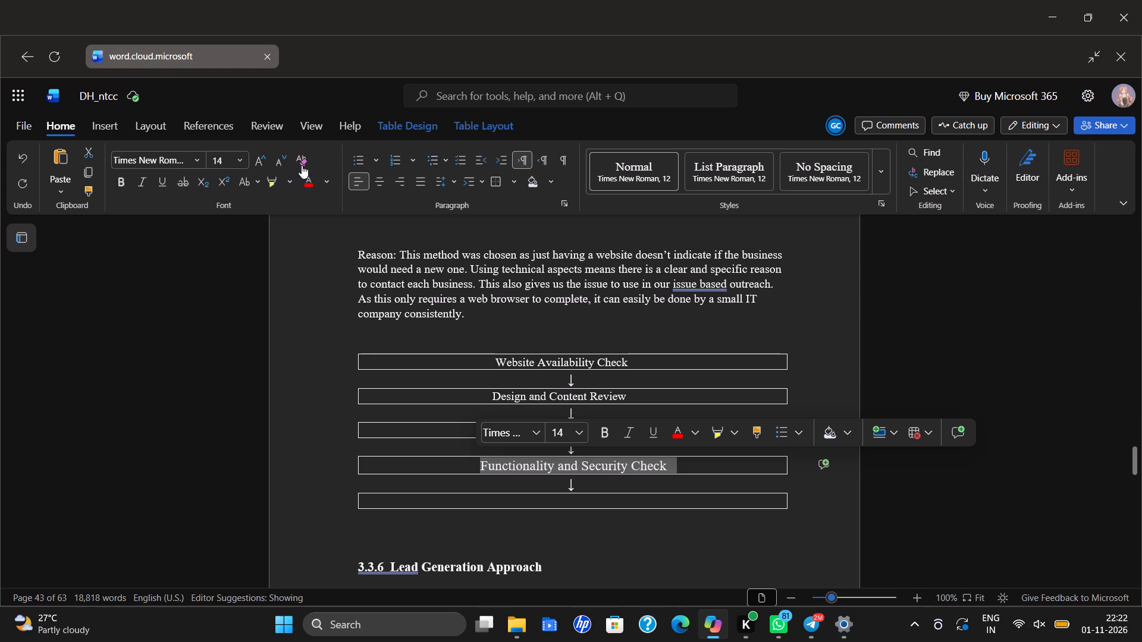
click(246, 158)
click(219, 259)
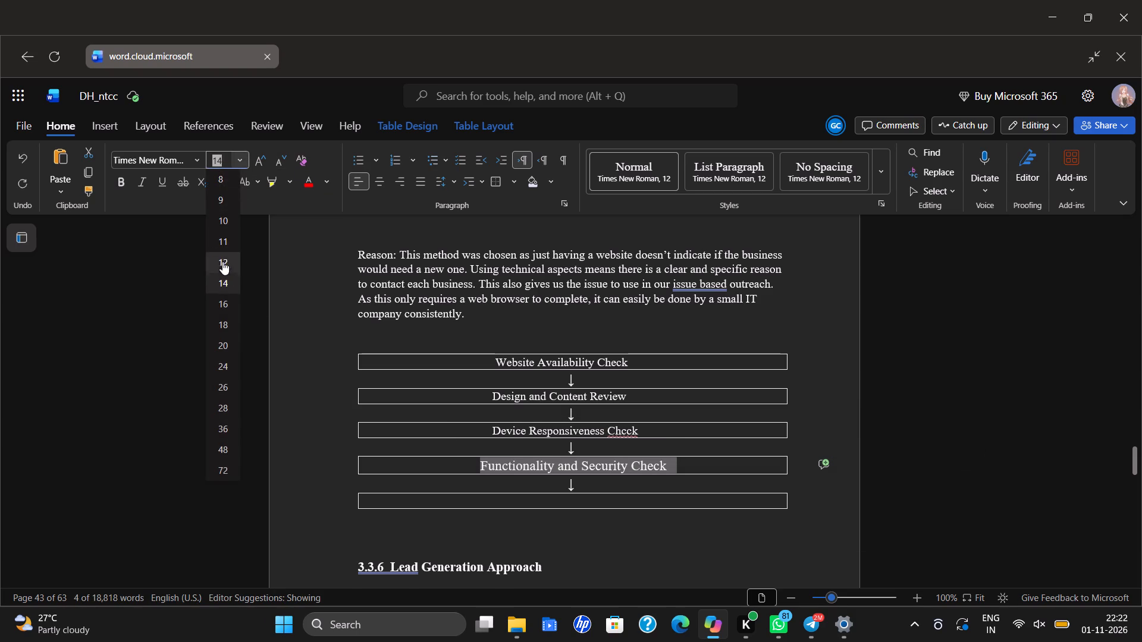
click(272, 326)
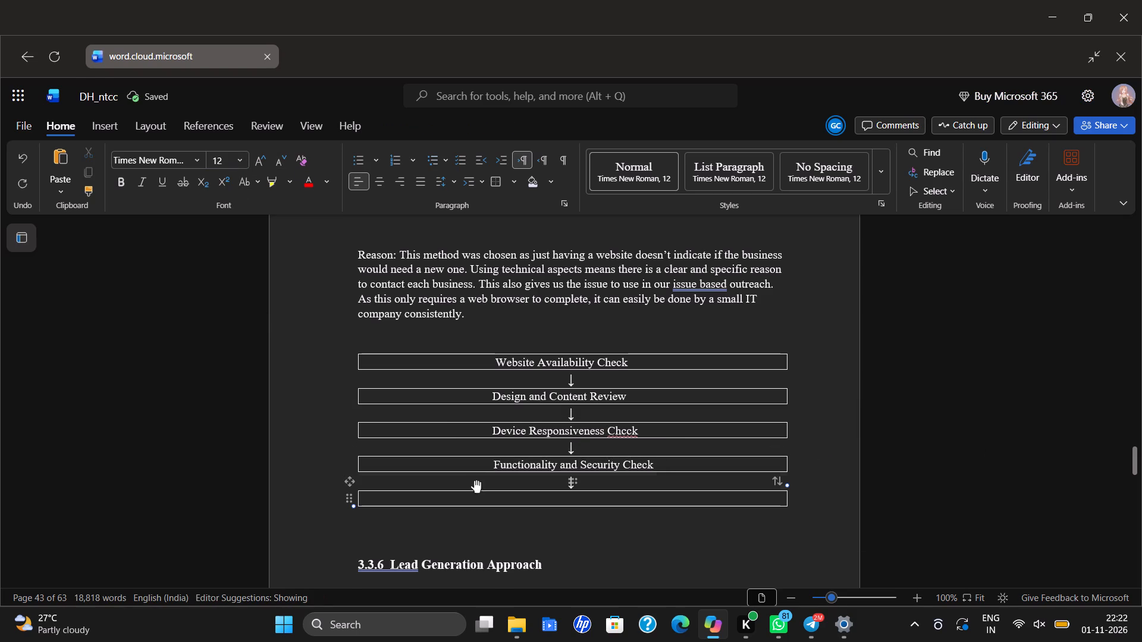
Add one leading space before the labels "Website Availability Check" and "Design and Content Review" to align them with the arrows.
click(490, 358)
key(space)
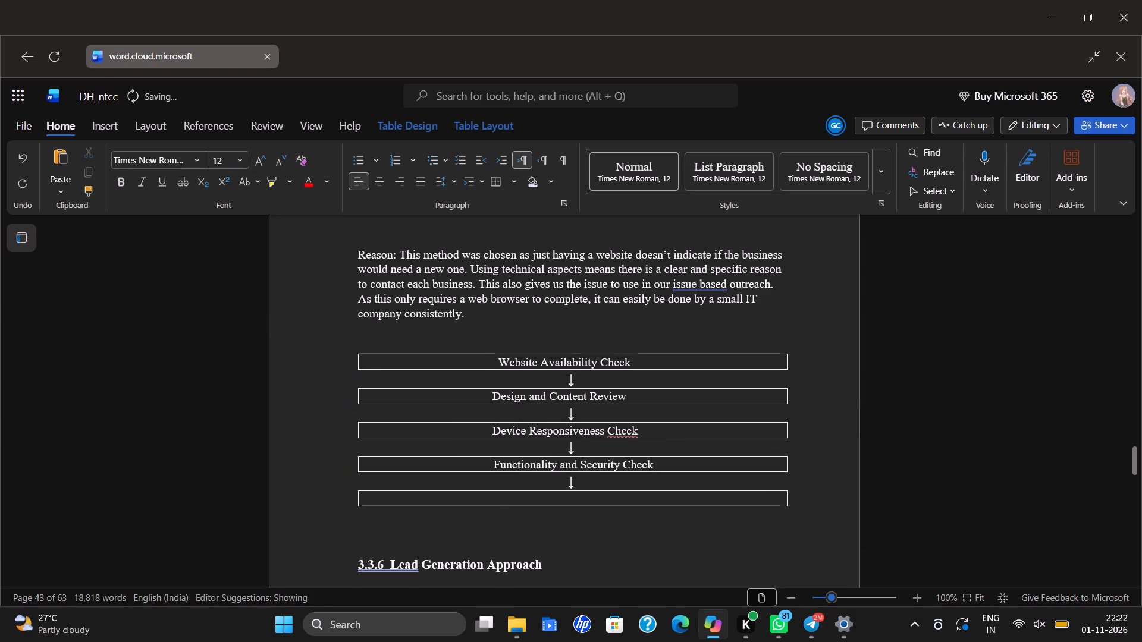
click(490, 399)
key(space)
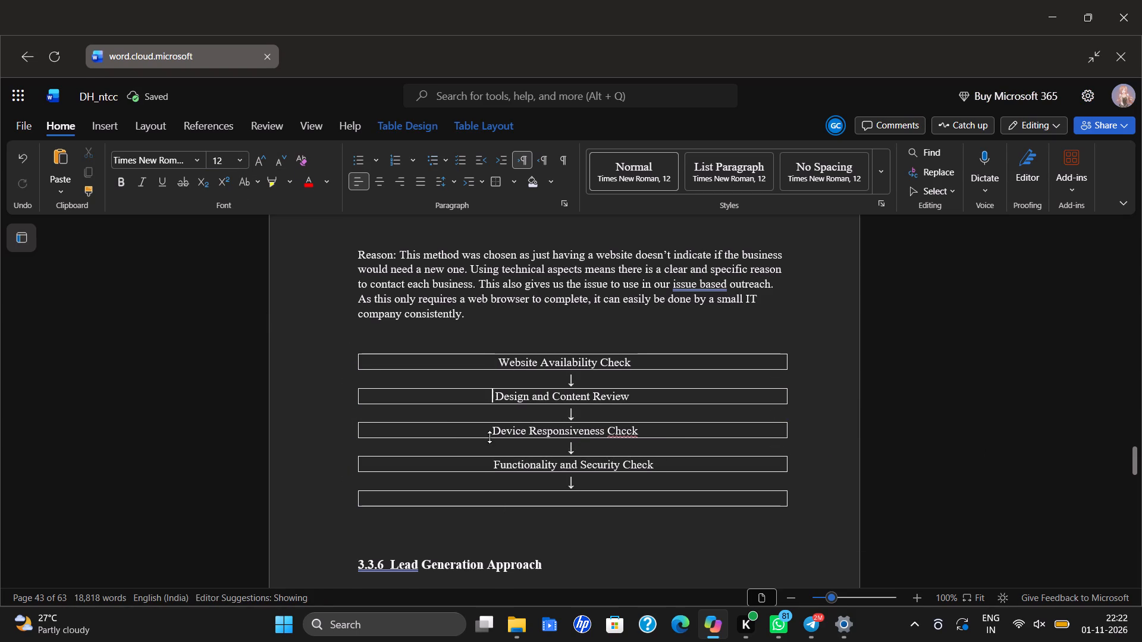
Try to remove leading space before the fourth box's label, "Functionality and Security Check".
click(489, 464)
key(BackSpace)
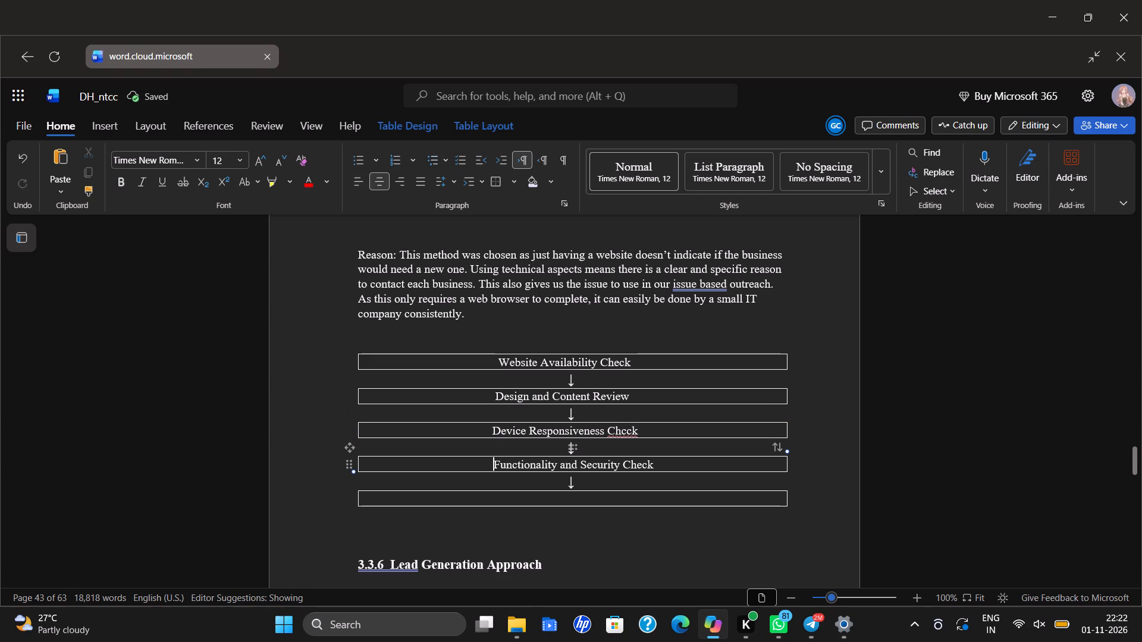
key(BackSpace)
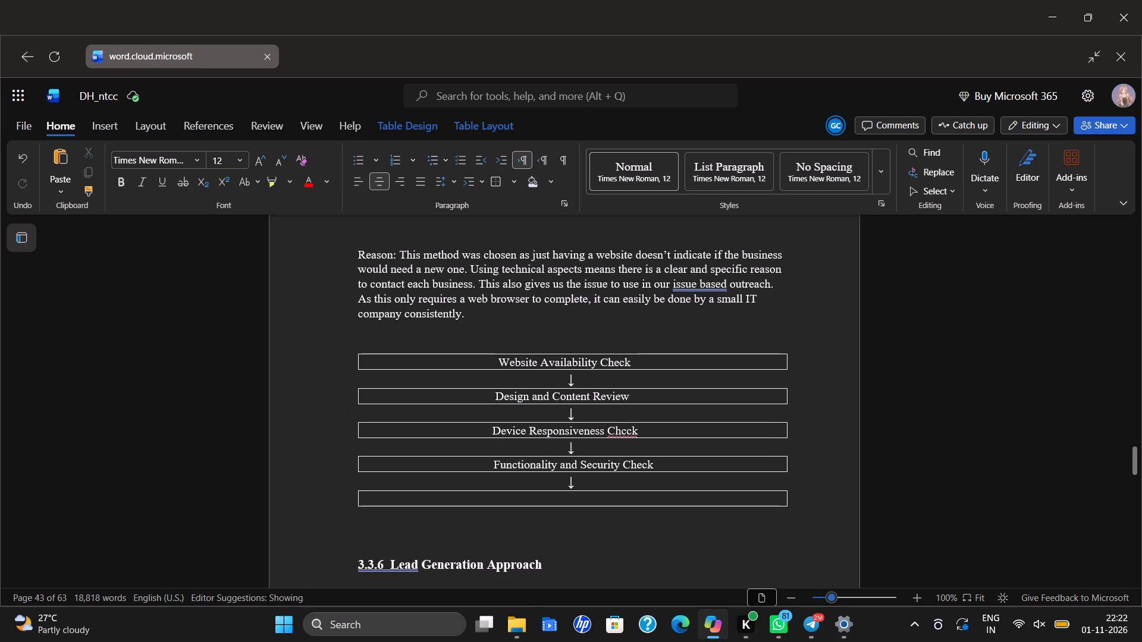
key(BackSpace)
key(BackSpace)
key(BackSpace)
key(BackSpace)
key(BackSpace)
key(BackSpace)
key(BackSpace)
Adjust the leading spaces before "Device Responsiveness Check" in the third box so the label is centred over the arrow.
click(485, 426)
key(BackSpace)
key(space)
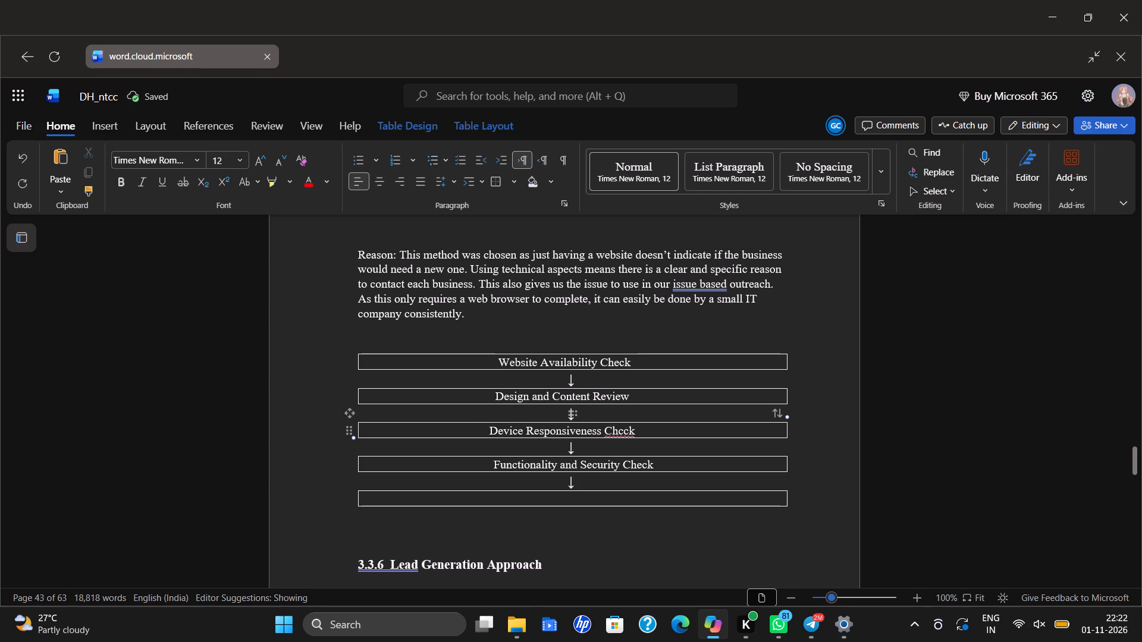
key(space)
key(space)
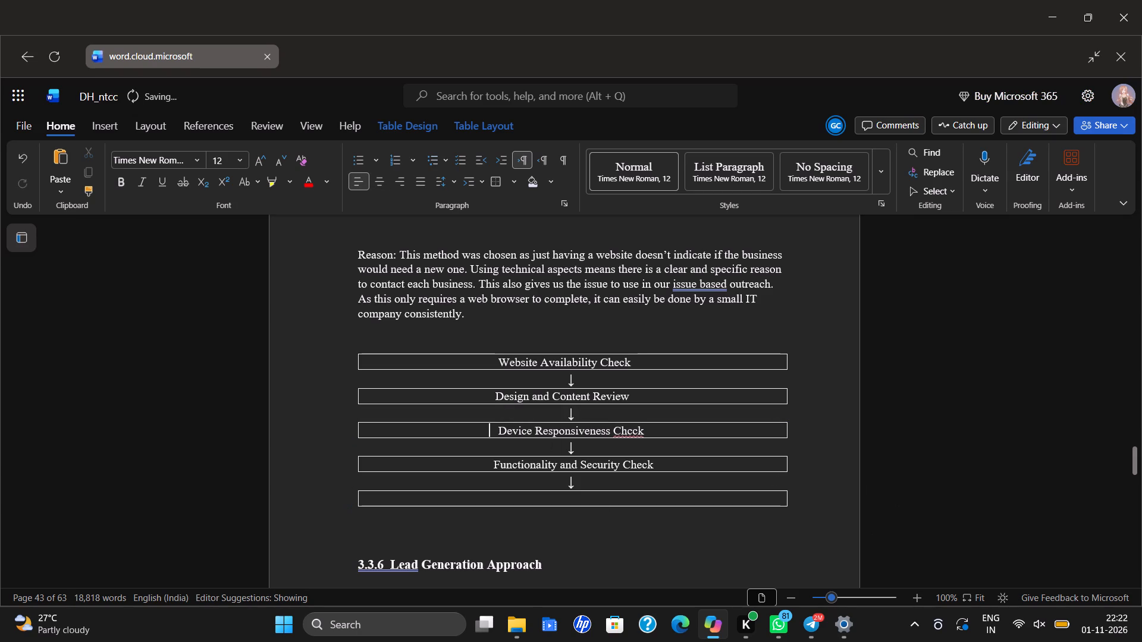
Enter "Website Status Classification" in the flowchart's empty fifth box.
scroll(423, 442, down, 1)
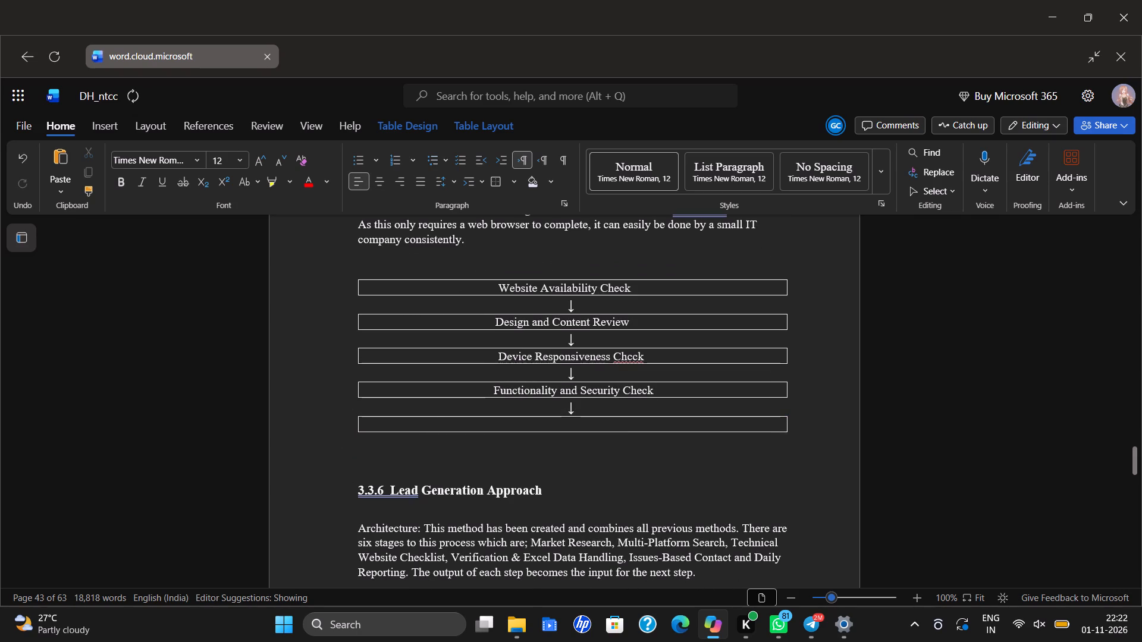
click(555, 429)
text(We)
text(bsite)
key(space)
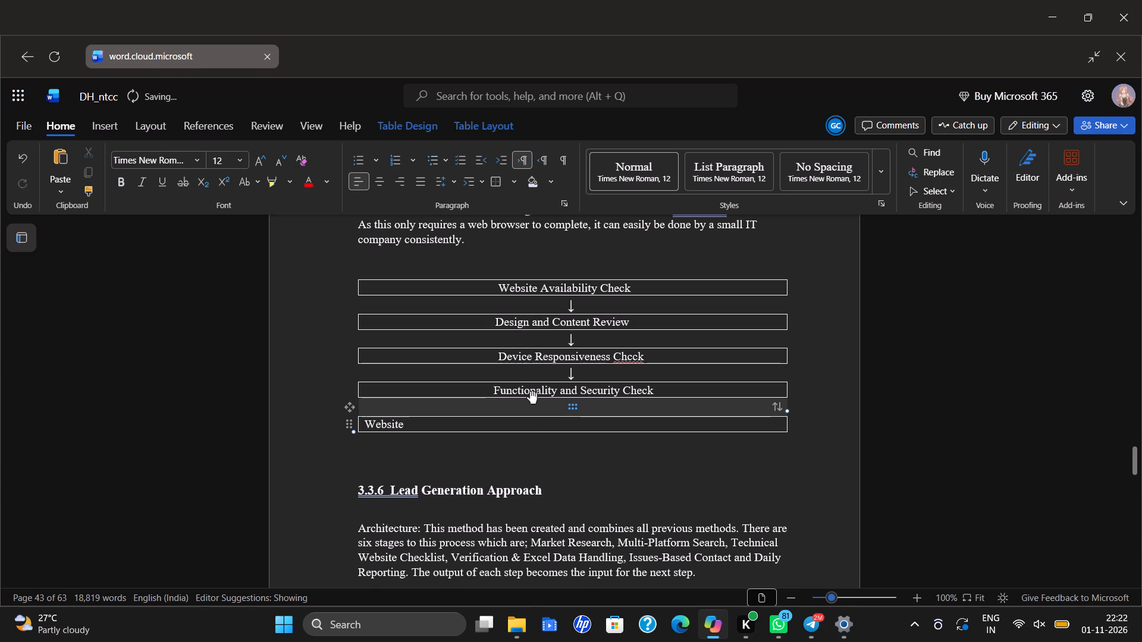
text(Status)
key(space)
text(Cl)
text(assi)
text(fication)
click(583, 457)
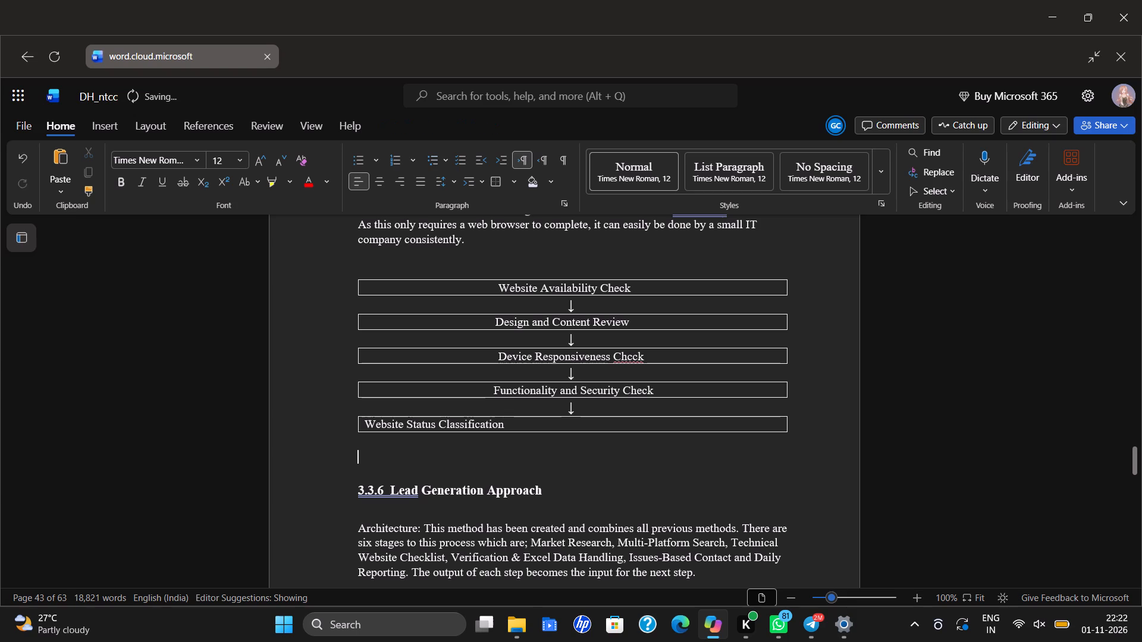
Centre the "Website Status Classification" label in the fifth box by padding it with leading spaces.
click(368, 423)
key(space)
key(space)
key(space)
key(space)
key(space)
key(space)
key(space)
key(space)
key(space)
key(space)
key(space)
key(space)
key(space)
key(space)
key(space)
key(space)
key(space)
key(space)
key(space)
key(space)
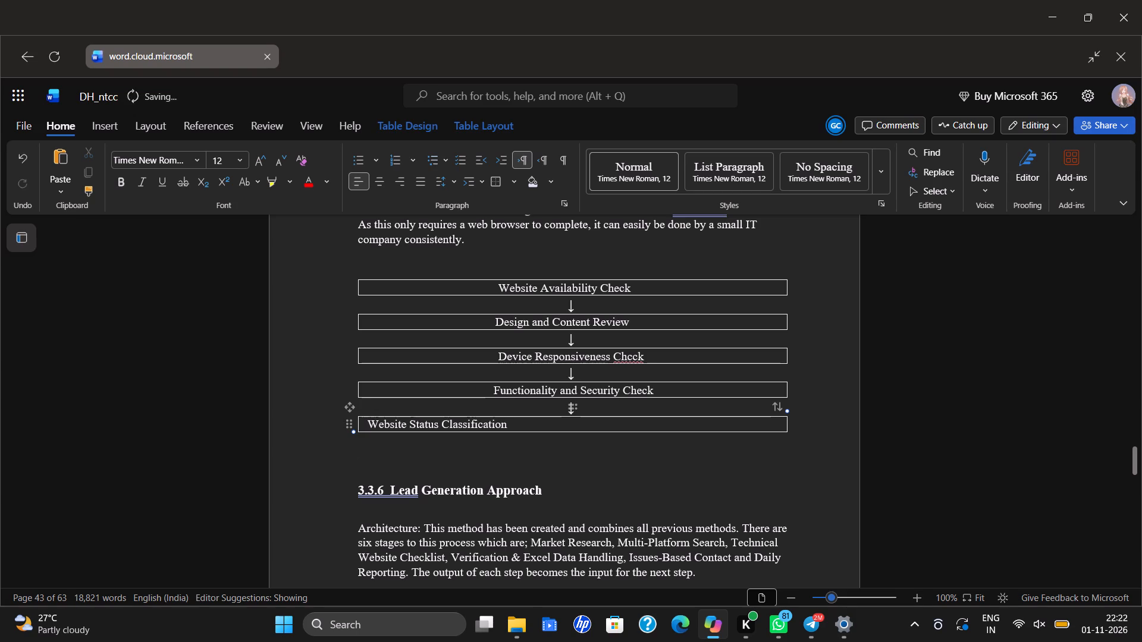
key(space)
key(space)
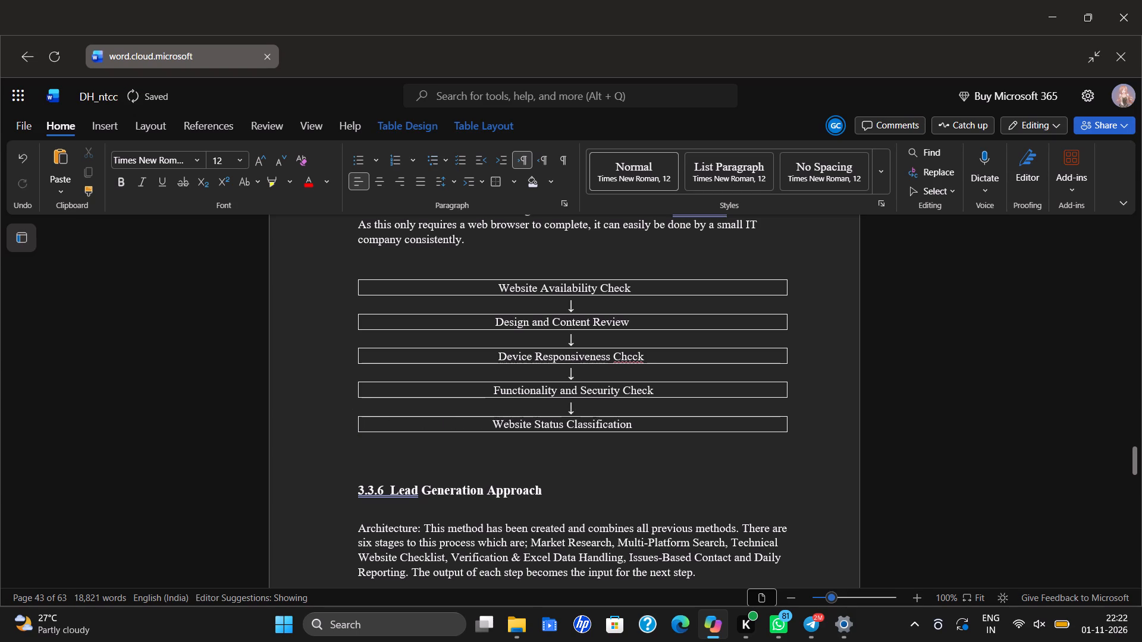
key(space)
key(space)
key(space)
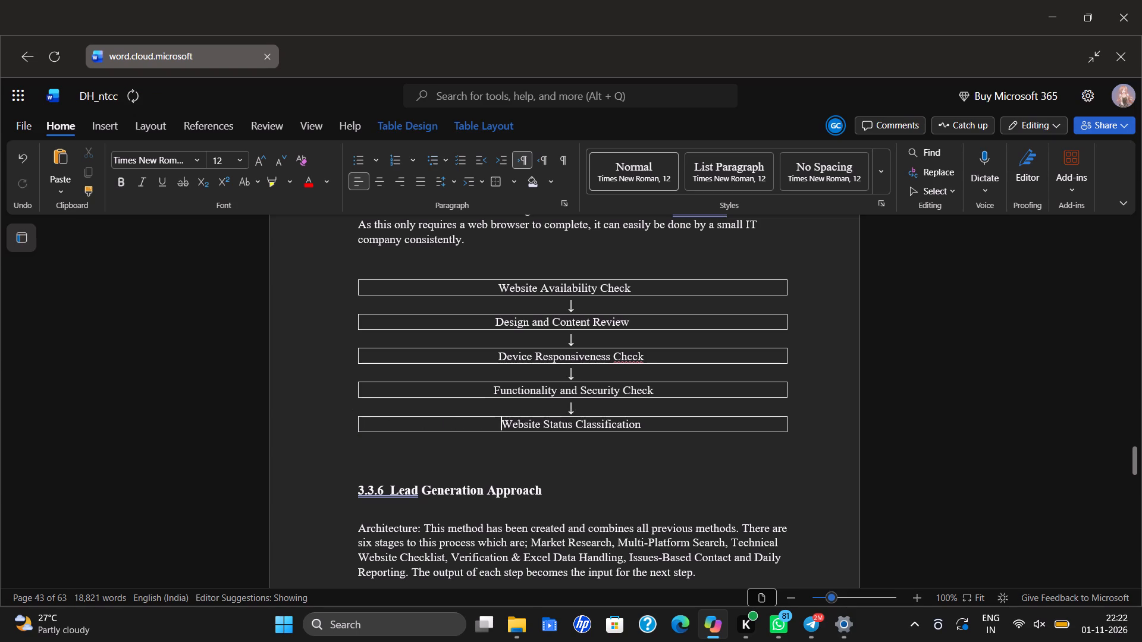
click(685, 483)
Add the caption "Fig 3.3.5 Website evaluation framework" on the empty line below the flowchart.
scroll(351, 435, up, 1)
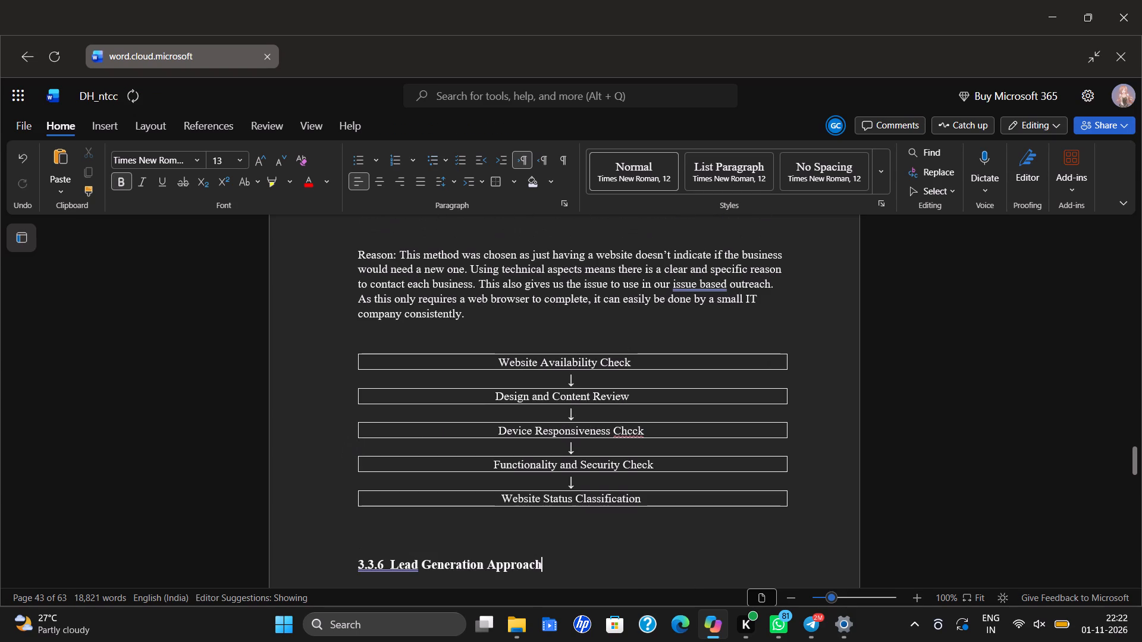
click(398, 537)
text(Fig)
key(space)
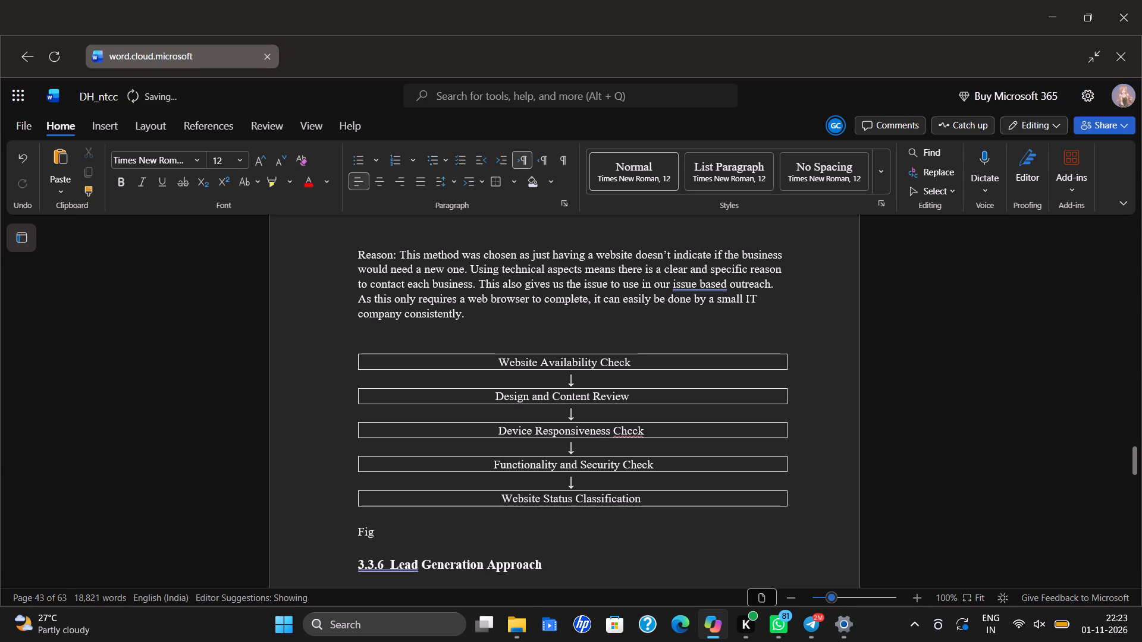
text(3.3.)
key(5)
key(space)
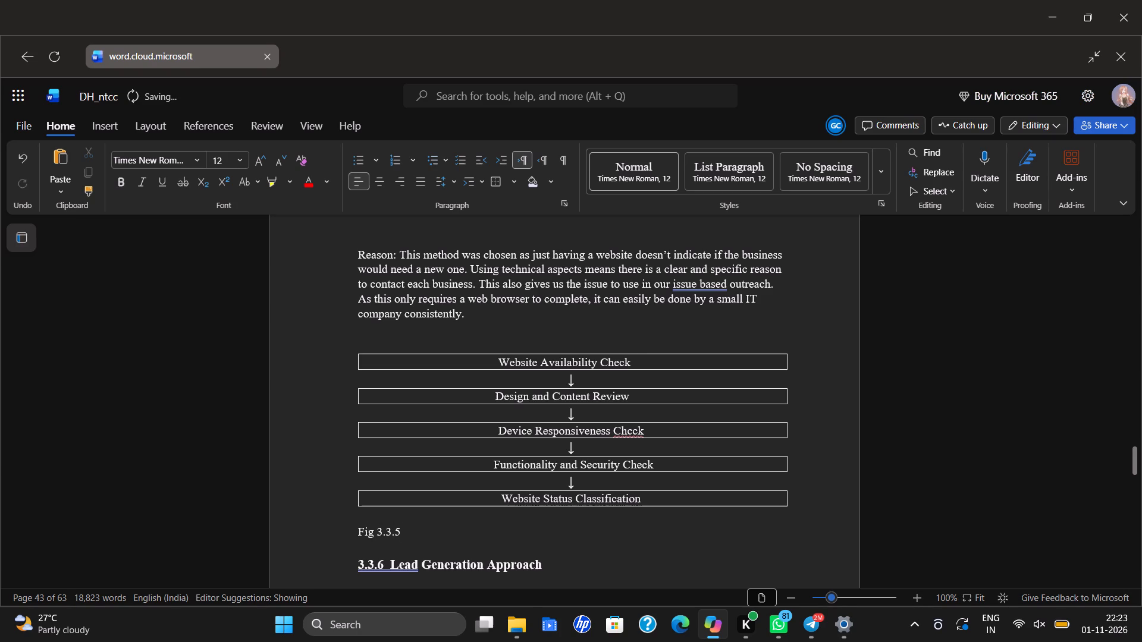
text(Websit)
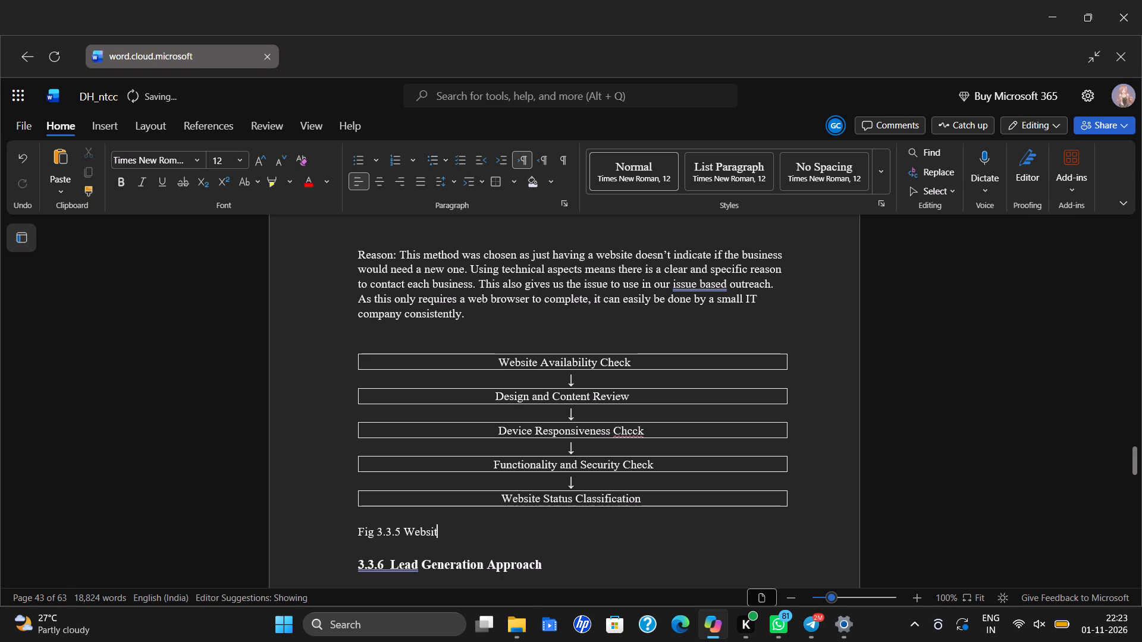
text(e e)
text(valuation)
key(space)
text(framewoo)
key(BackSpace)
text(rk)
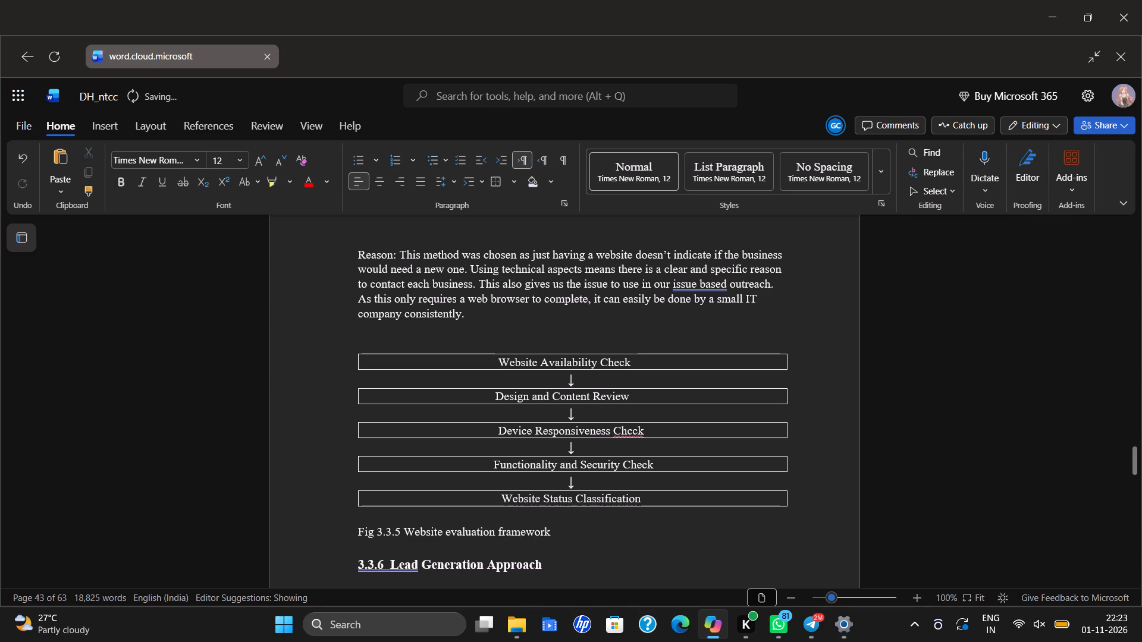
Capitalise the initial letters of "Framework" and "Evaluation" in the Fig 3.3.5 caption.
click(504, 531)
key(BackSpace)
key(shift+f)
click(453, 528)
key(BackSpace)
key(shift+e)
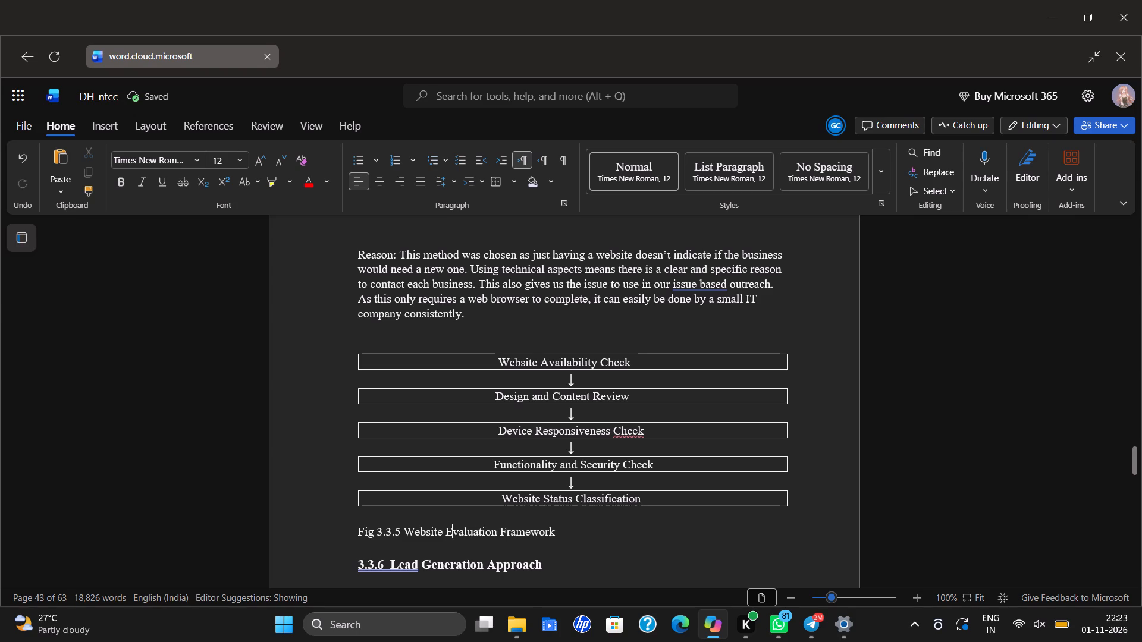
Delete the "[ Insert Figure 3.2.6 — Architecture / Process diagram ]" placeholder above the 3.4 Training and Validation heading.
scroll(543, 550, down, 4)
scroll(481, 471, down, 10)
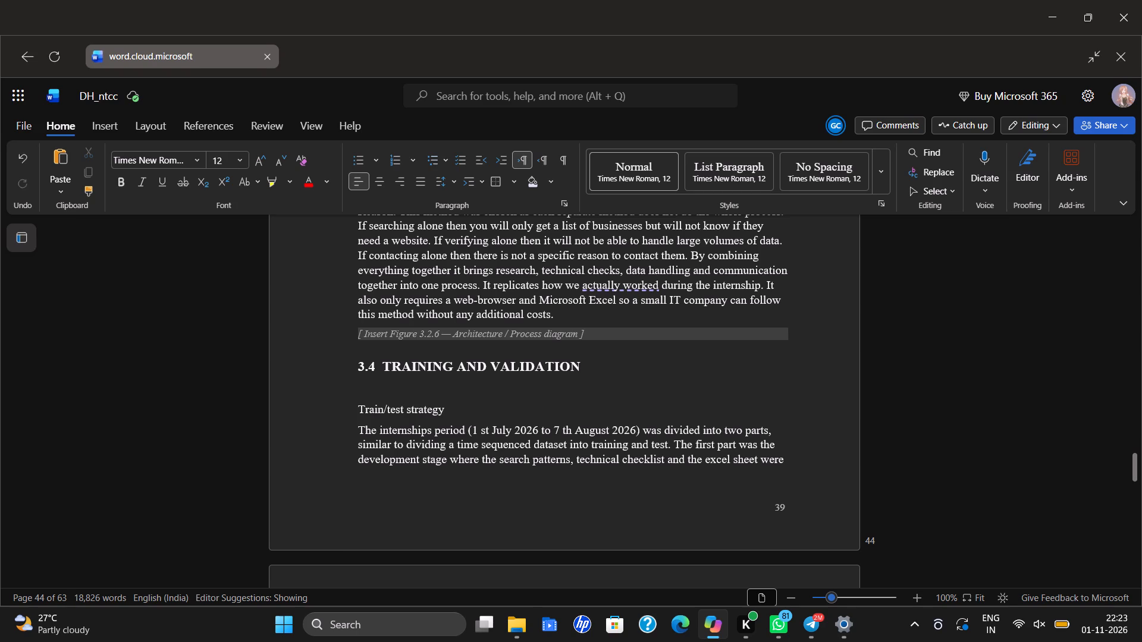
drag(359, 332, 360, 332)
drag(360, 332, 591, 331)
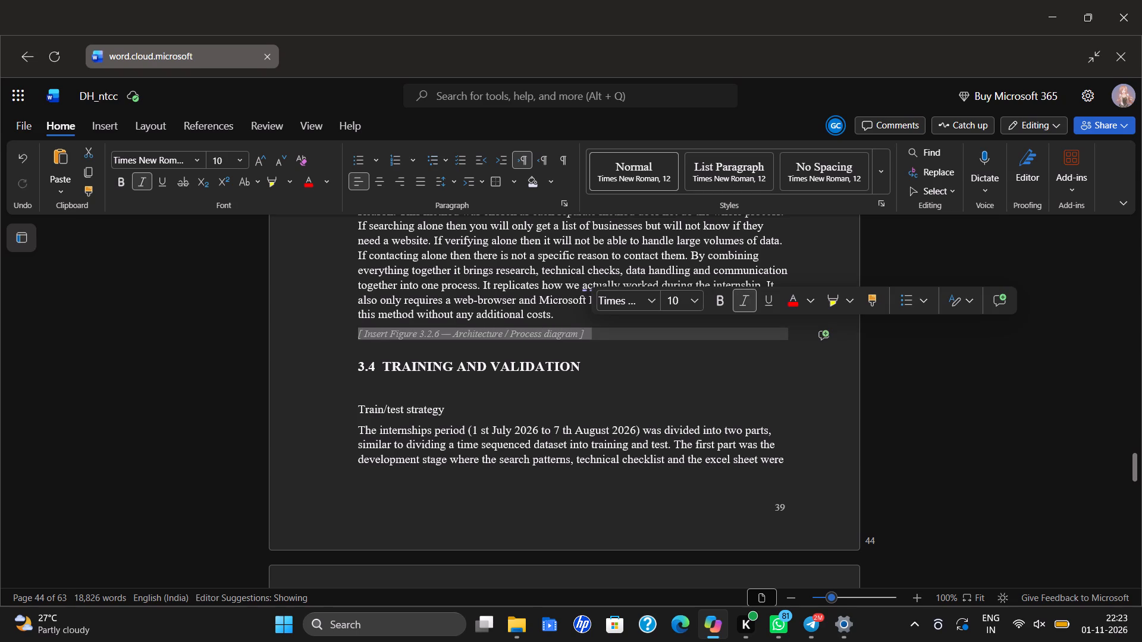
scroll(417, 355, up, 1)
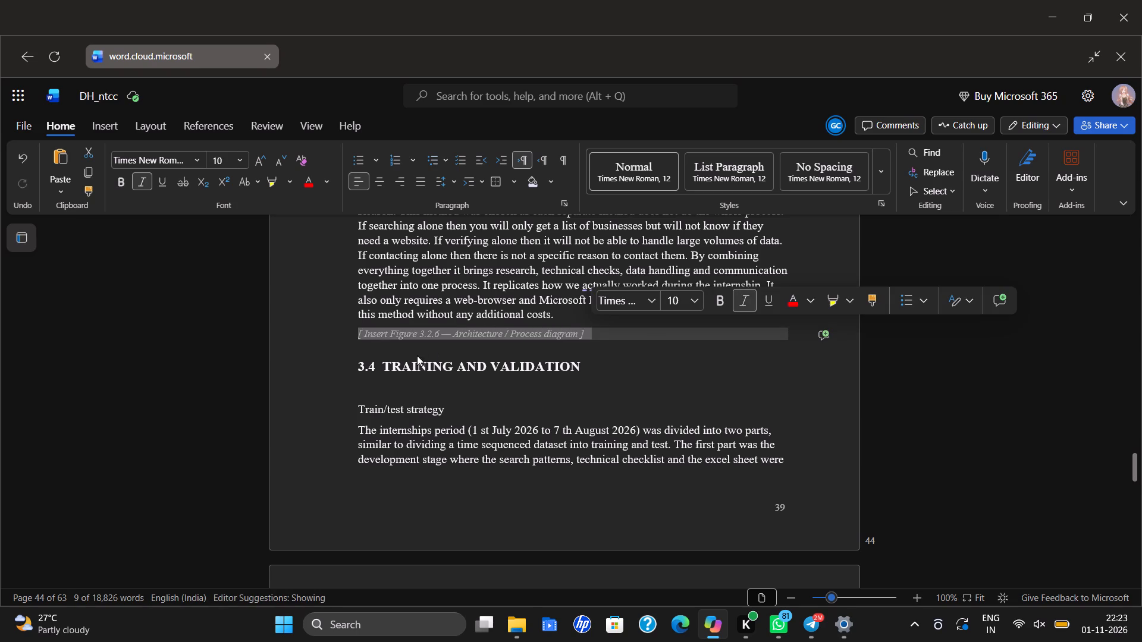
scroll(417, 355, up, 9)
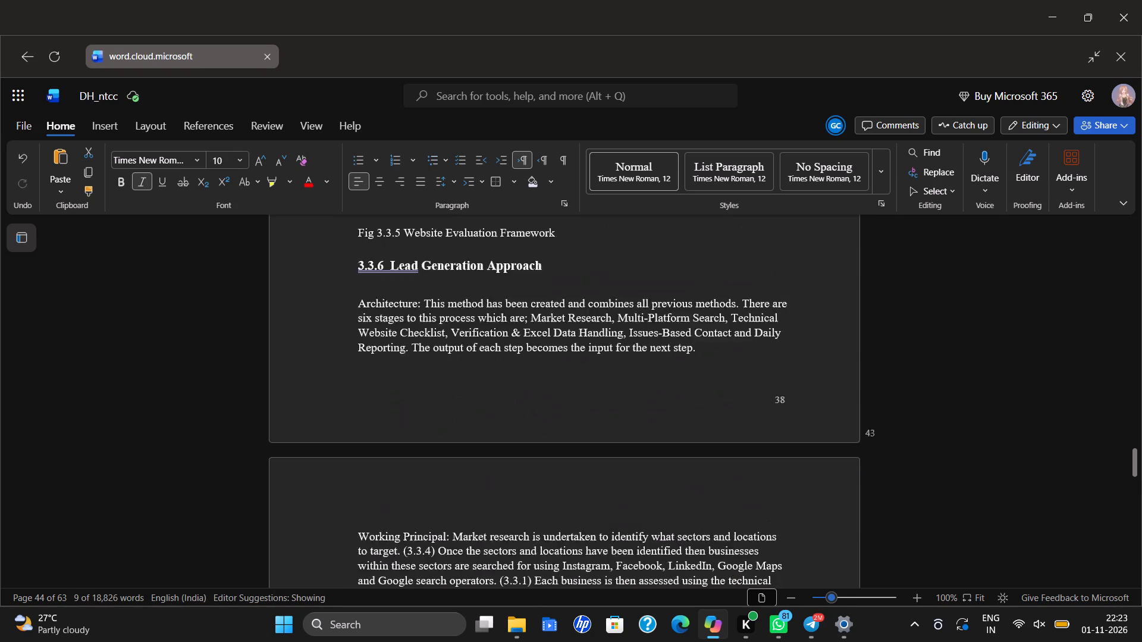
scroll(417, 355, down, 9)
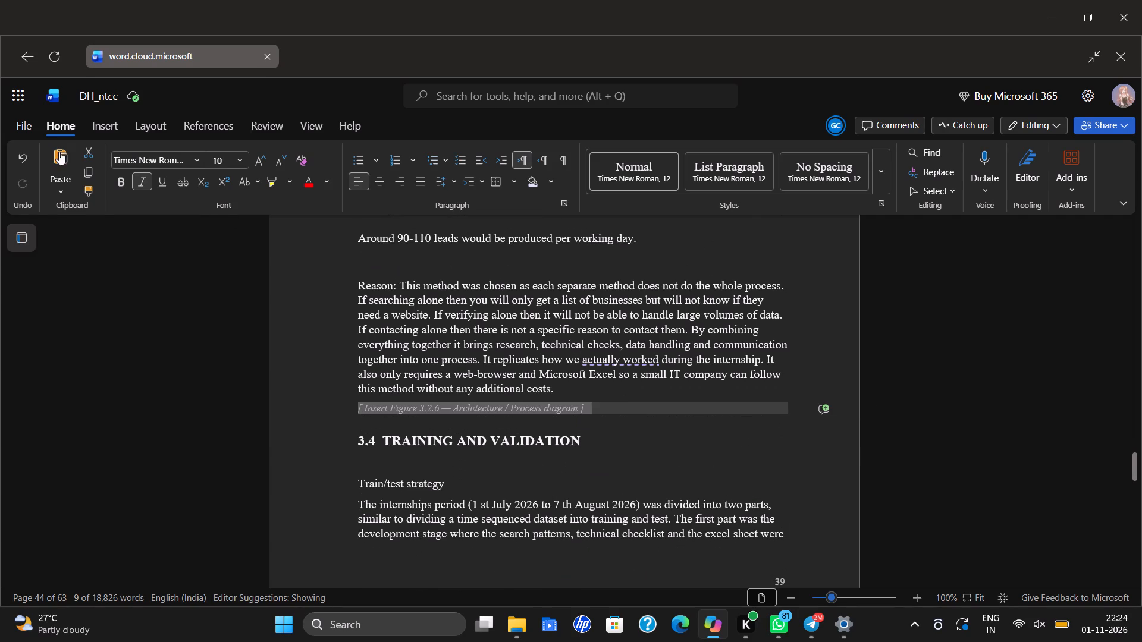
key(BackSpace)
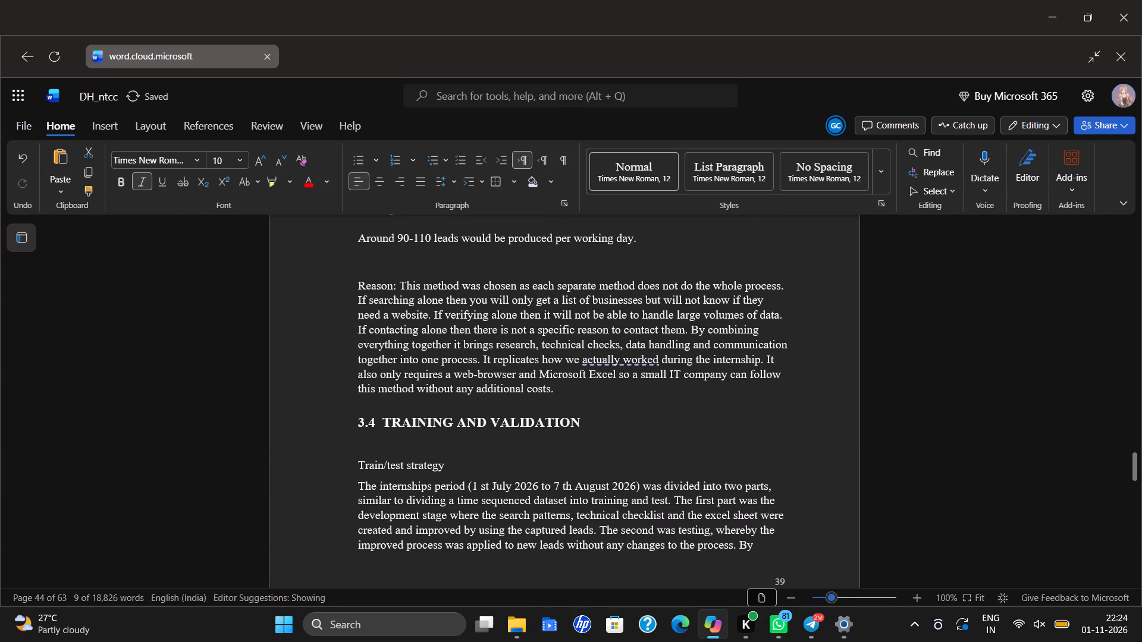
Insert a 1x1 table on a new line below the Reason paragraph of section 3.3.6 as the first flowchart box.
click(571, 397)
key(Return)
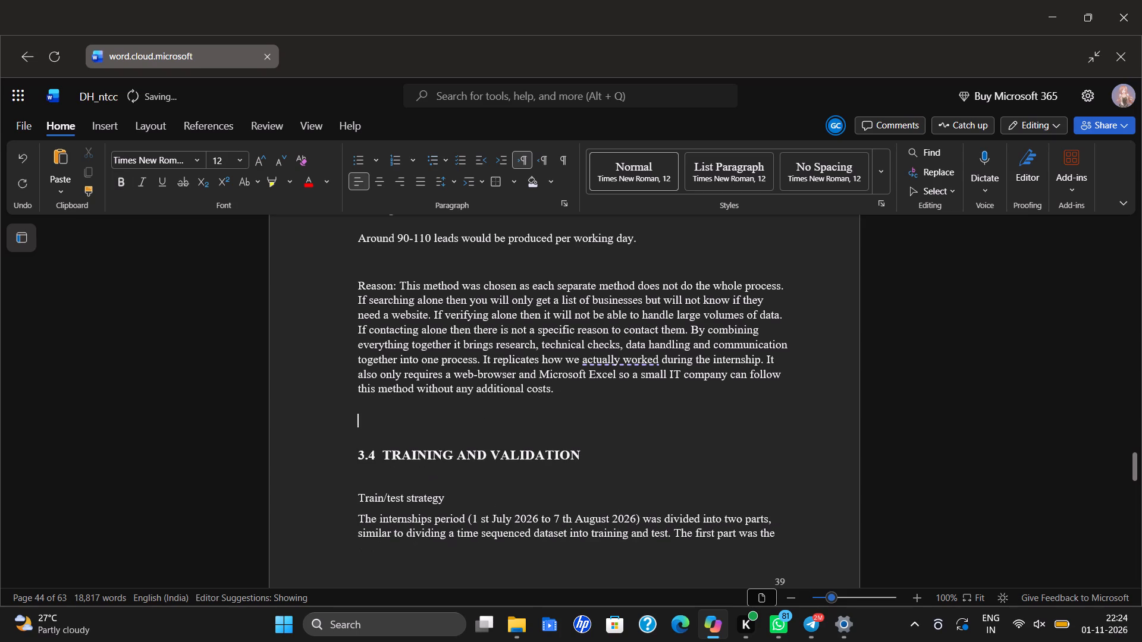
click(105, 133)
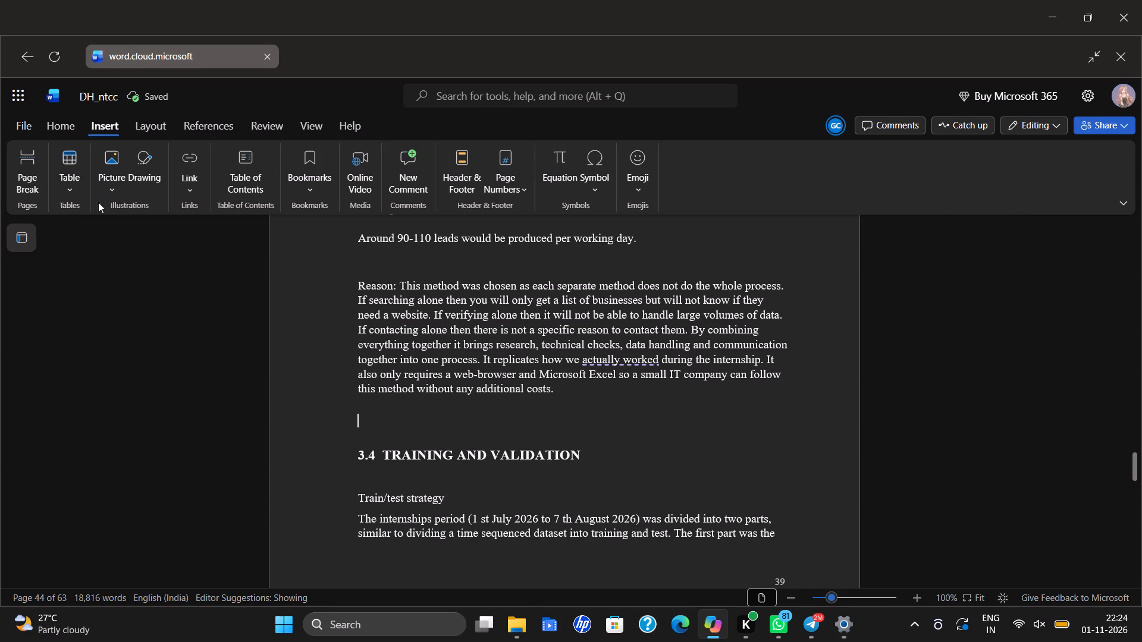
click(79, 174)
click(72, 225)
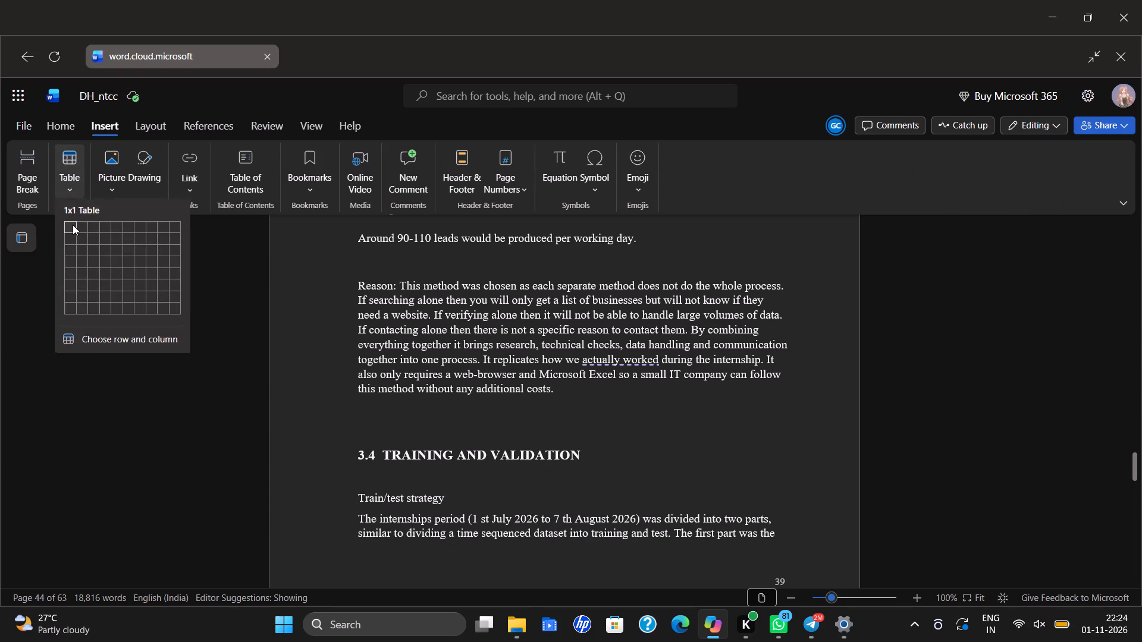
Add an empty line between the Reason paragraph of section 3.3.6 and the new box.
click(556, 389)
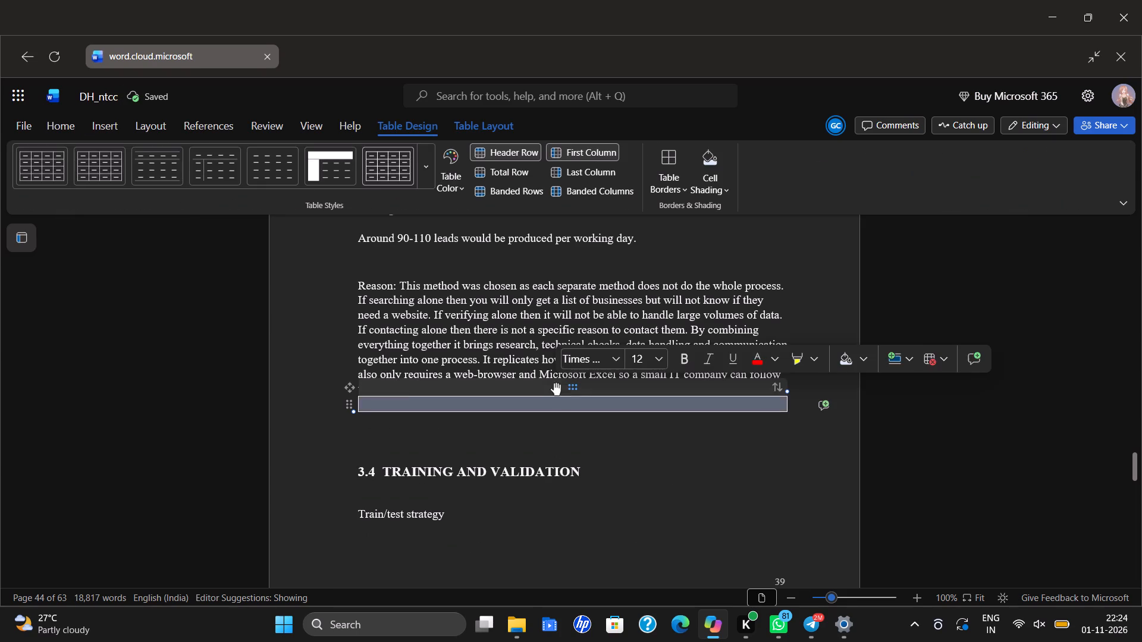
click(601, 452)
click(563, 389)
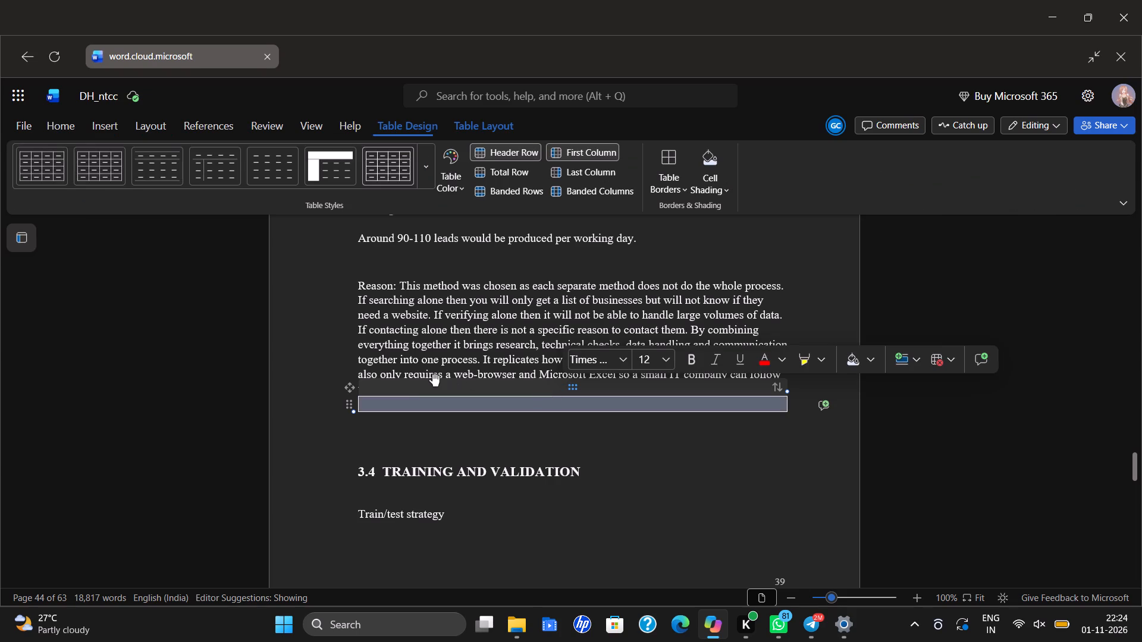
click(432, 380)
click(465, 375)
click(555, 391)
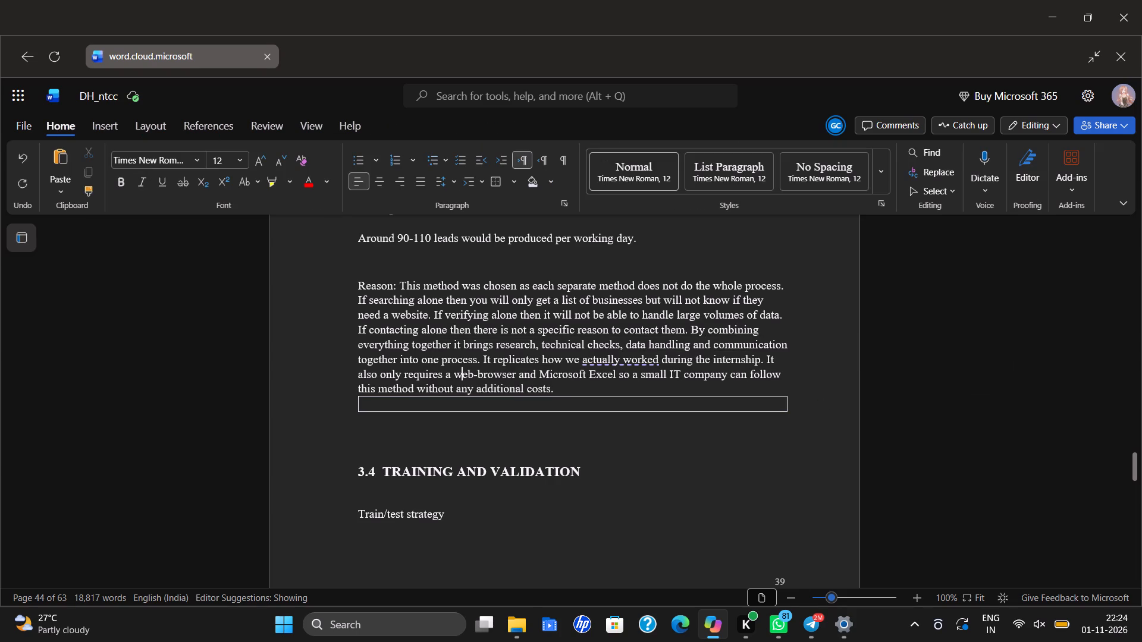
key(Return)
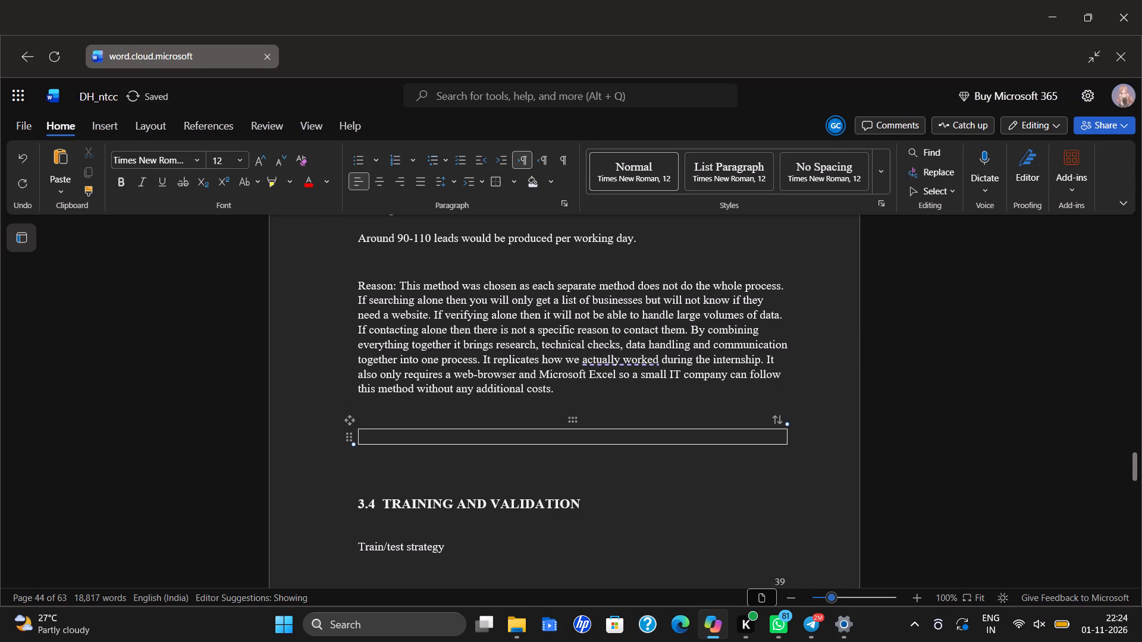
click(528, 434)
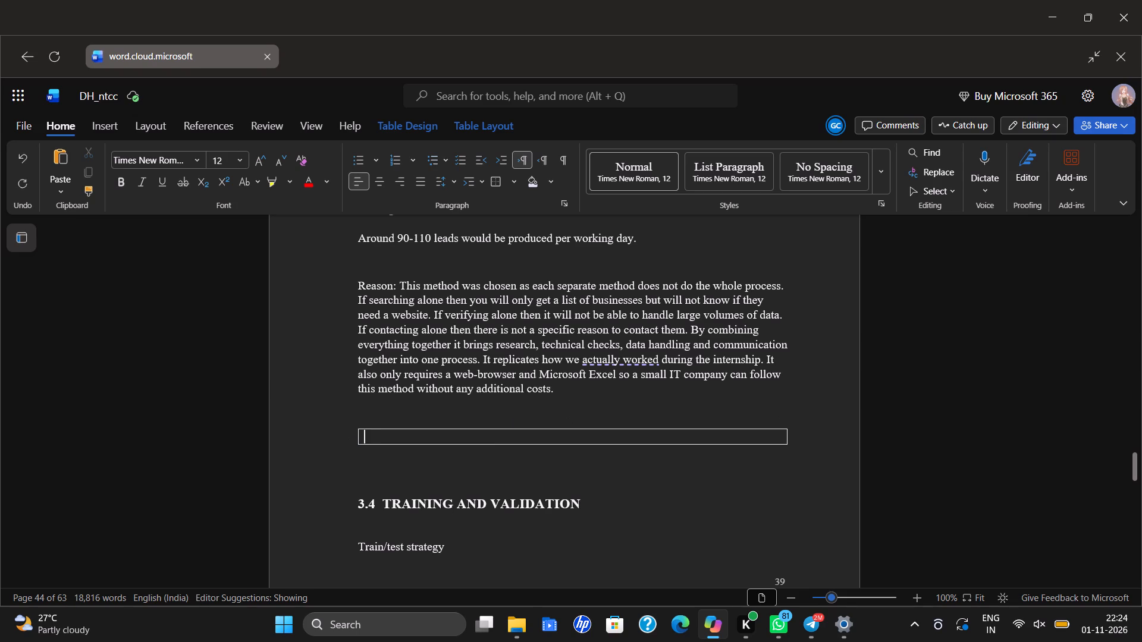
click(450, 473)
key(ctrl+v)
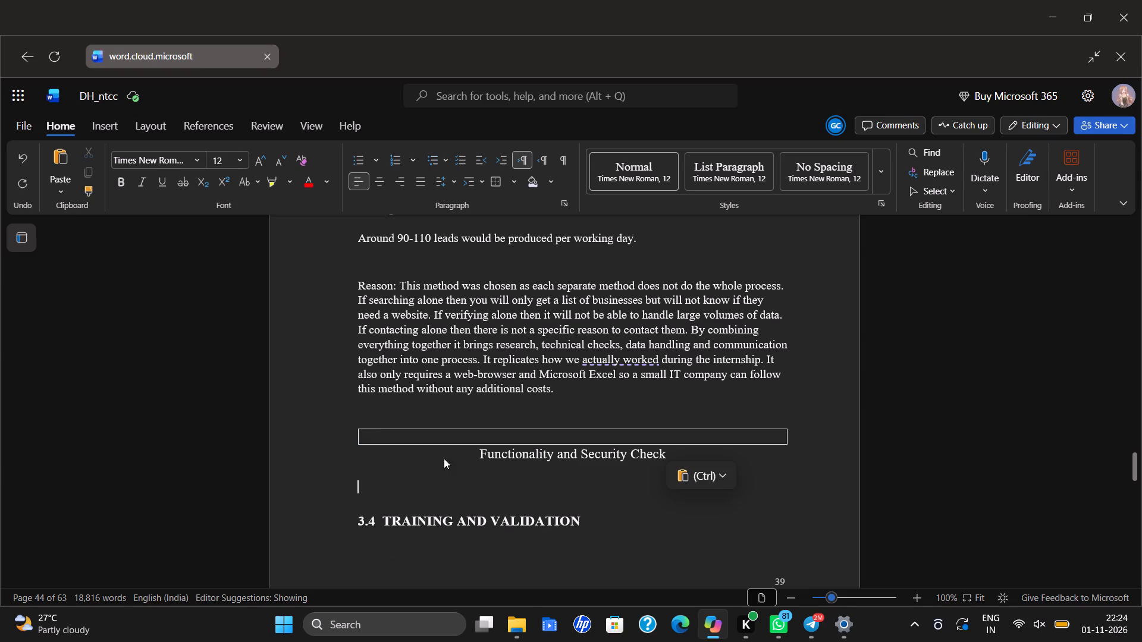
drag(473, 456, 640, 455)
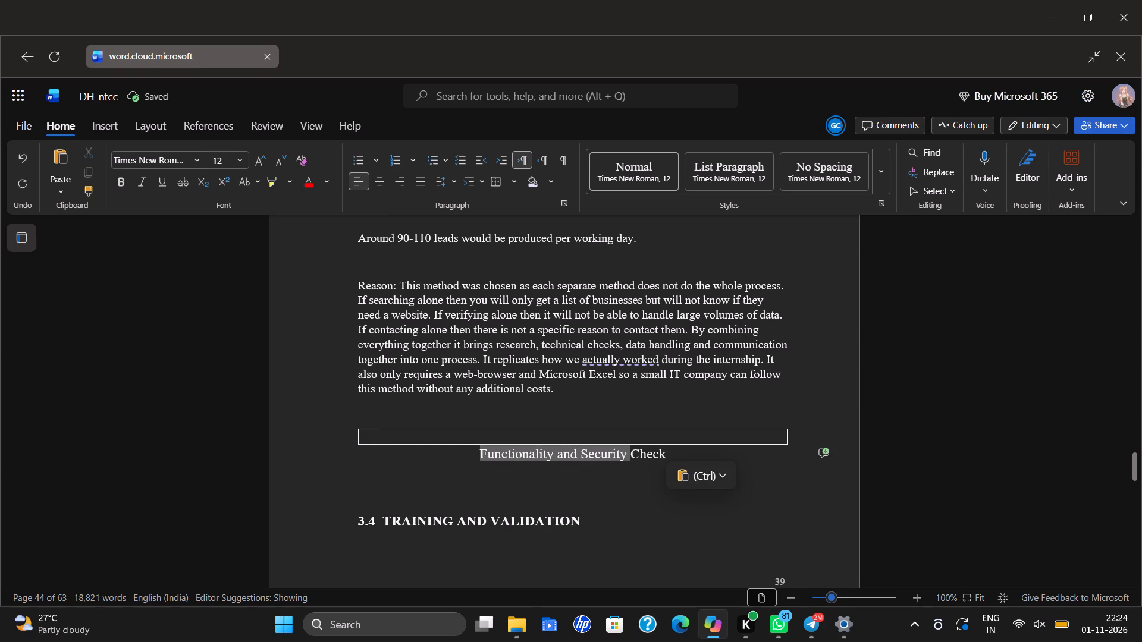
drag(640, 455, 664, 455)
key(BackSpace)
Copy a down arrow from the section 3.3.5 flowchart and paste it below the first box of the 3.3.6 flowchart.
scroll(629, 443, up, 10)
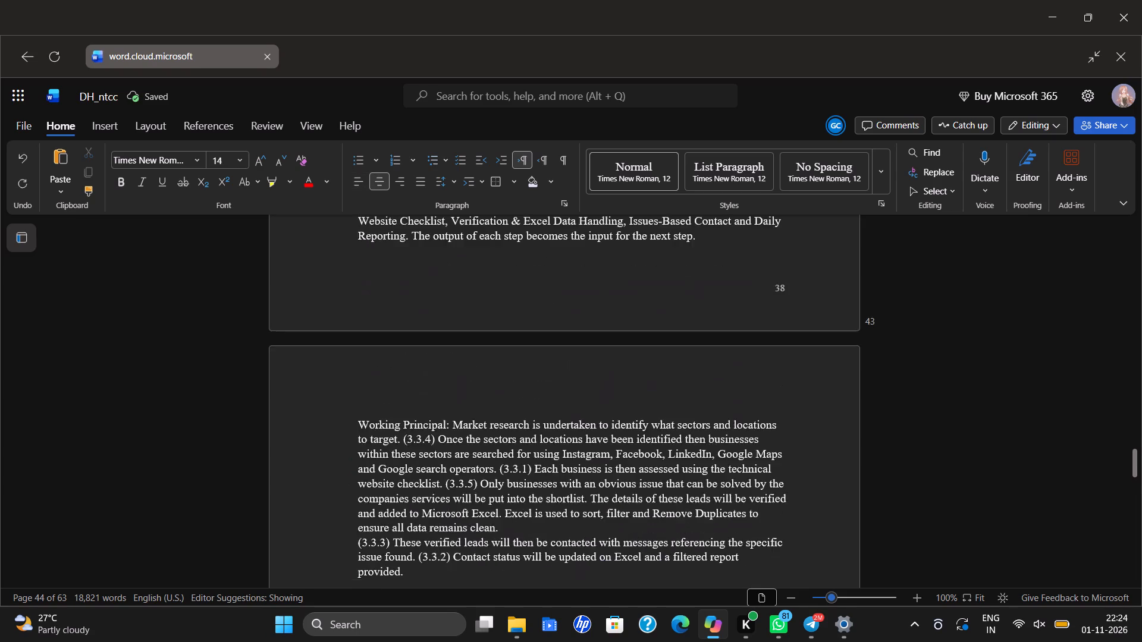
scroll(626, 434, up, 8)
scroll(627, 436, down, 4)
drag(587, 451, 563, 457)
right_click(563, 455)
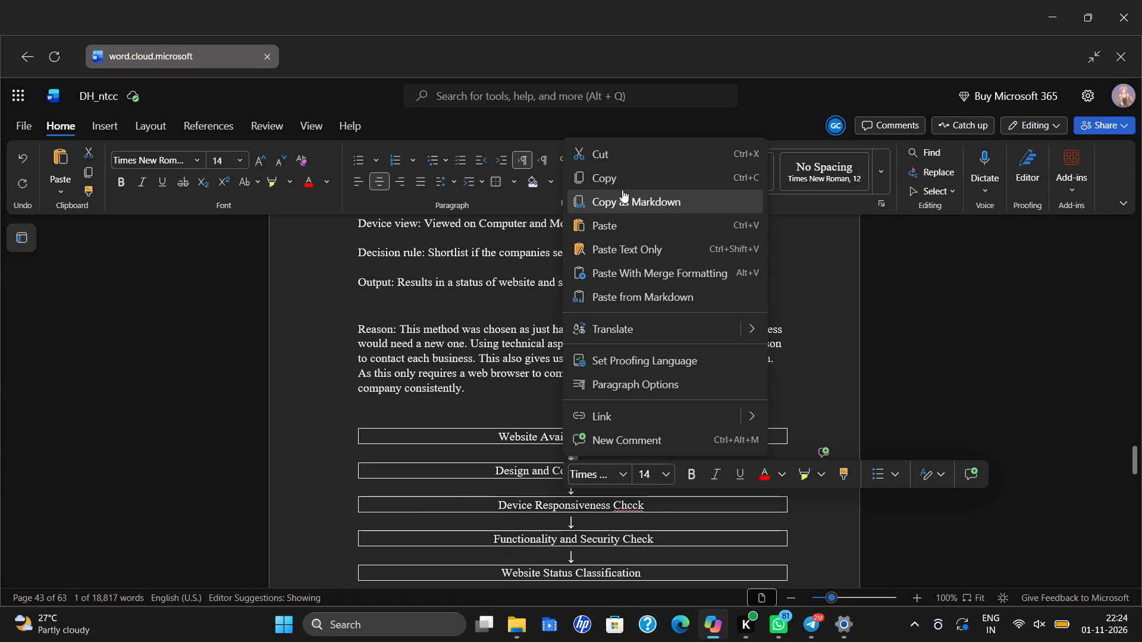
click(623, 184)
scroll(670, 331, down, 8)
scroll(615, 368, down, 4)
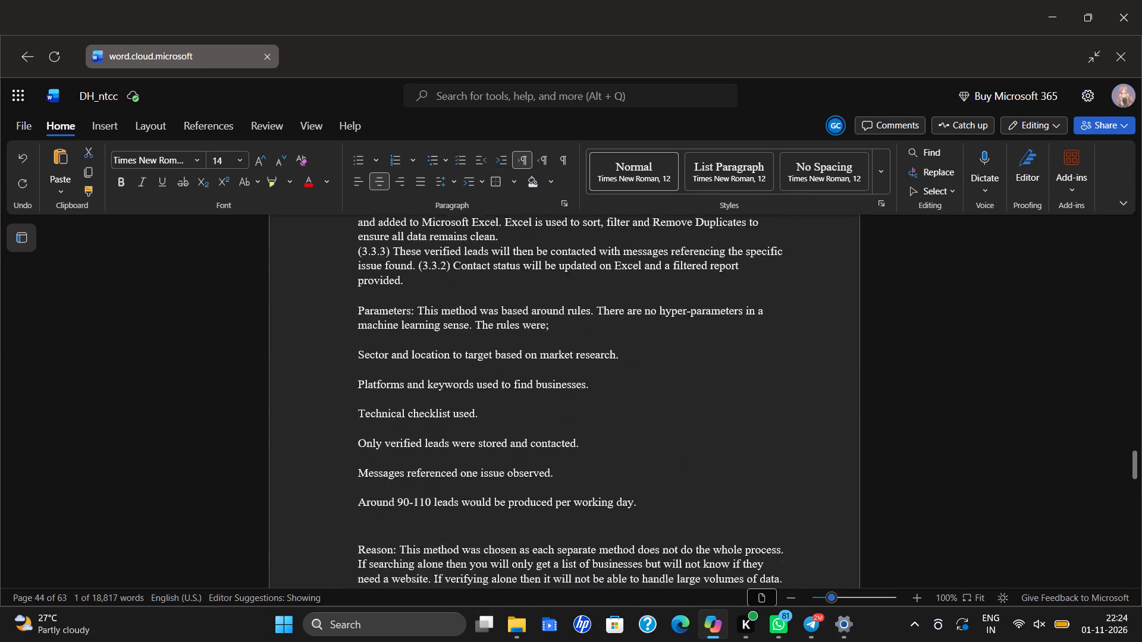
scroll(606, 389, down, 3)
click(578, 388)
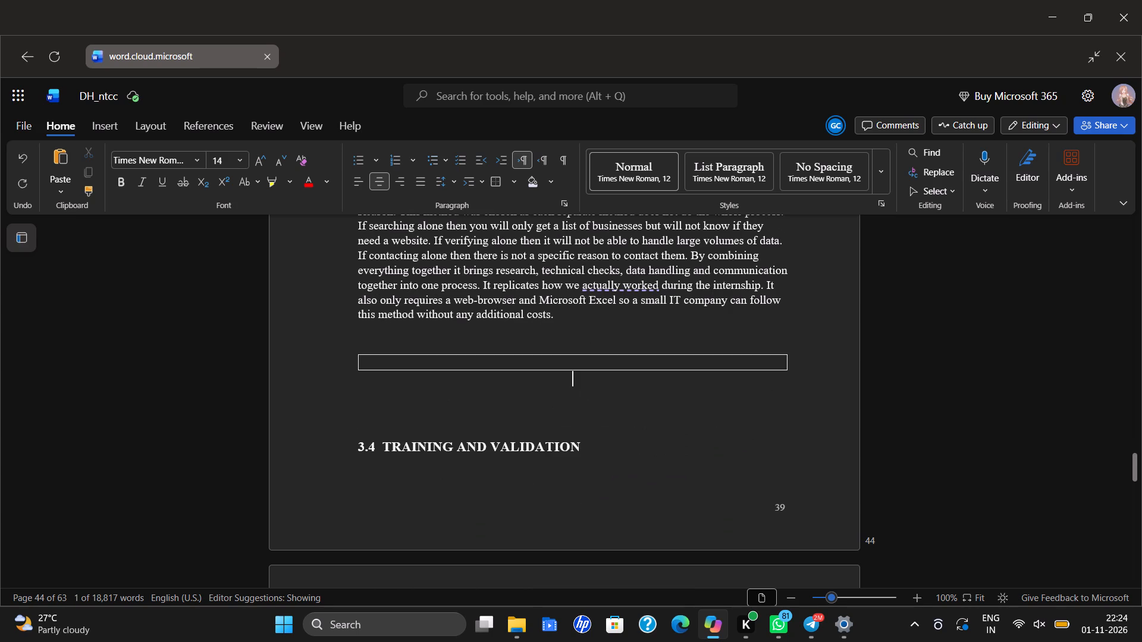
key(ctrl+v)
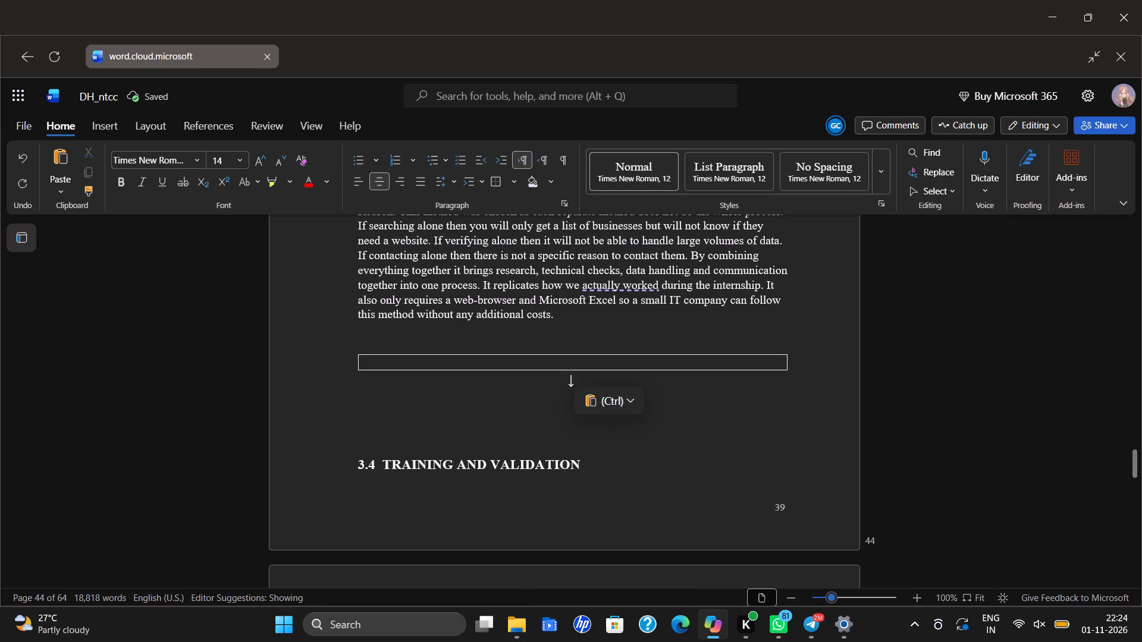
Insert a 1x1 table below the arrow as the second flowchart box and paste another down arrow beneath it.
click(112, 127)
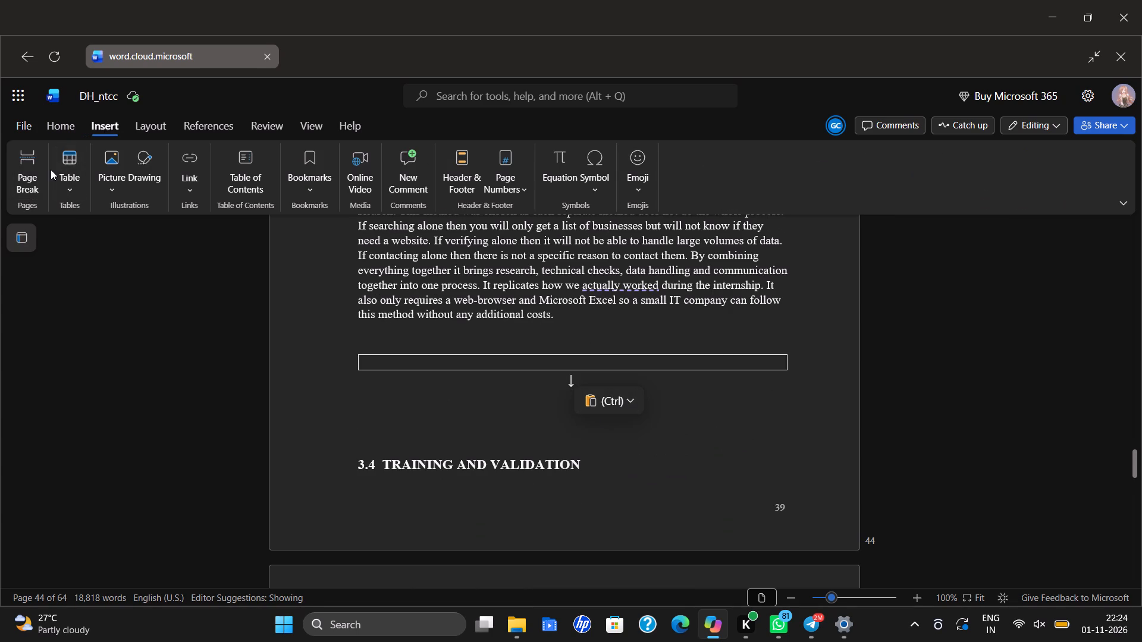
click(65, 172)
click(68, 227)
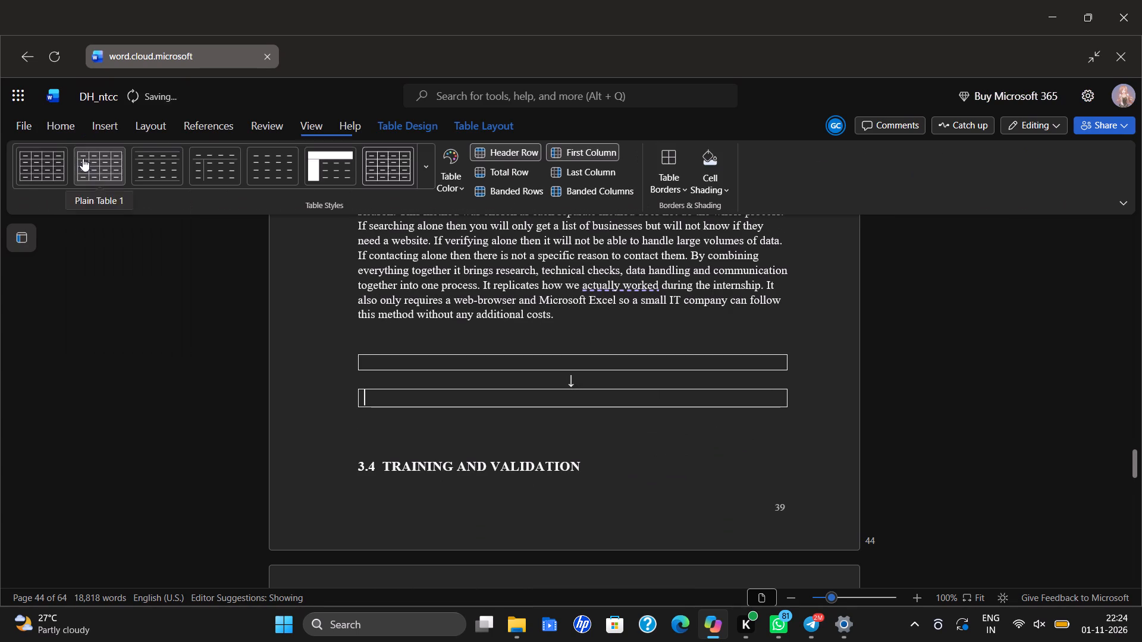
click(535, 435)
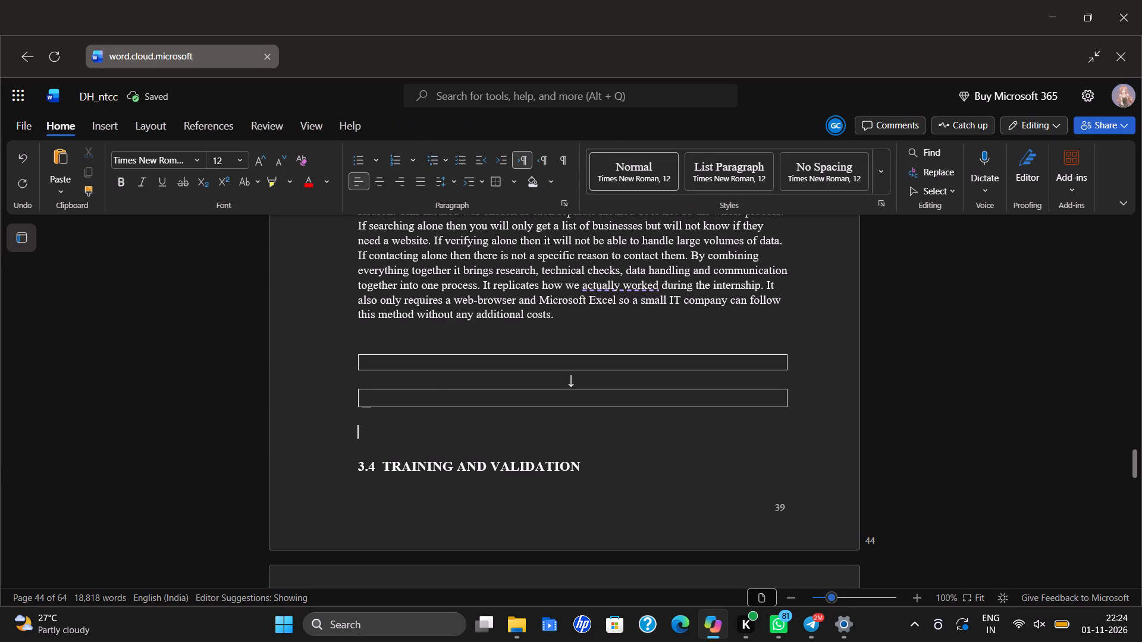
key(ctrl+v)
Insert a 1x1 table below the second arrow as the third flowchart box and paste a down arrow beneath it.
click(101, 129)
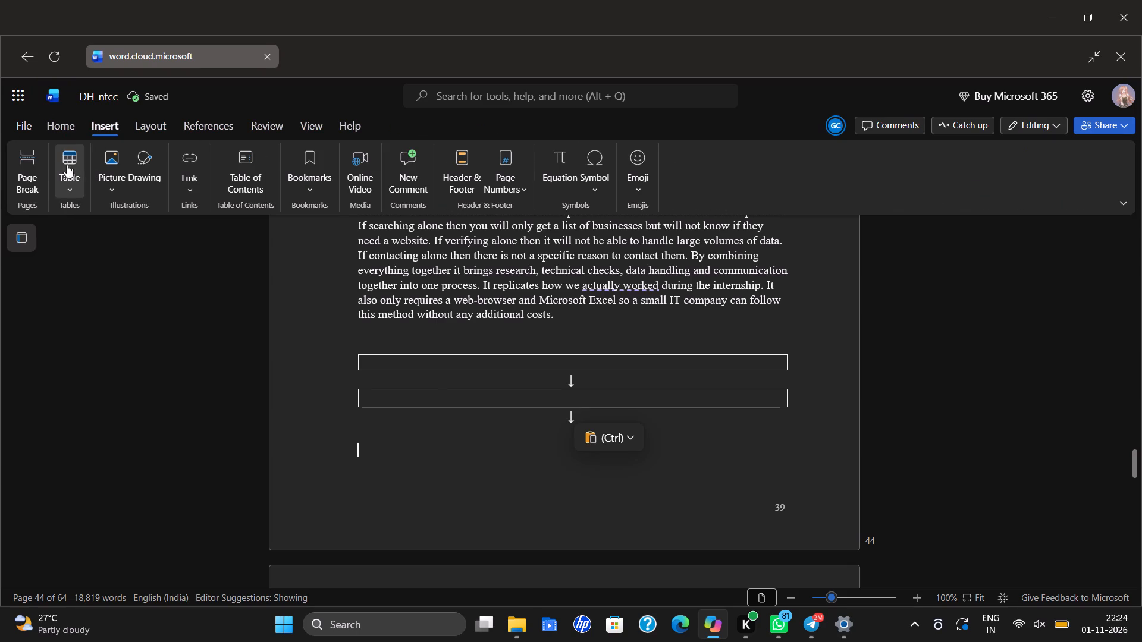
click(71, 169)
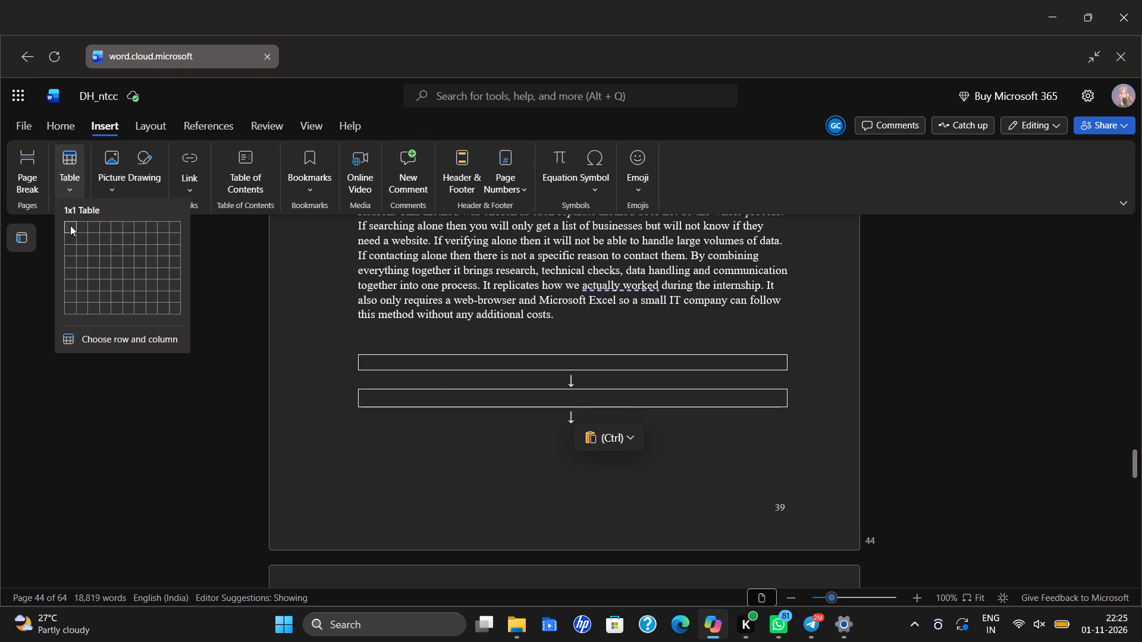
click(70, 225)
click(475, 443)
click(473, 451)
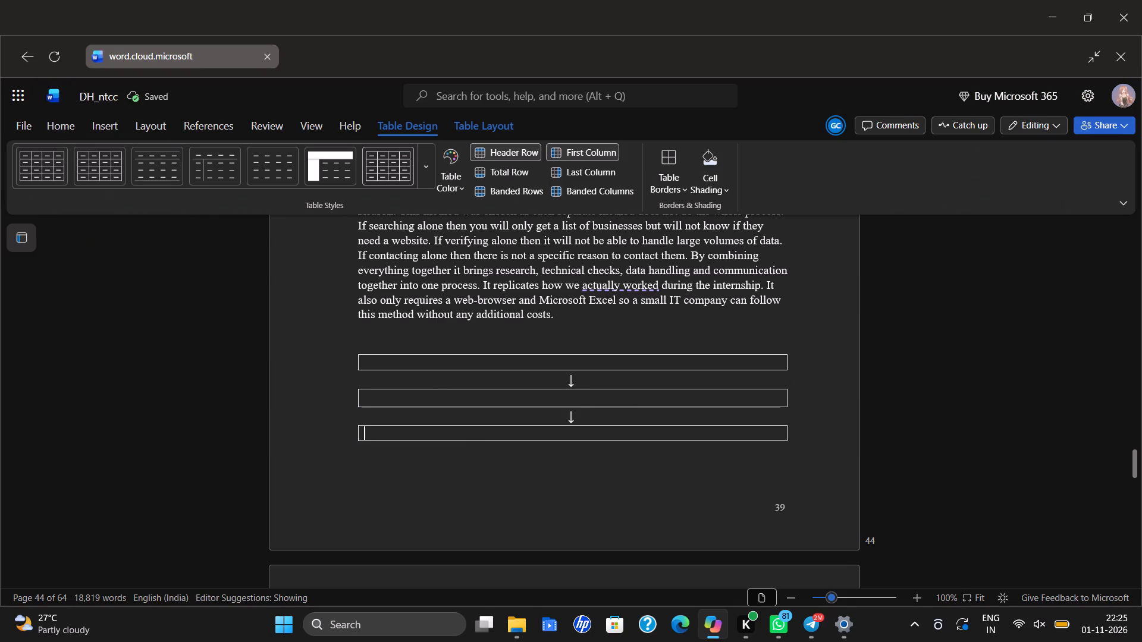
click(466, 462)
key(ctrl+v)
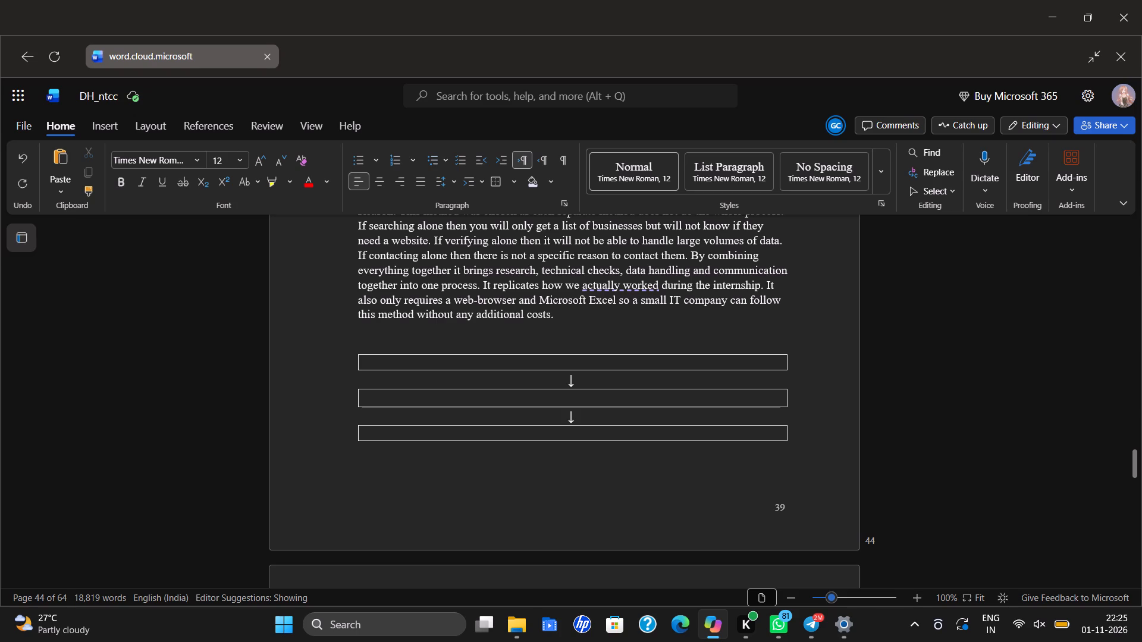
Insert a 1x1 table below the third arrow as the fourth flowchart box and paste a down arrow beneath it.
click(89, 125)
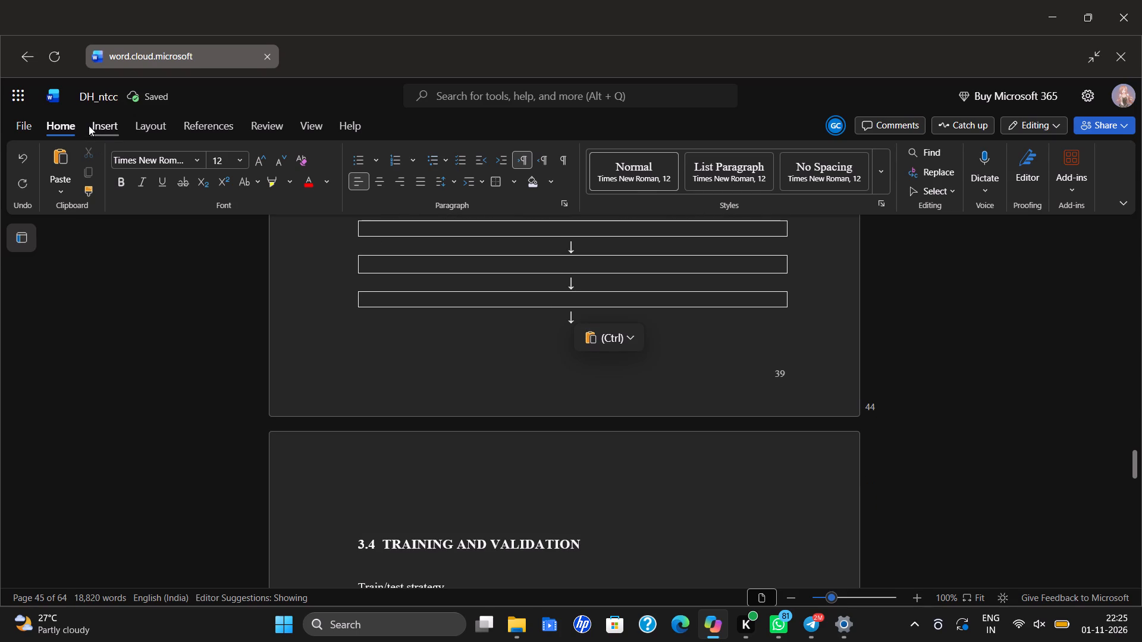
click(76, 166)
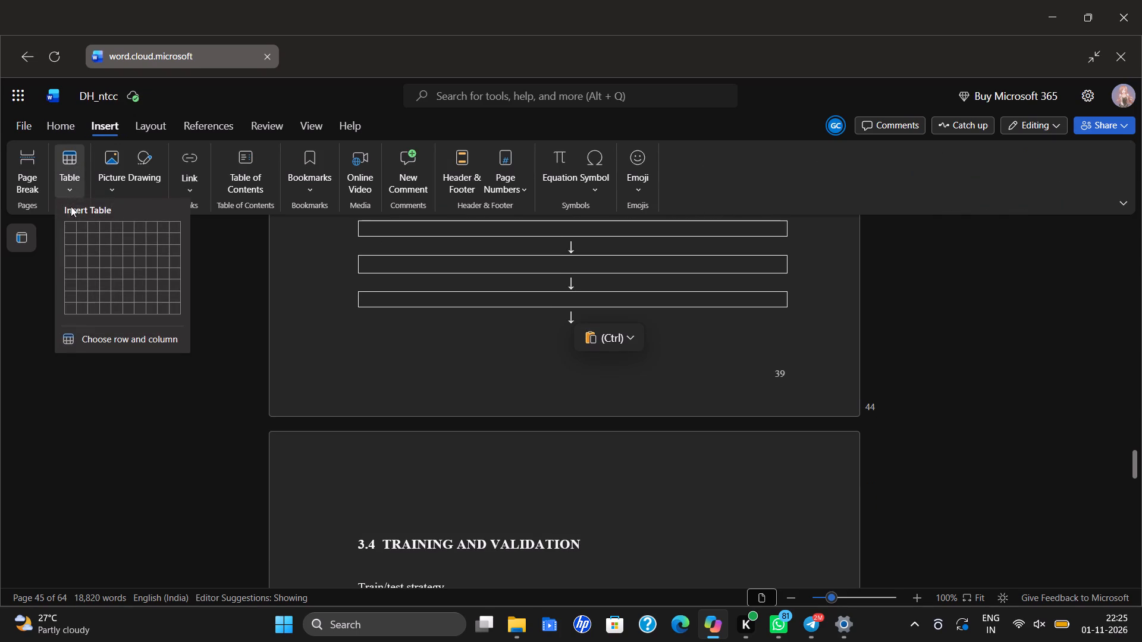
click(70, 229)
click(406, 352)
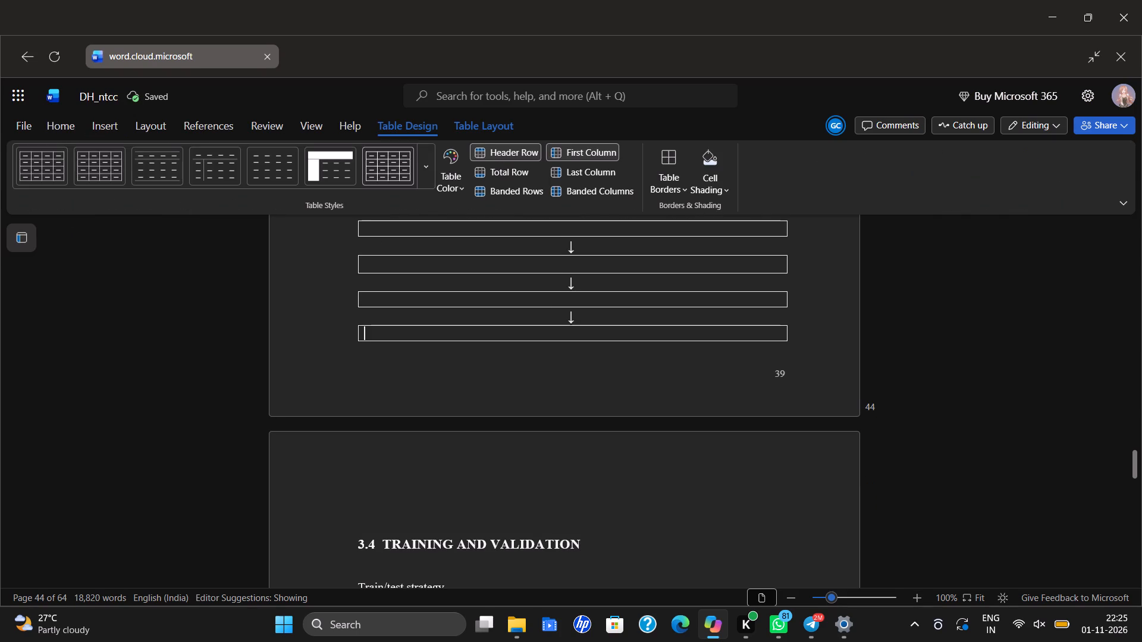
click(403, 363)
click(398, 369)
click(377, 438)
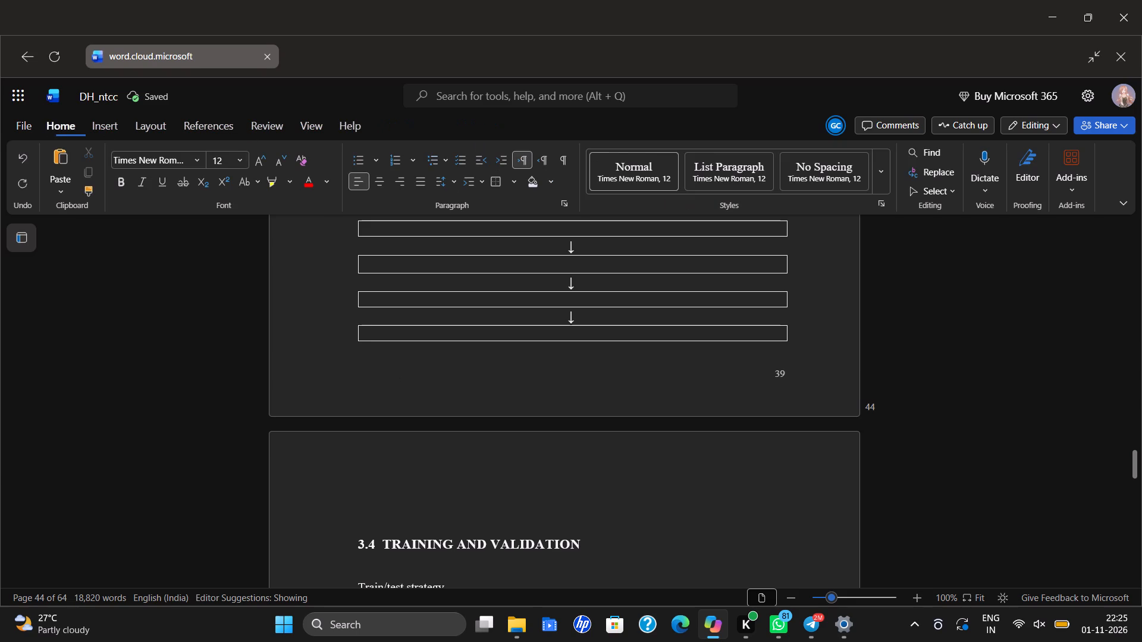
key(ctrl+v)
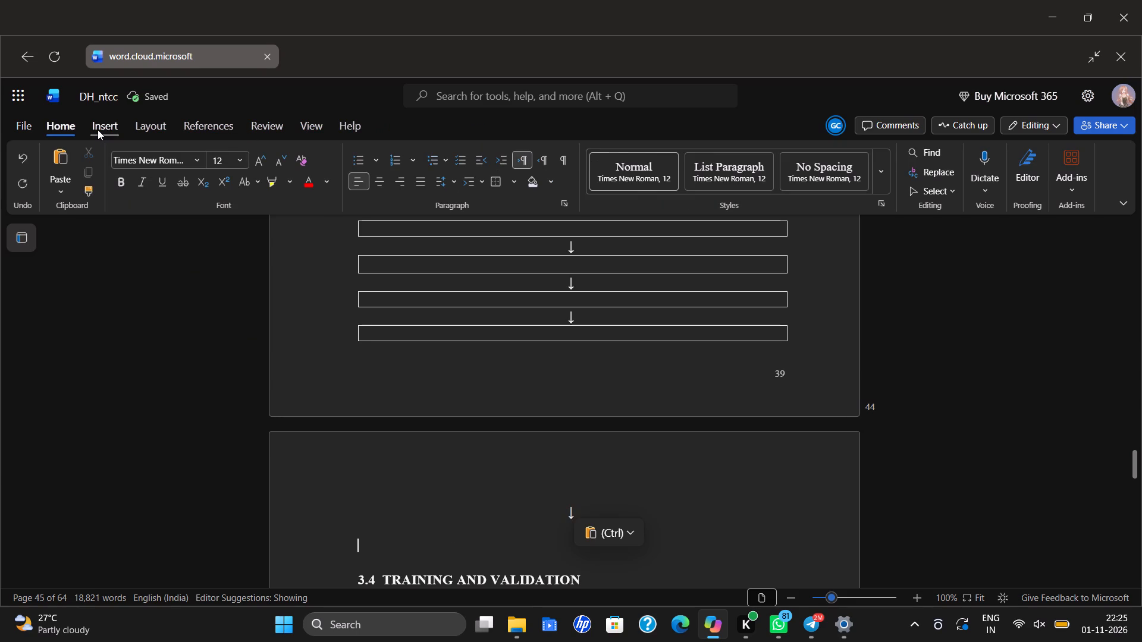
Insert a 1x1 table below the fourth arrow as the fifth flowchart box and paste a down arrow beneath it.
click(98, 130)
scroll(351, 267, up, 1)
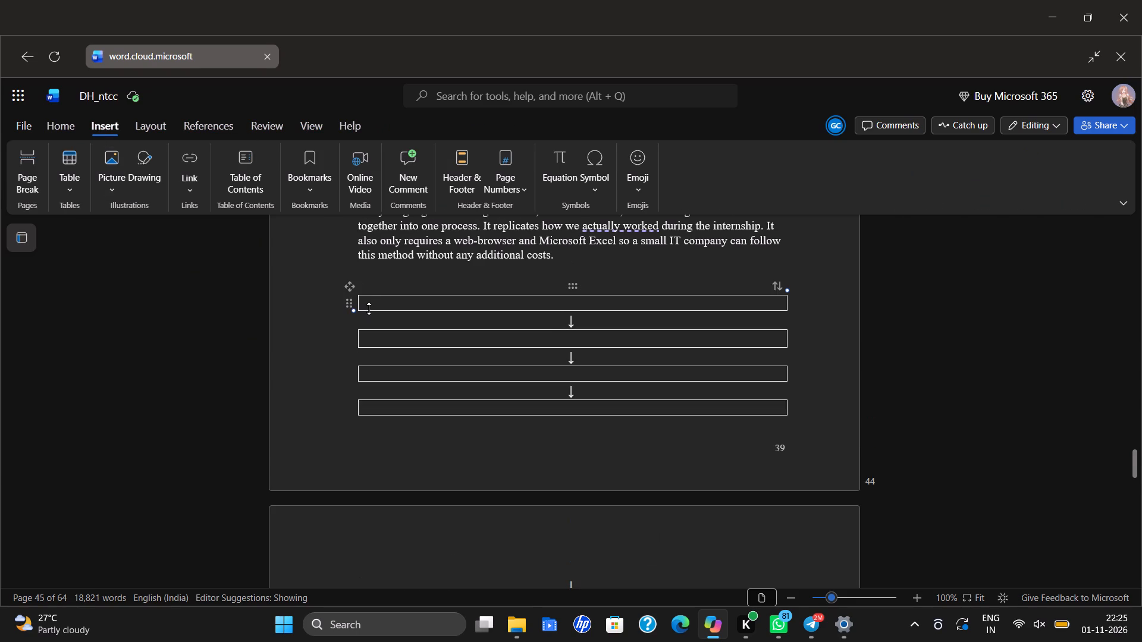
scroll(347, 391, down, 1)
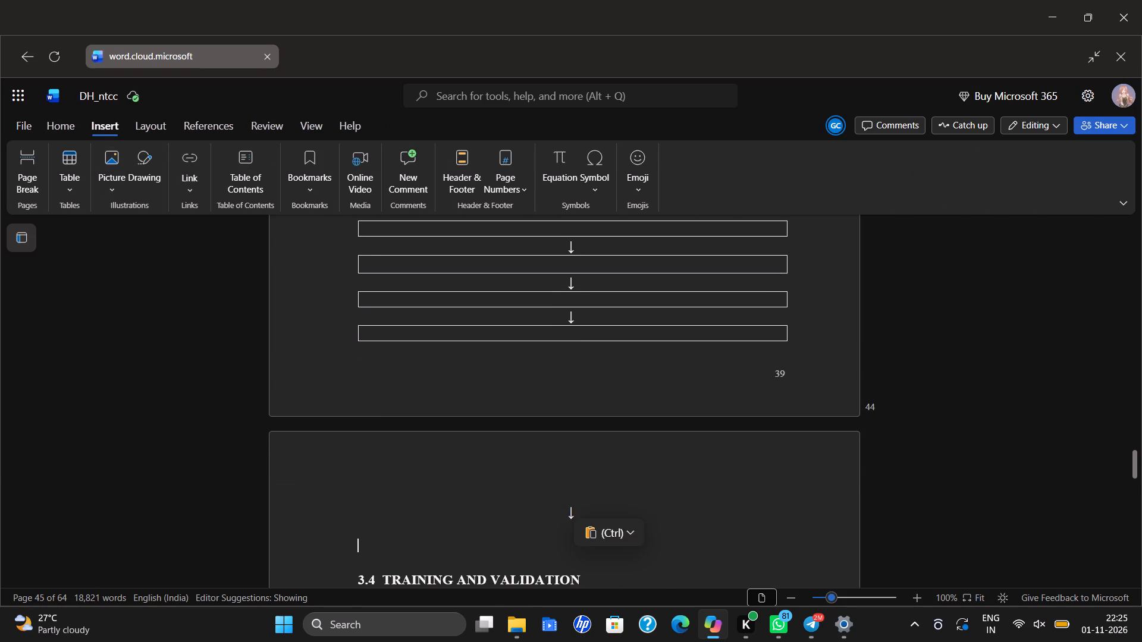
scroll(332, 367, down, 1)
click(85, 159)
click(79, 160)
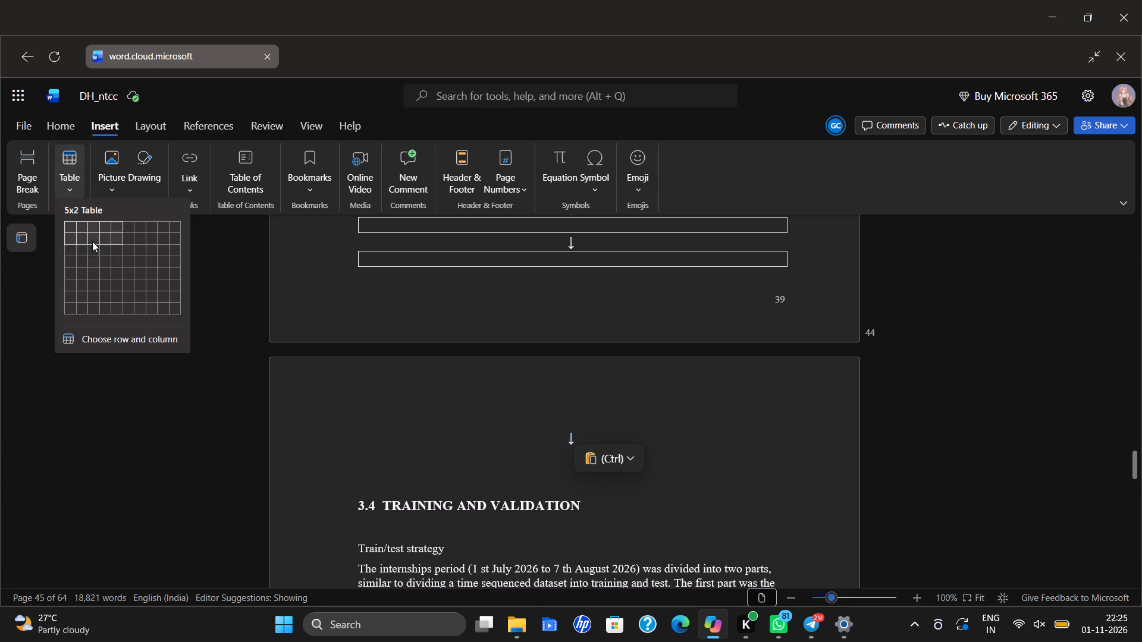
click(72, 225)
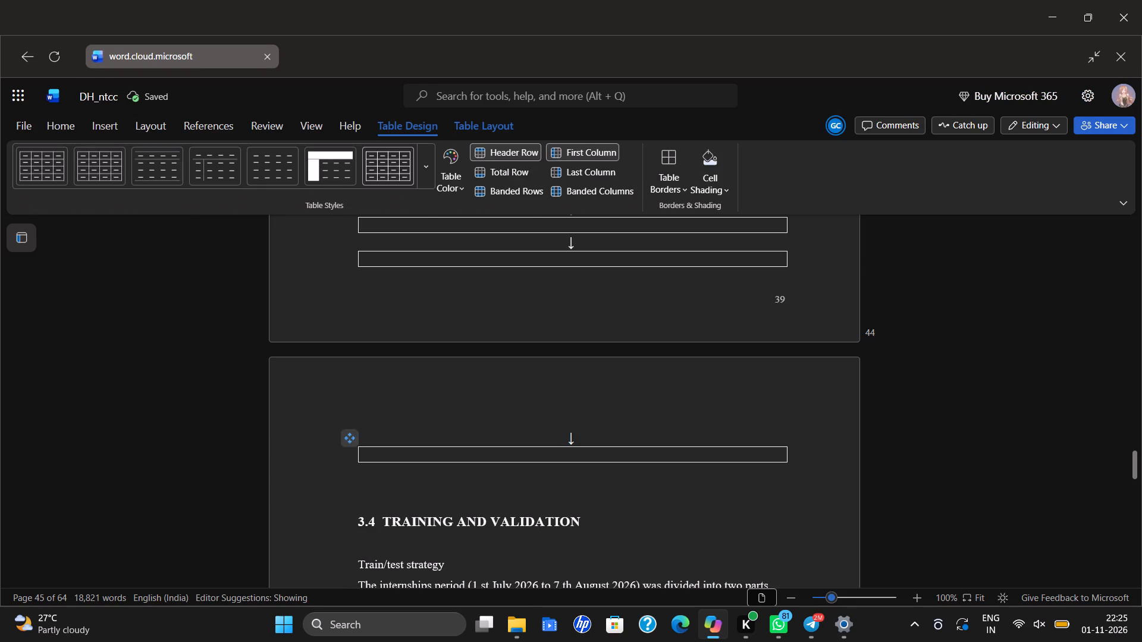
click(379, 468)
click(377, 477)
key(ctrl+v)
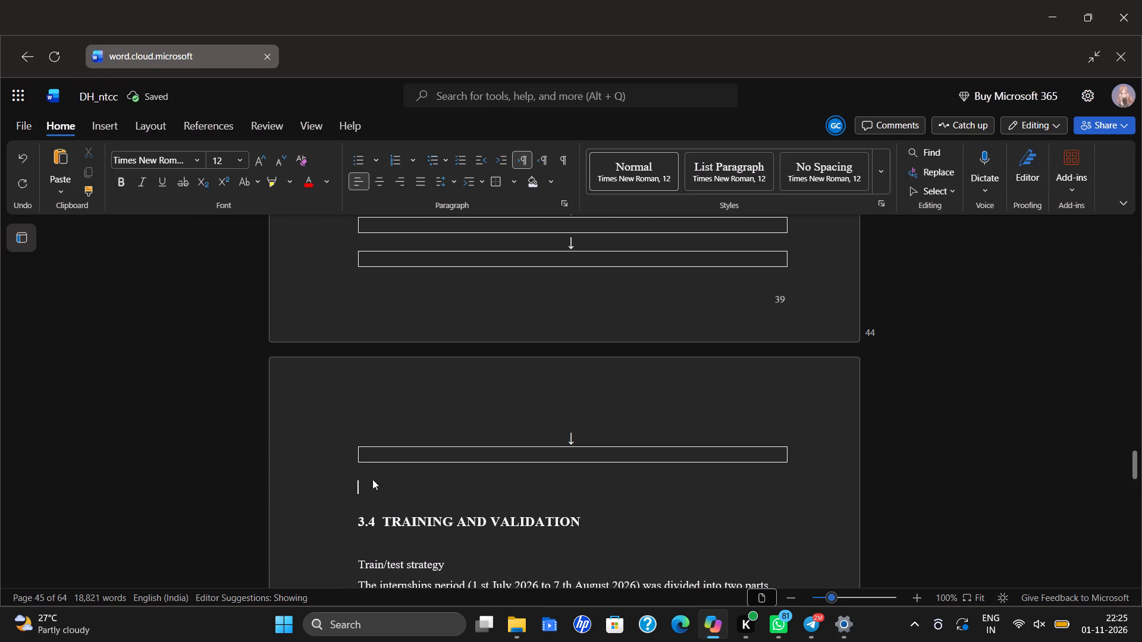
Insert a 1x1 table below the fifth arrow as the sixth flowchart box and paste a down arrow beneath it.
click(96, 131)
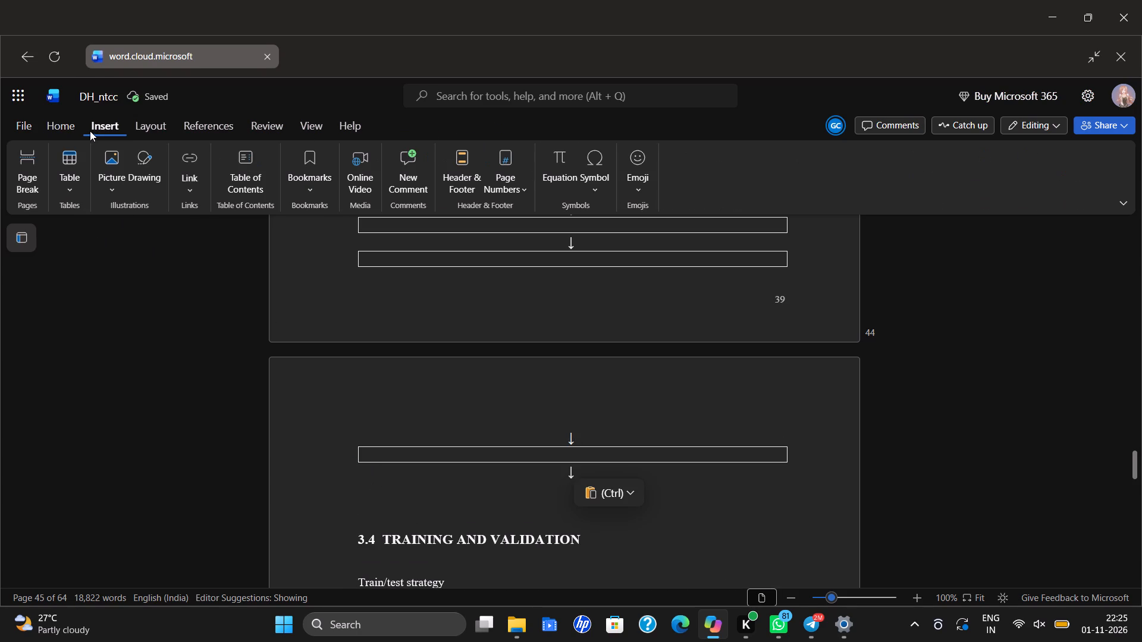
click(67, 174)
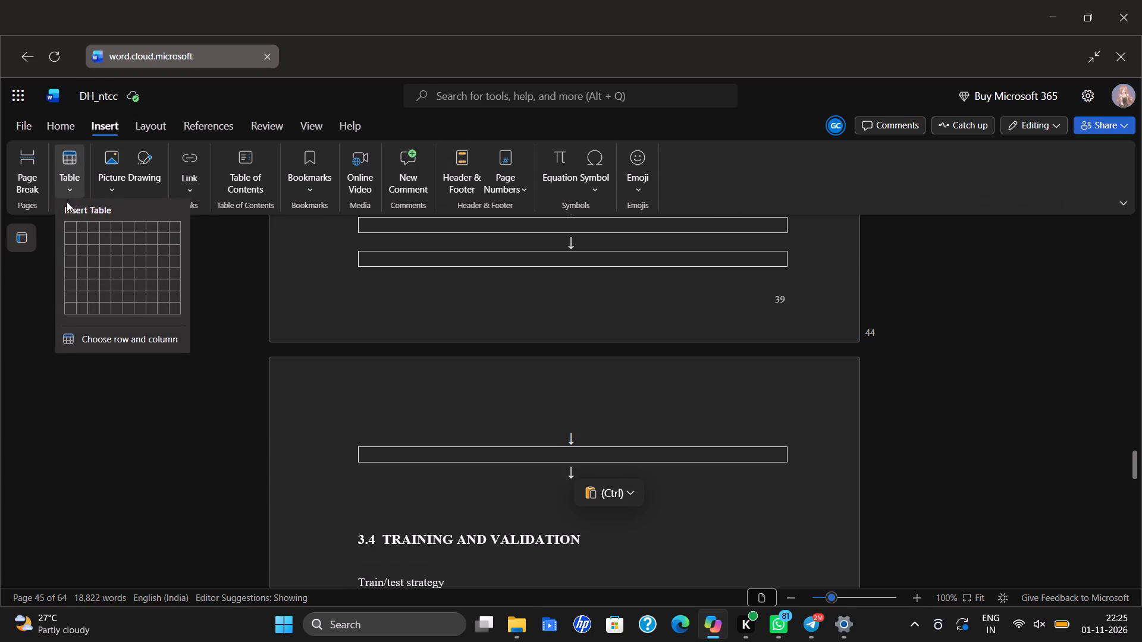
click(69, 221)
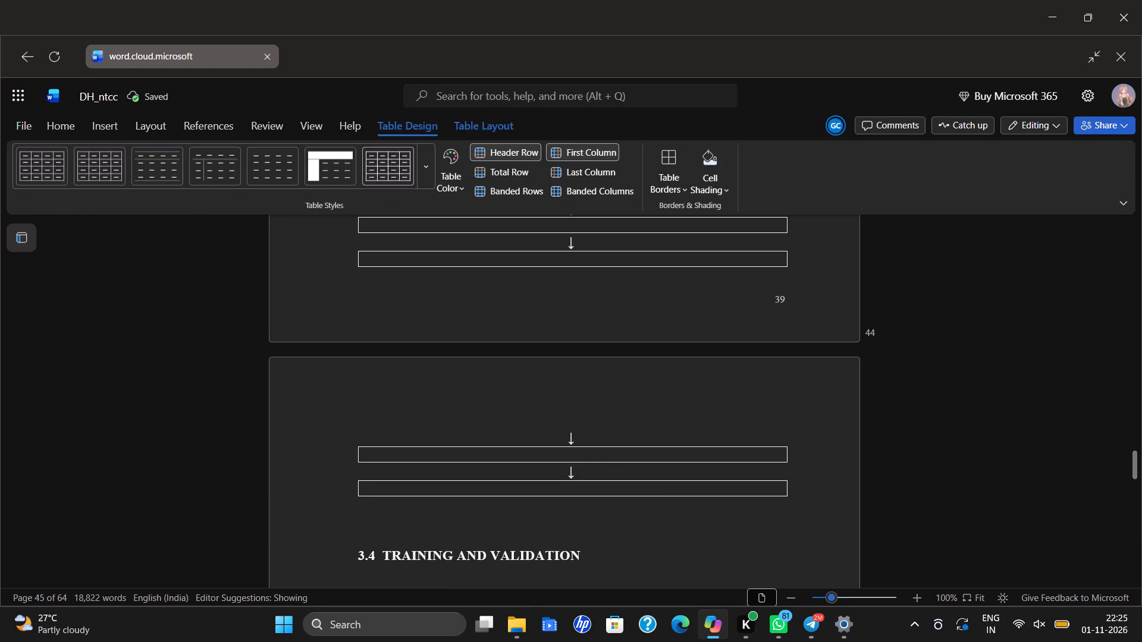
click(380, 512)
key(ctrl+v)
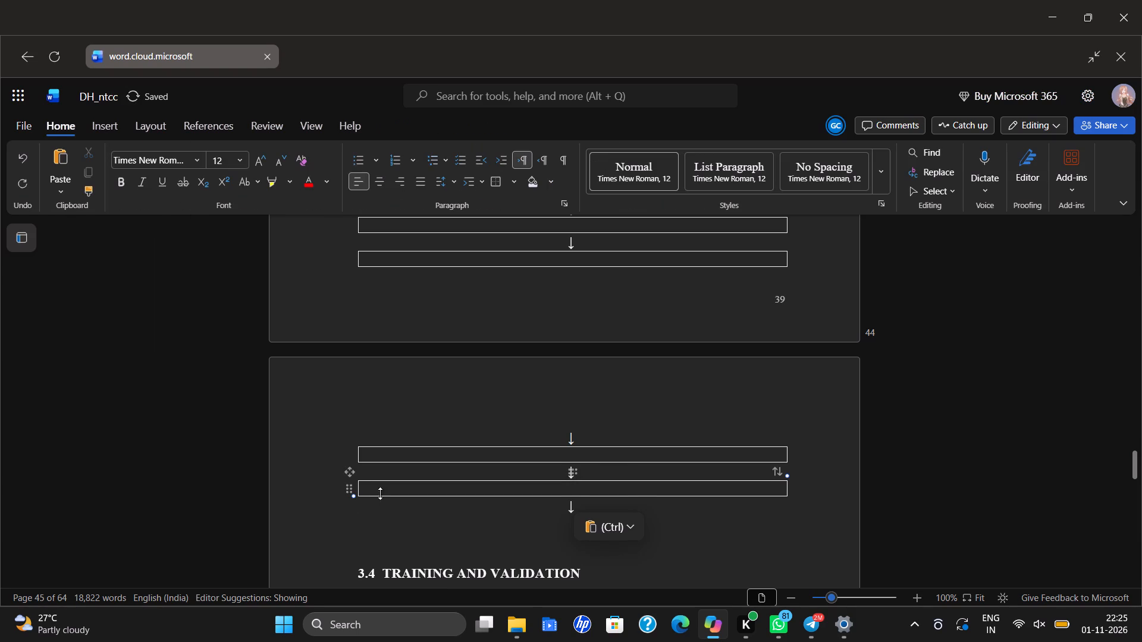
Insert a 1x1 table below the sixth arrow as the seventh flowchart box, above the section 3.4 heading.
scroll(378, 443, up, 2)
scroll(375, 431, down, 2)
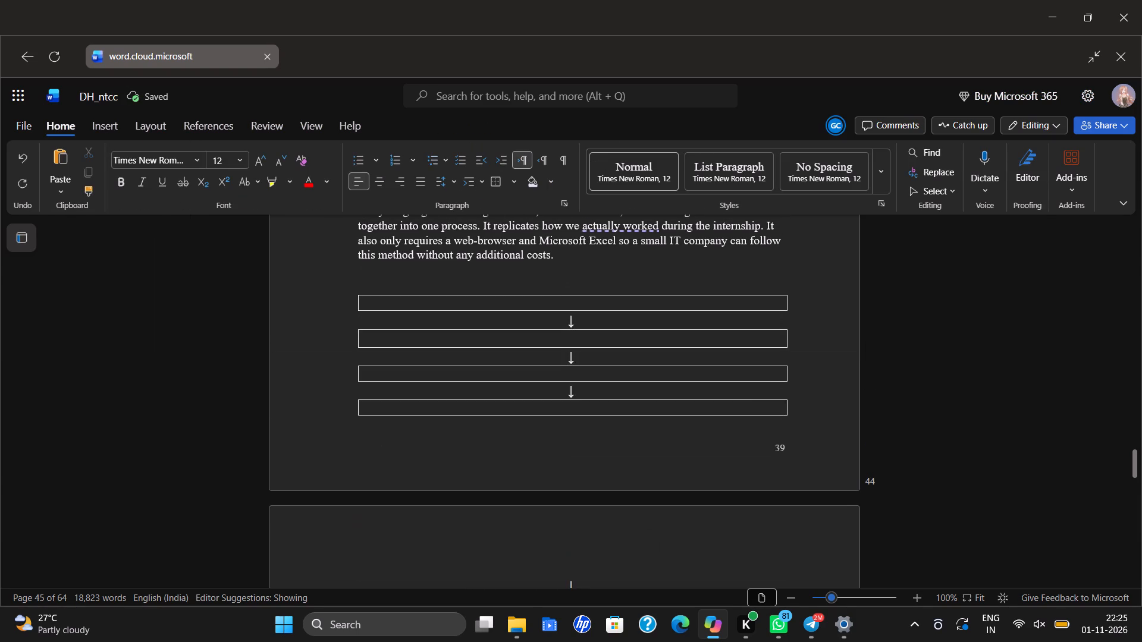
scroll(375, 431, down, 1)
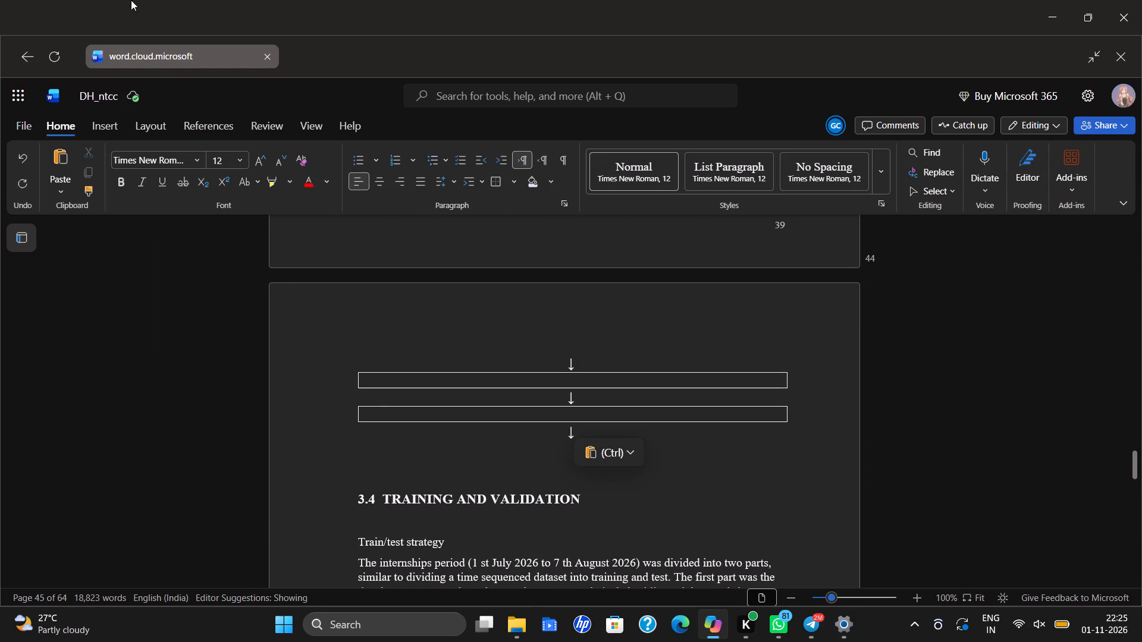
click(108, 122)
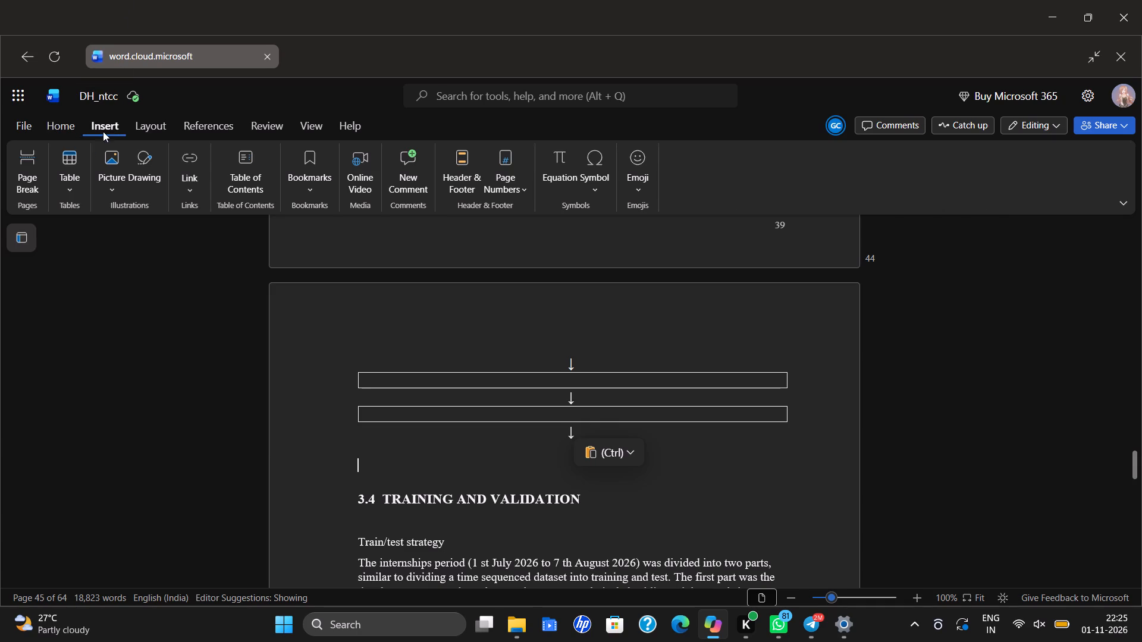
click(57, 167)
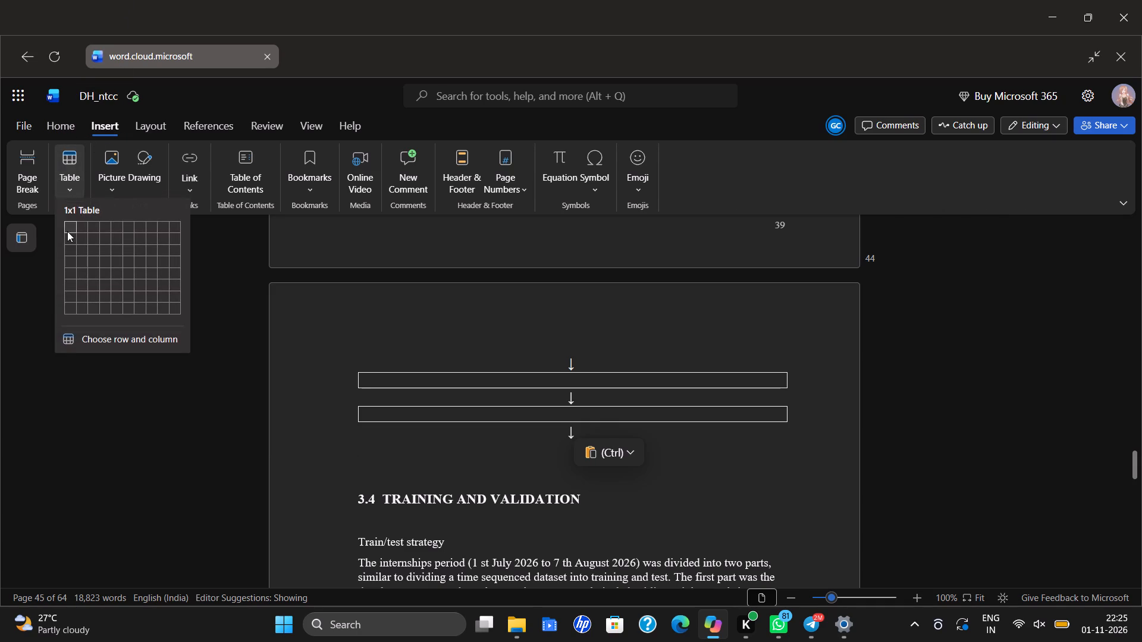
click(67, 231)
Label the first box of the 3.3.6 flowchart "Market Research".
scroll(911, 382, up, 3)
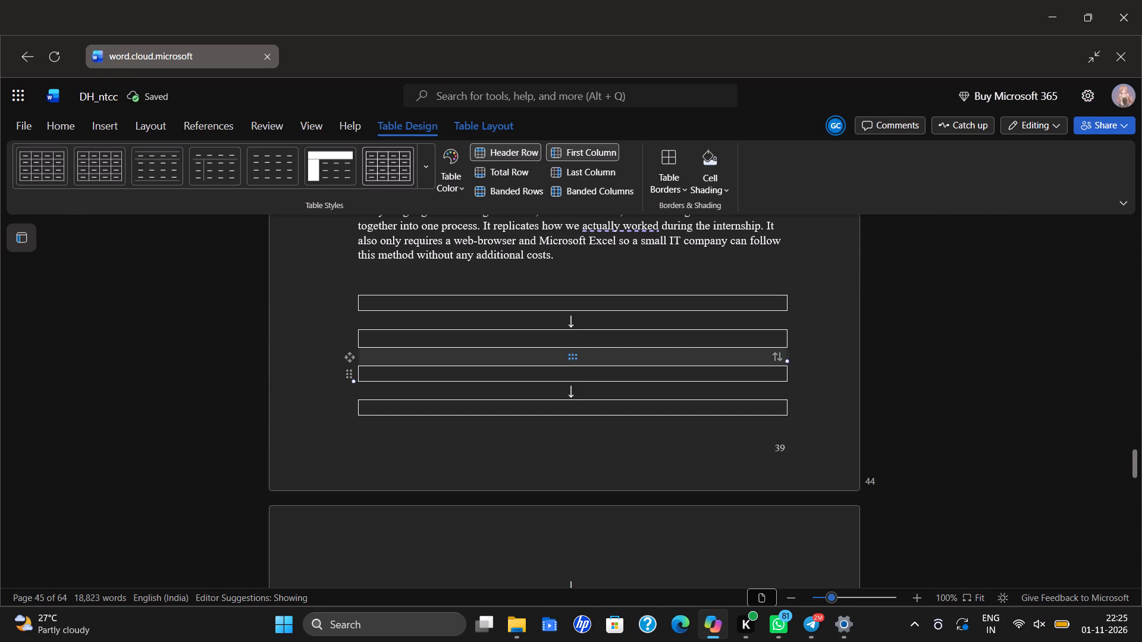
click(672, 308)
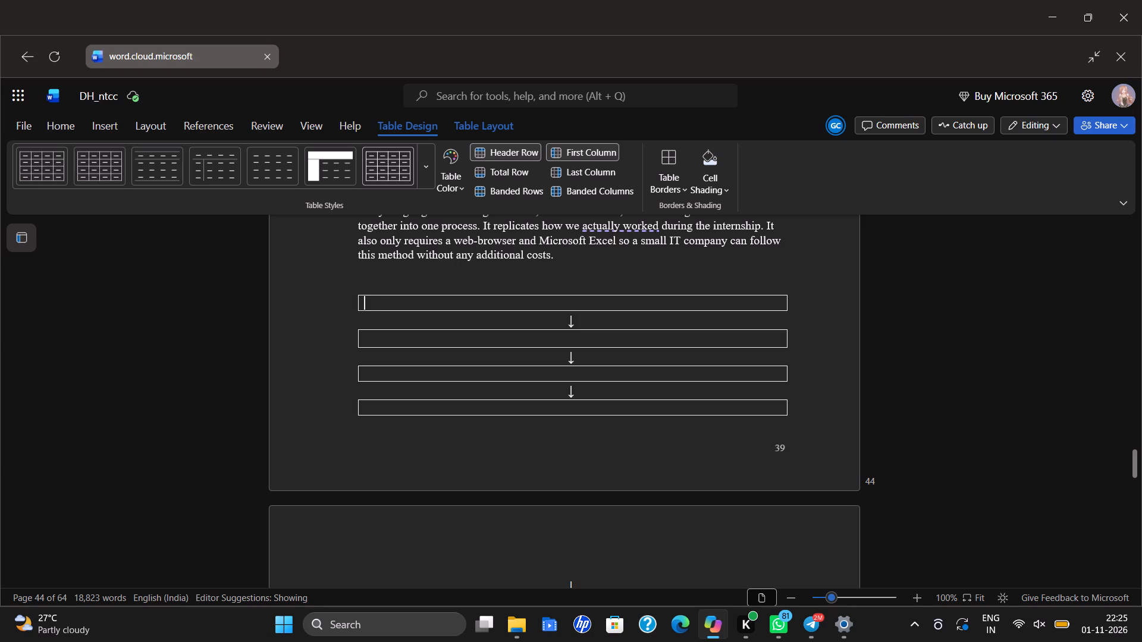
text(Market Resera)
key(BackSpace)
key(BackSpace)
text(arch)
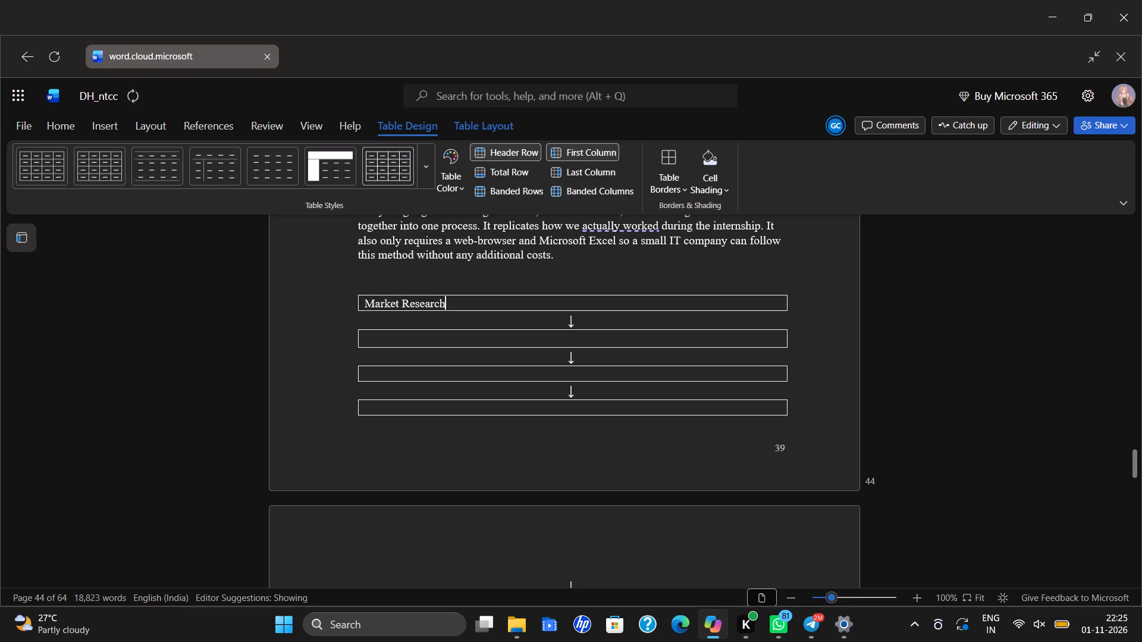
Label the second box of the 3.3.6 flowchart "Multi - Platform Search".
click(645, 341)
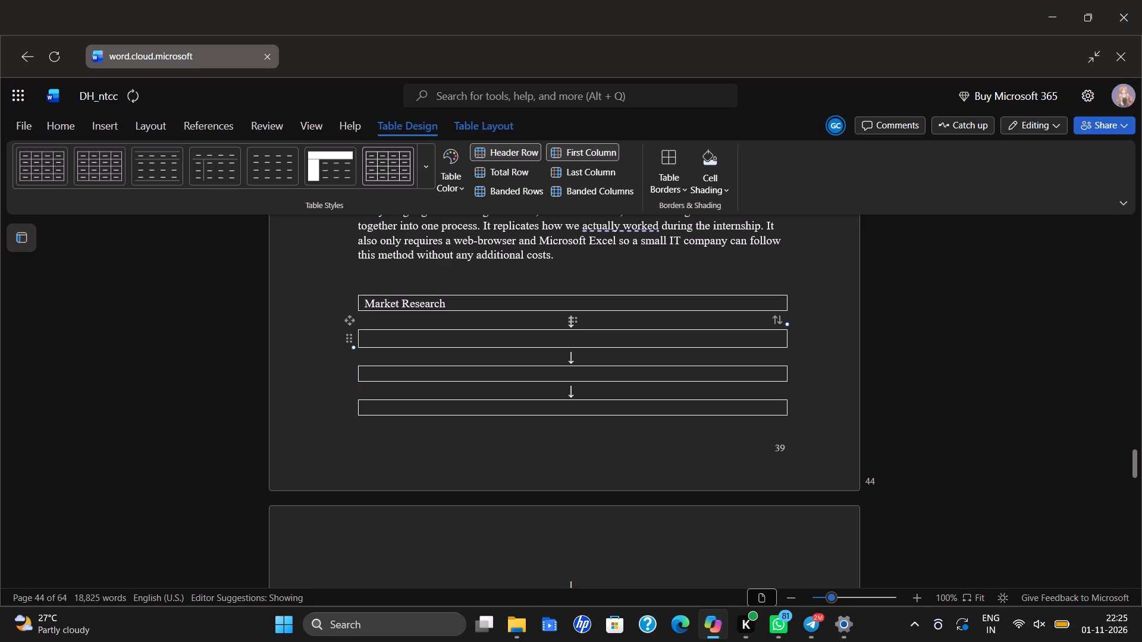
text(mu)
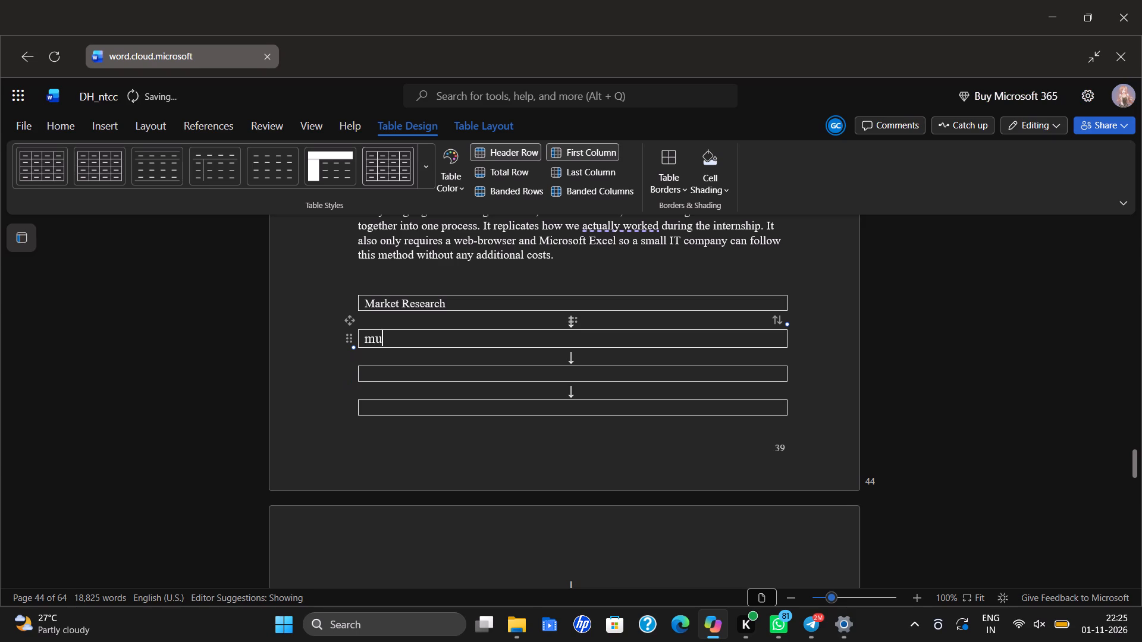
key(BackSpace)
key(BackSpace)
text(Multi)
key(space)
text(_n)
key(space)
key(BackSpace)
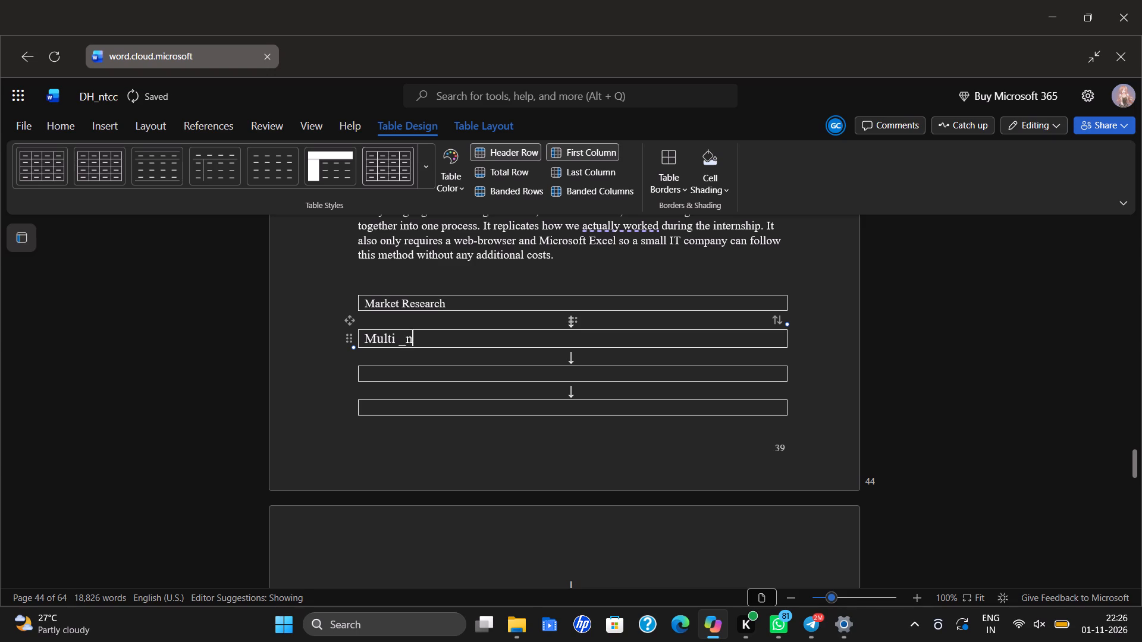
key(BackSpace)
key(BackSpace)
text(-)
key(space)
text(Platform)
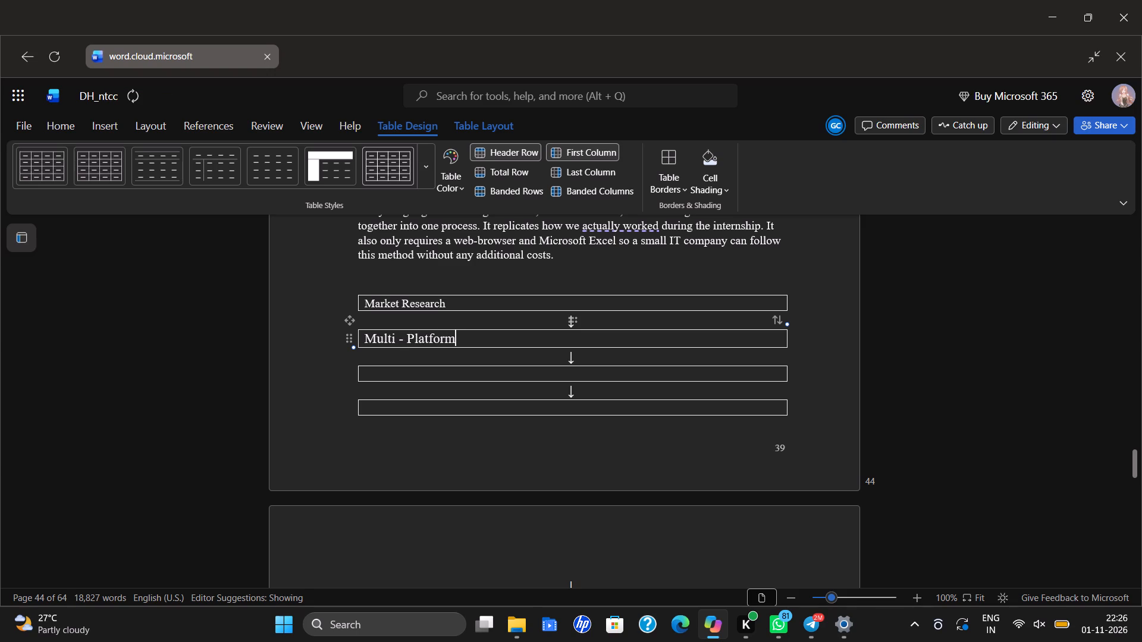
key(space)
text(Search)
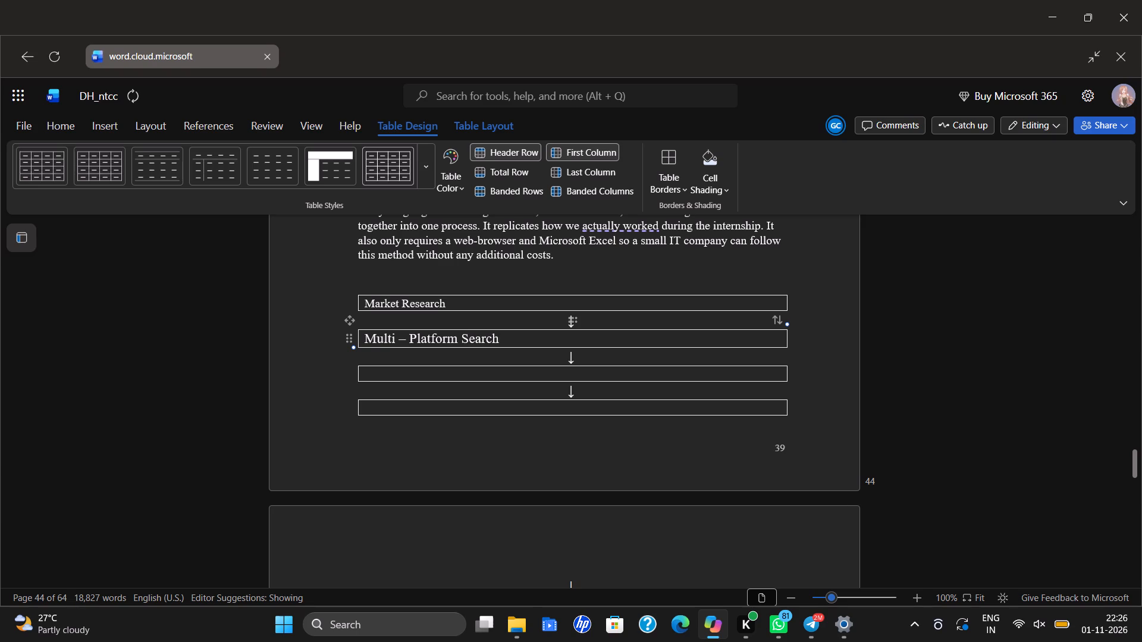
Label the third box of the 3.3.6 flowchart "Business Verification".
click(598, 375)
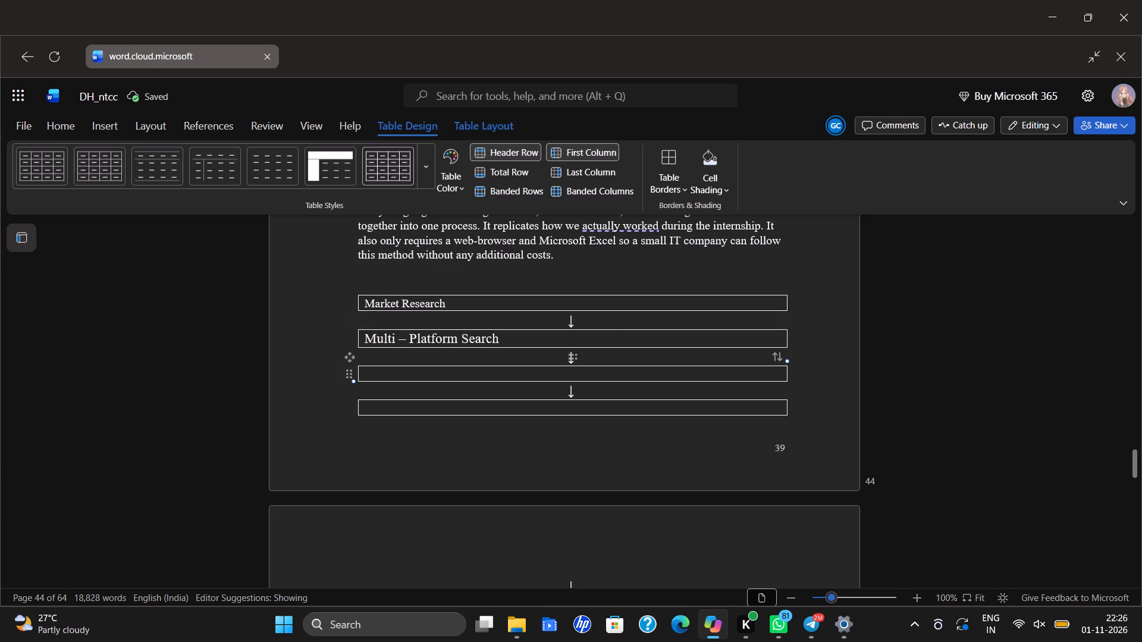
text(Busi)
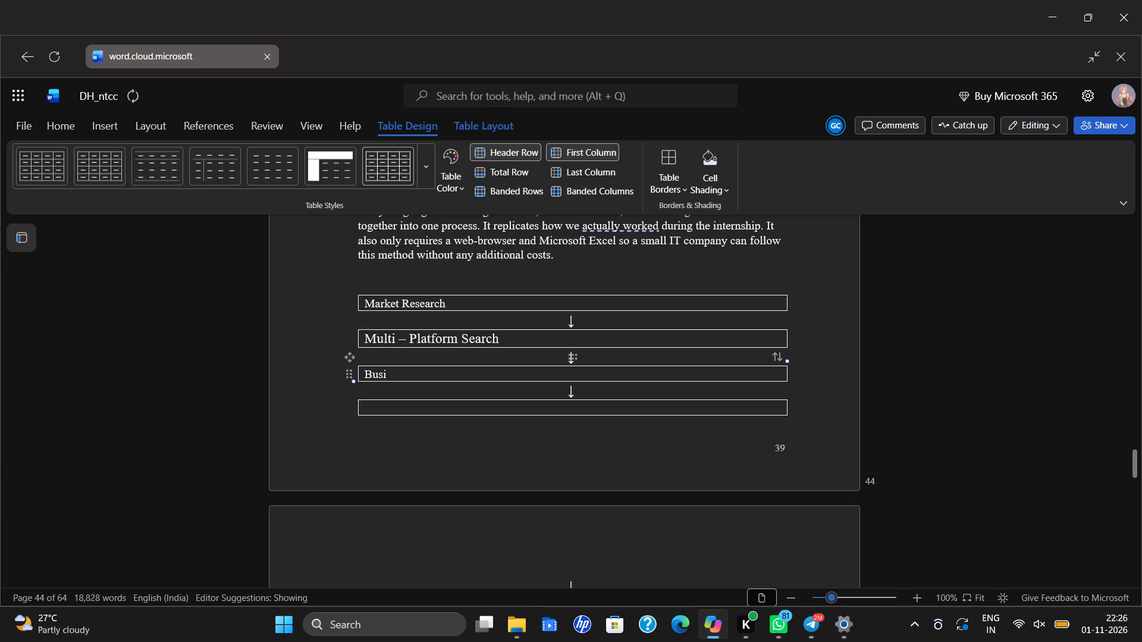
text(ness)
key(space)
key(shift+v)
text(erifica)
text(tion)
click(611, 404)
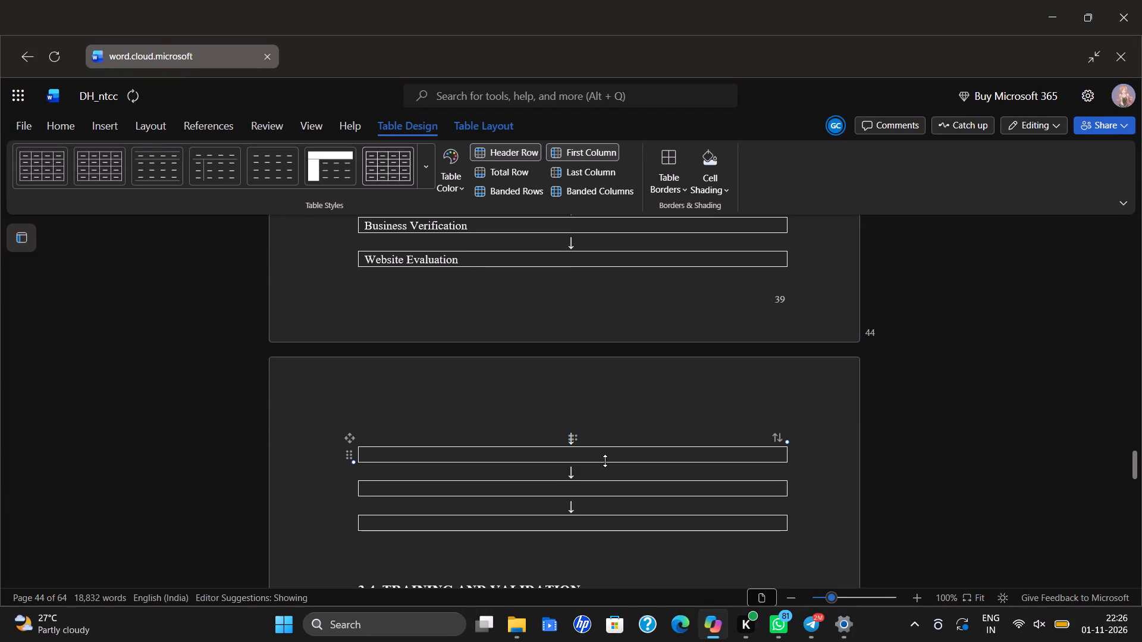
key(e)
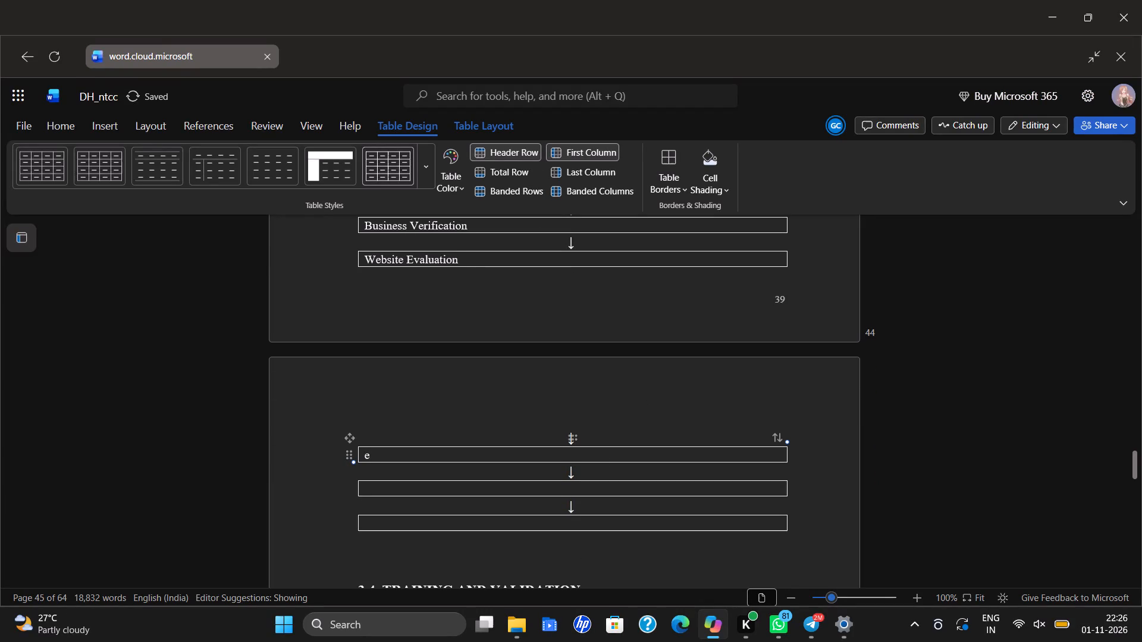
text(xcel d)
key(BackSpace)
text(Da)
text(ta)
key(space)
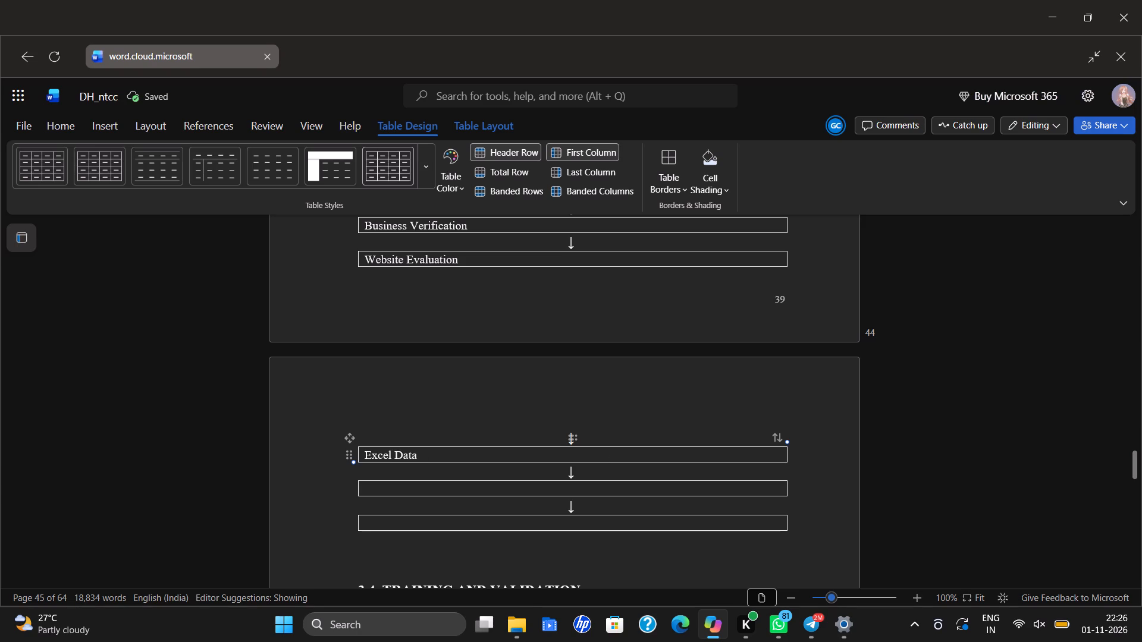
key(BackSpace)
key(space)
text(m)
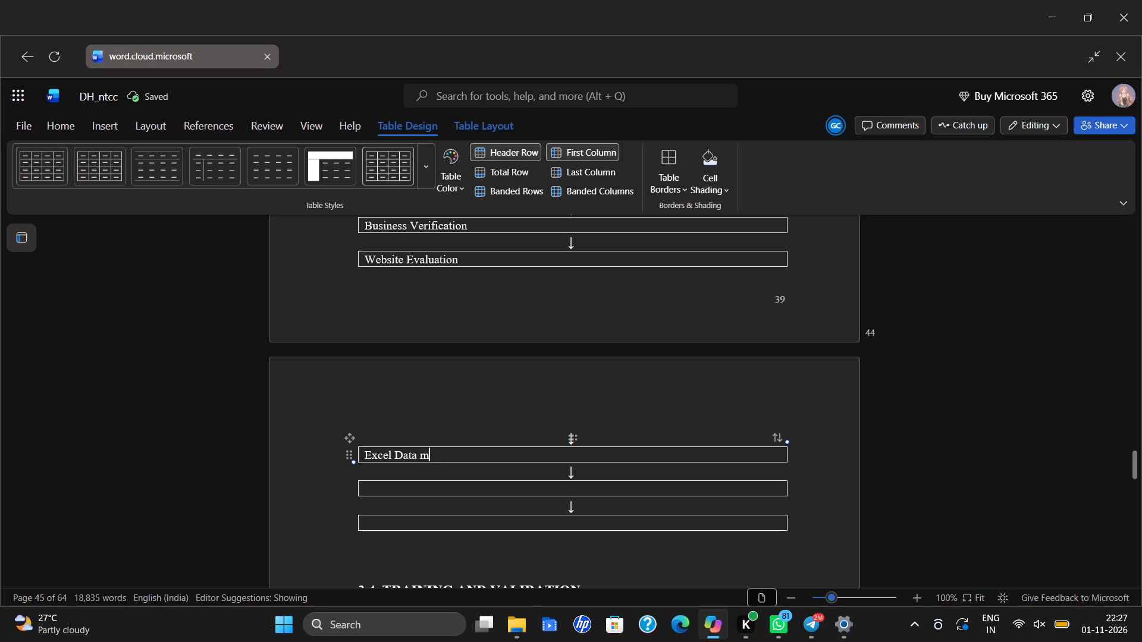
text(anag)
key(BackSpace)
key(BackSpace)
key(BackSpace)
key(BackSpace)
key(BackSpace)
text(ma)
key(BackSpace)
key(BackSpace)
key(m)
key(BackSpace)
key(shift+m)
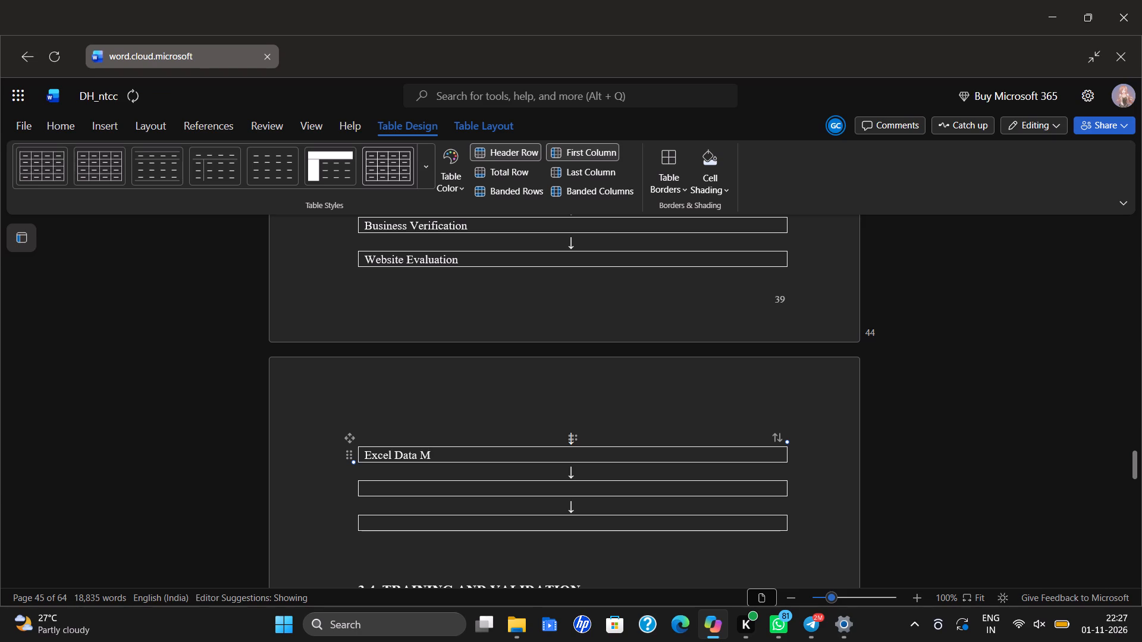
text(anagemne)
key(BackSpace)
key(BackSpace)
text(ent)
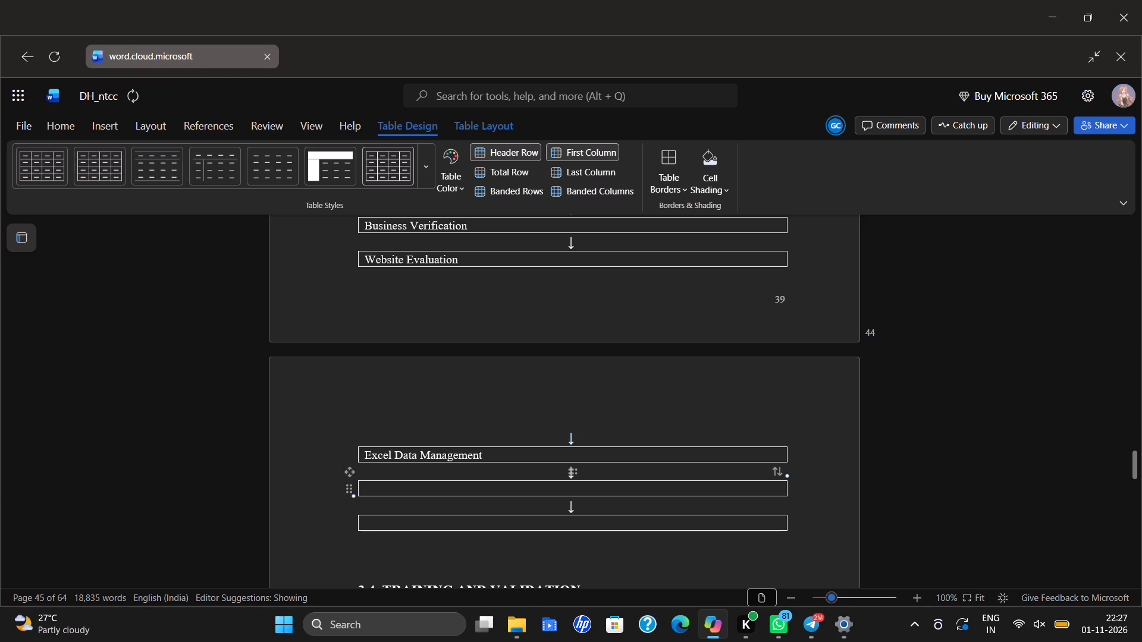
Label the sixth box of the 3.3.6 flowchart "Personalised Outreach".
click(585, 490)
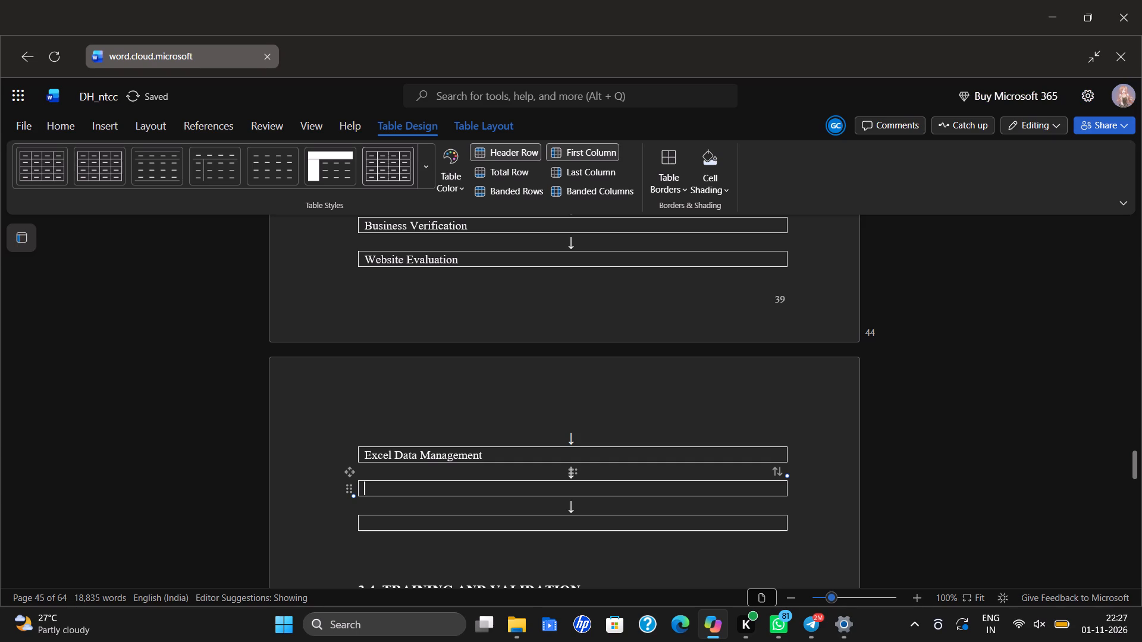
text(Pe)
text(rso)
text(nalised)
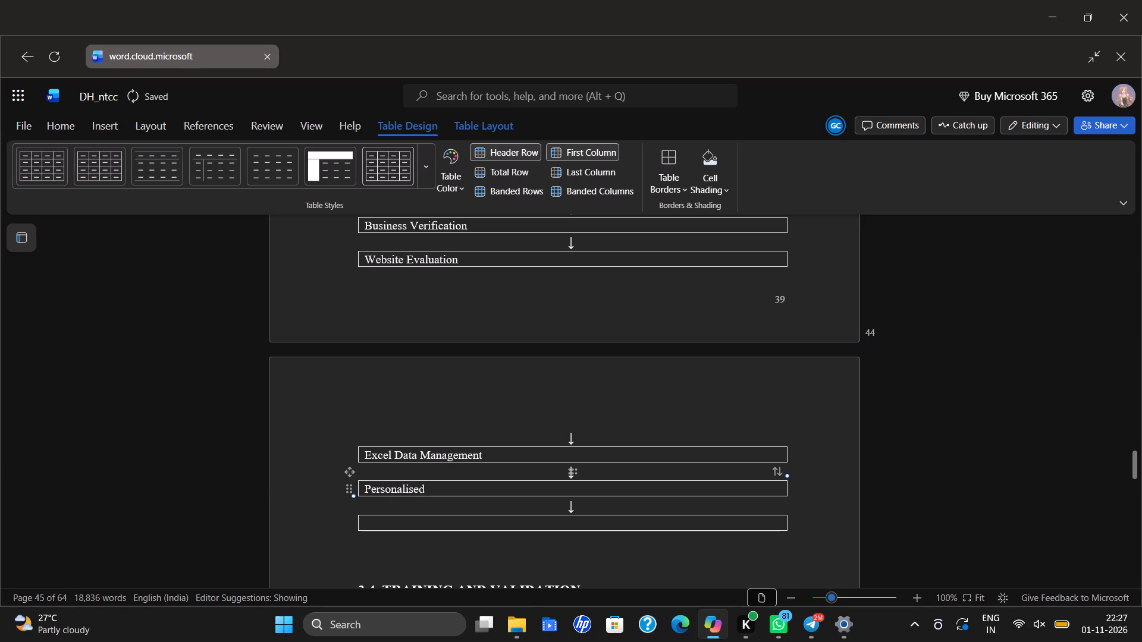
key(space)
key(shift+o)
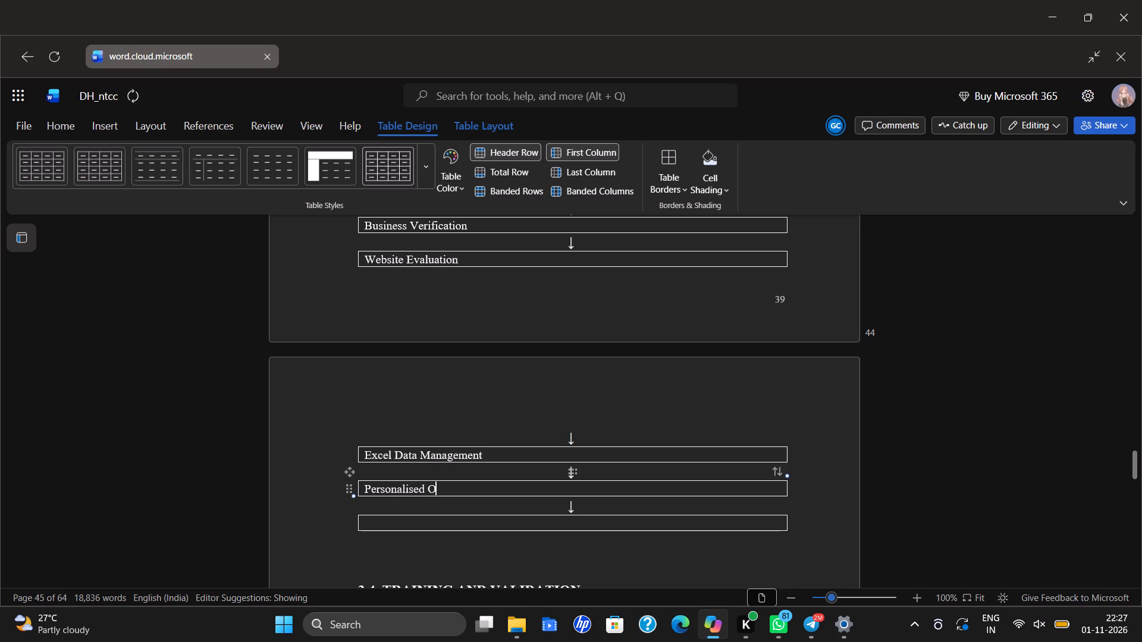
text(ut)
text(reach)
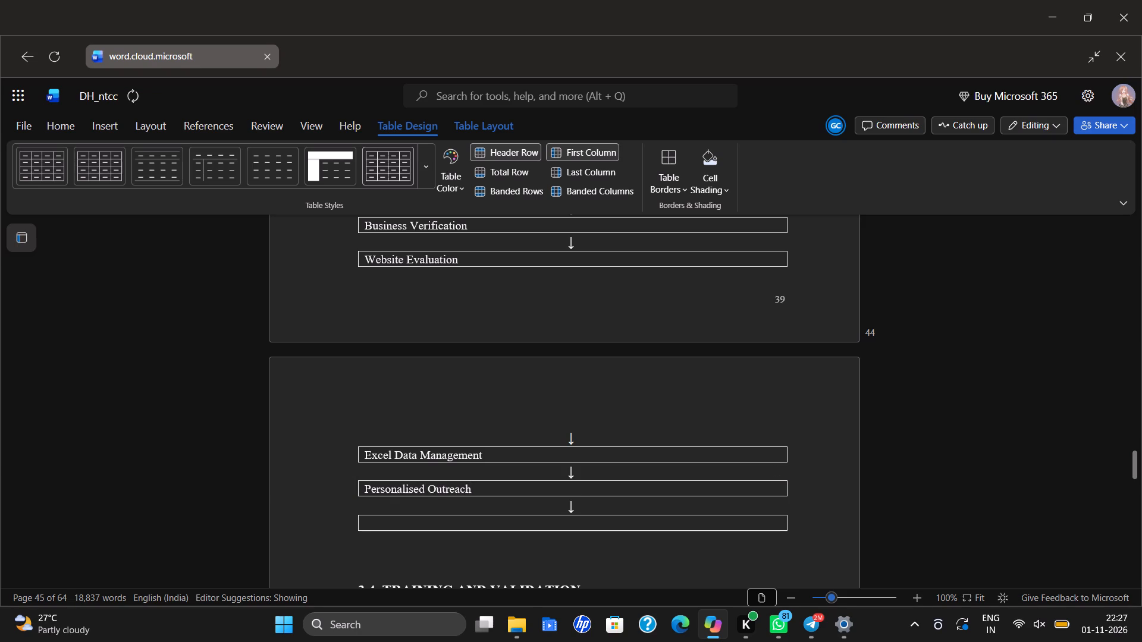
Label the last box of the 3.3.6 flowchart "Follow up and Reporting".
click(557, 520)
text(Follo)
text(w up)
key(space)
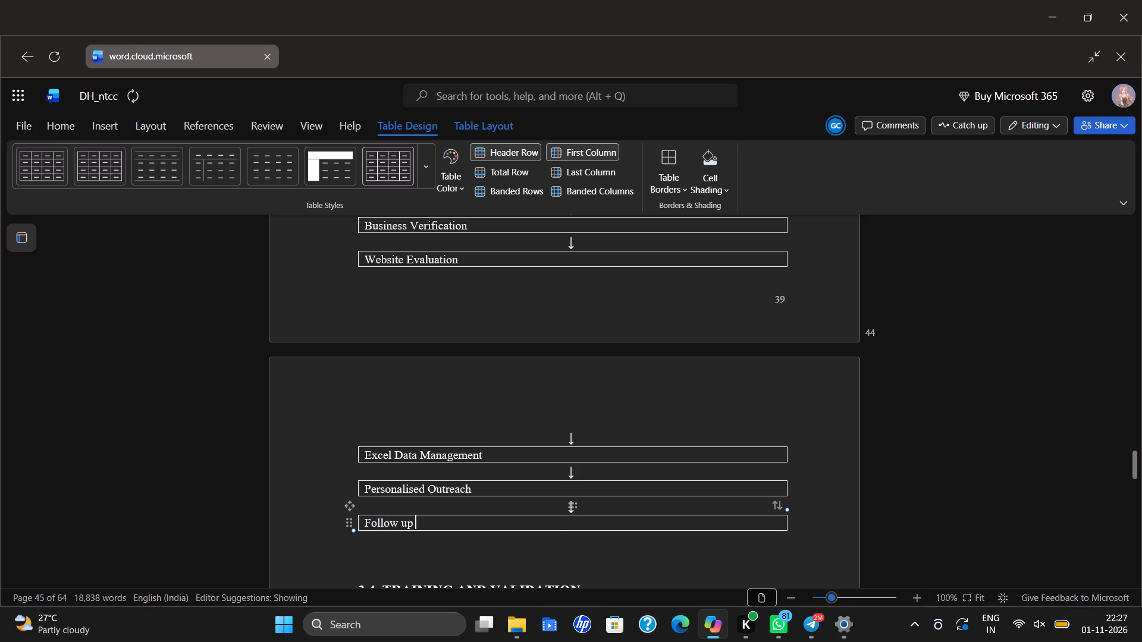
text(and Report)
text(ing)
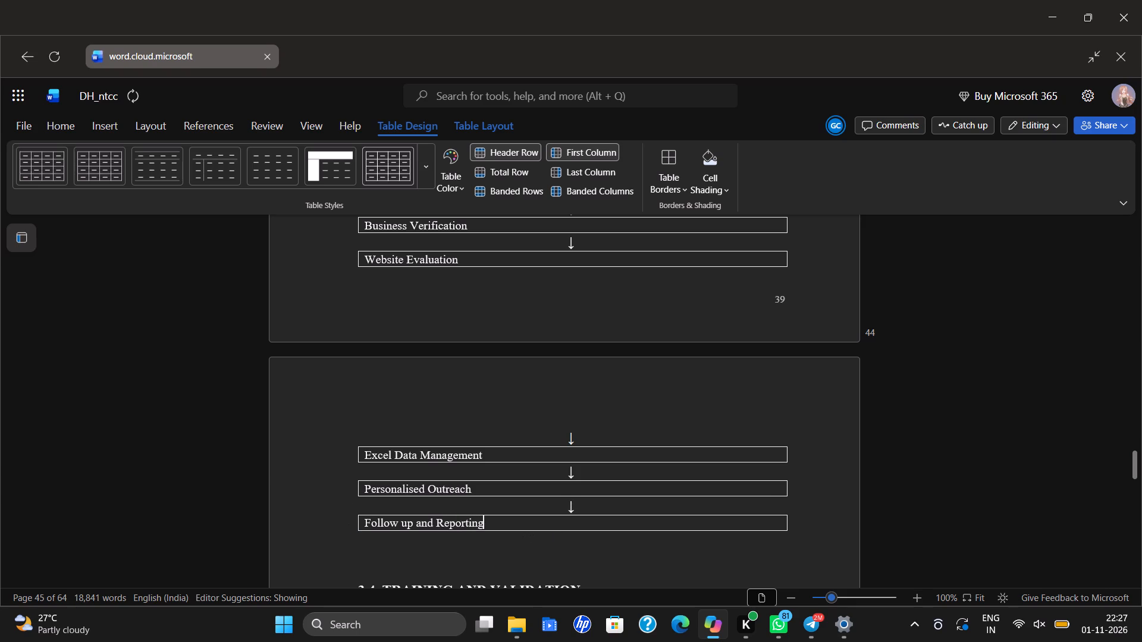
Caption the flowchart "Fig 3.3.6 Integrated Lead Generation Process" and add a blank line before the 3.4 heading.
click(529, 550)
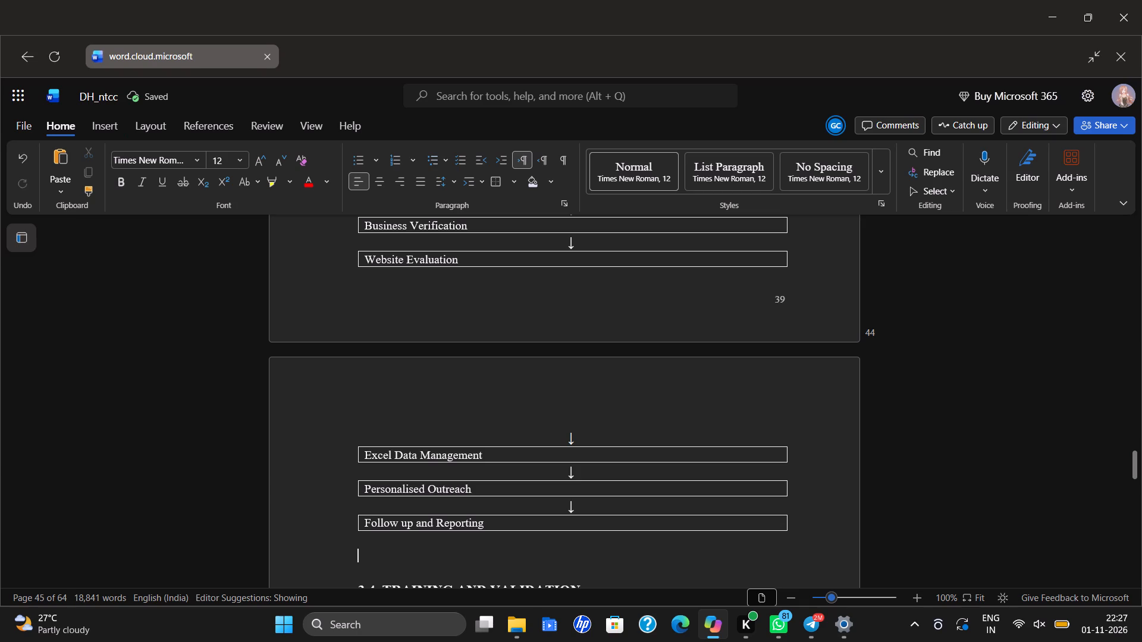
key(shift+g)
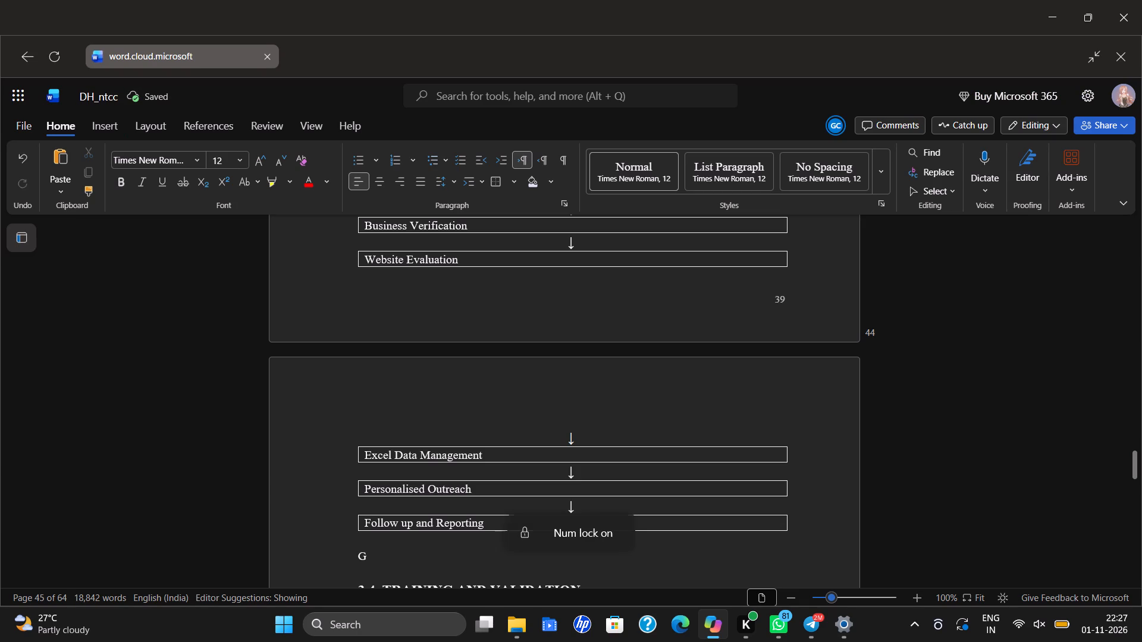
key(shift+f)
key(BackSpace)
key(BackSpace)
text(Fig)
key(space)
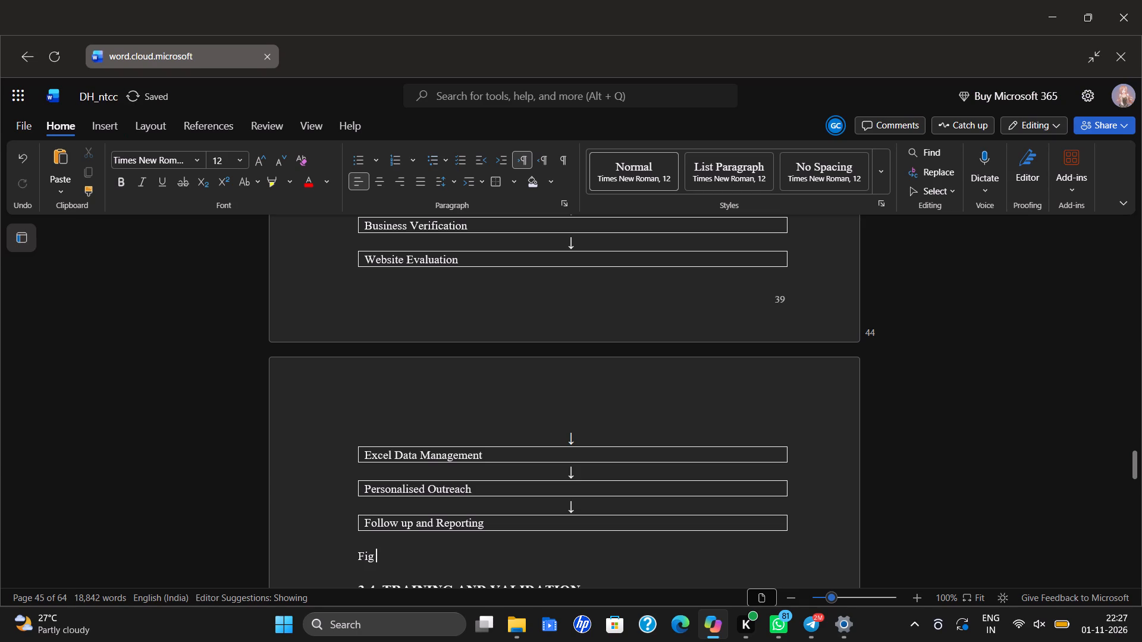
text(3.3.)
key(6)
key(space)
text(Int)
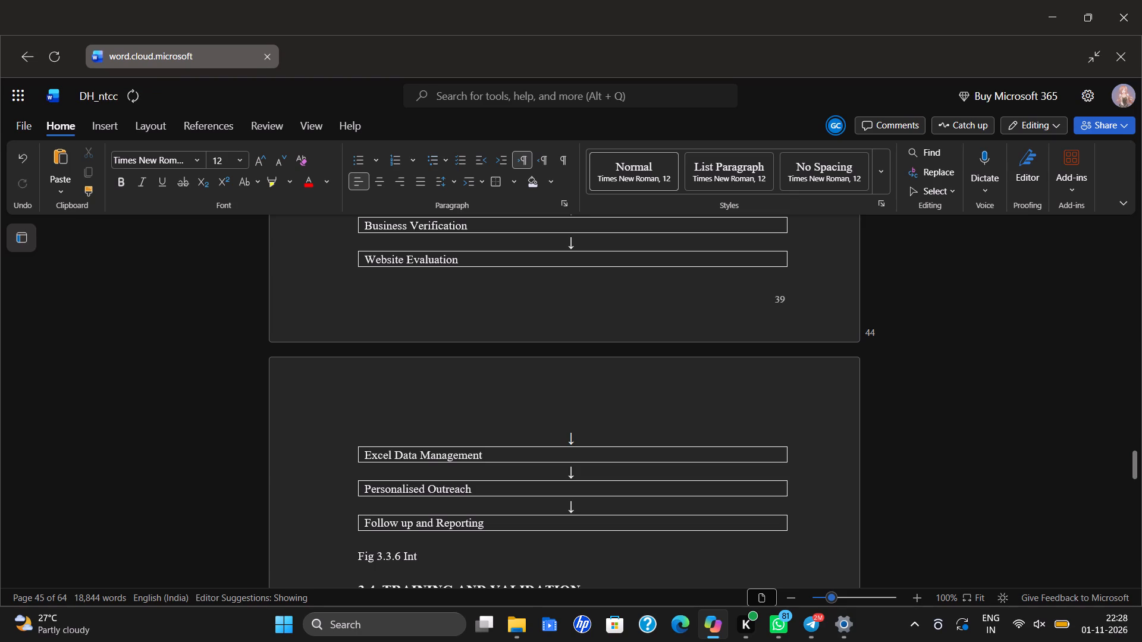
text(egrat)
key(i)
key(BackSpace)
text(ed)
key(space)
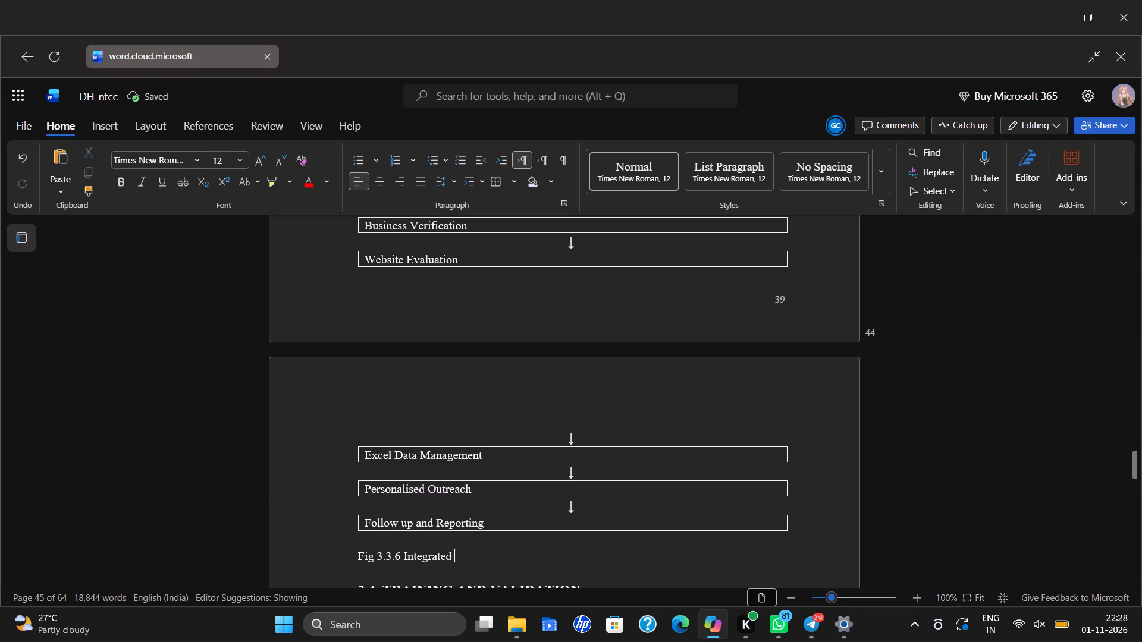
text(lead)
key(space)
key(BackSpace)
key(BackSpace)
key(BackSpace)
key(BackSpace)
key(BackSpace)
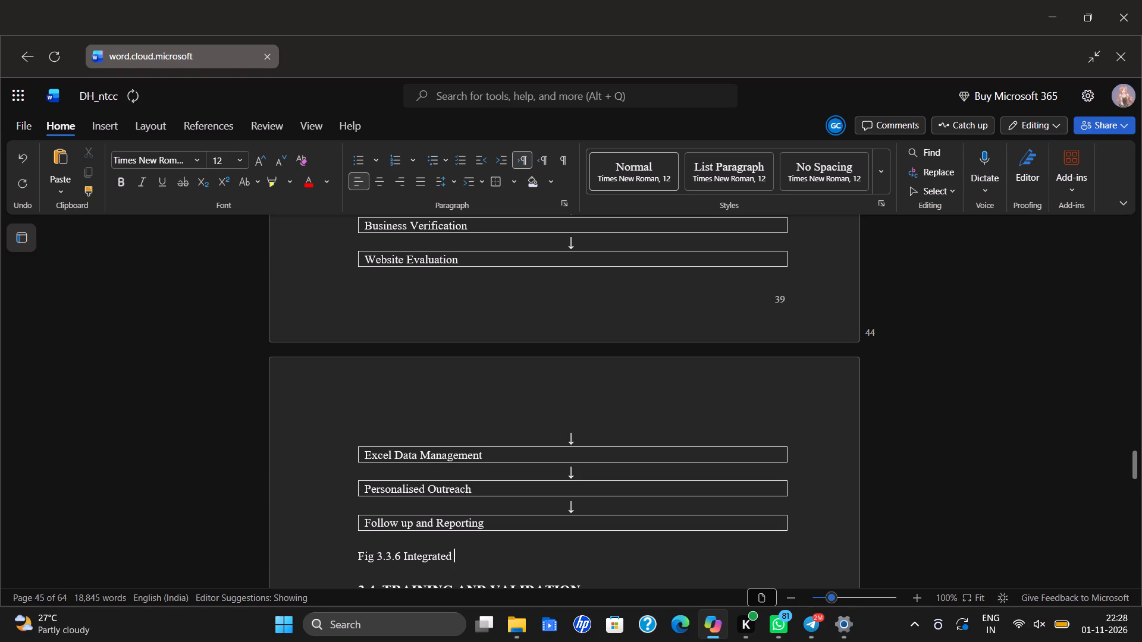
key(l)
key(BackSpace)
text(Lead g)
key(BackSpace)
key(g)
text(eneration)
key(space)
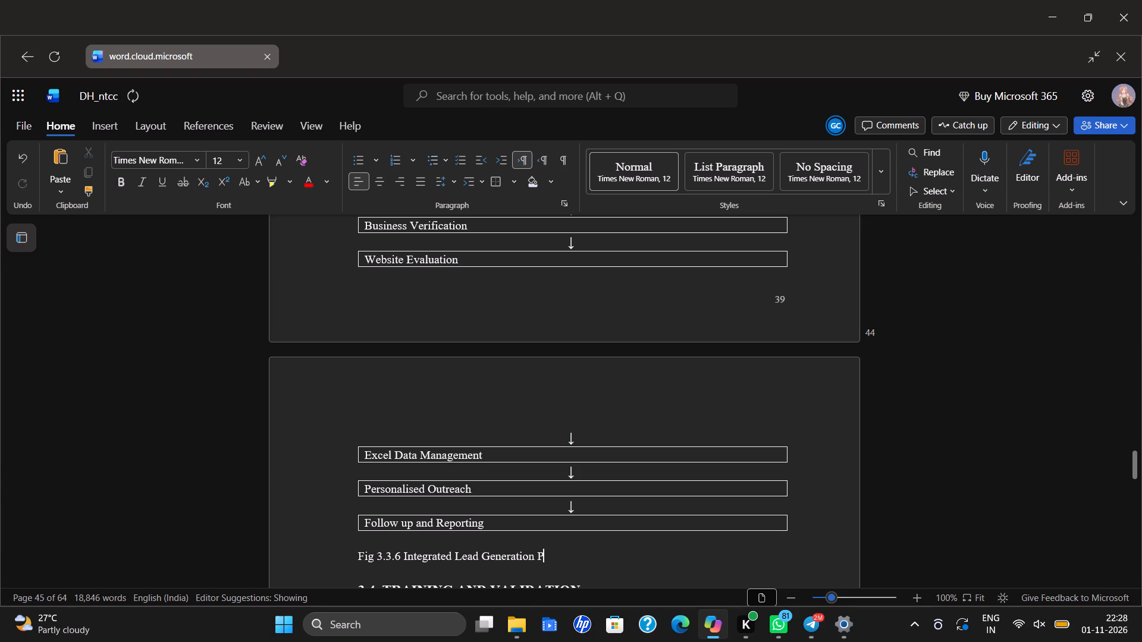
text(rocess)
scroll(614, 530, down, 4)
scroll(615, 519, up, 3)
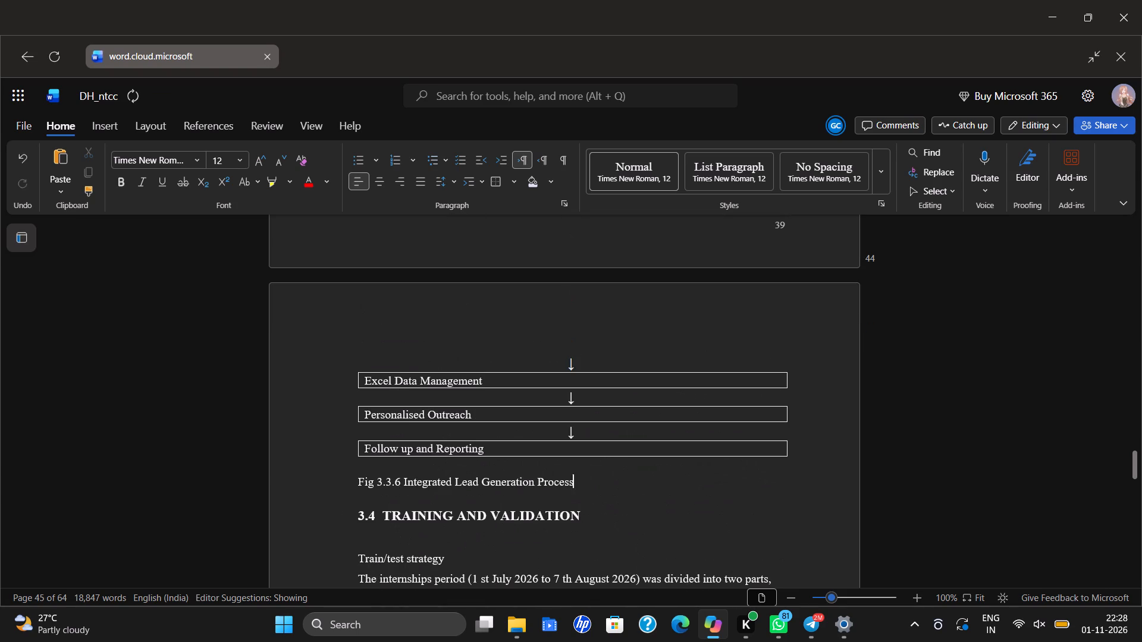
key(Return)
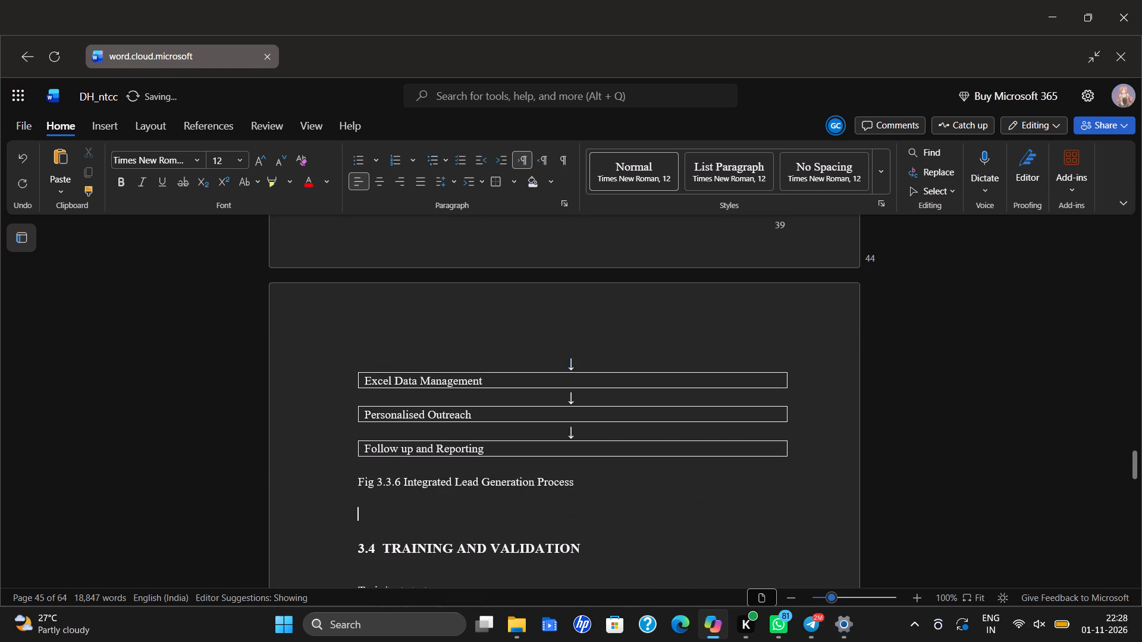
Set the font size of the "Multi – Platform Search" label in the 3.3.6 flowchart to 12.
scroll(633, 497, up, 5)
scroll(633, 497, down, 6)
scroll(633, 497, up, 6)
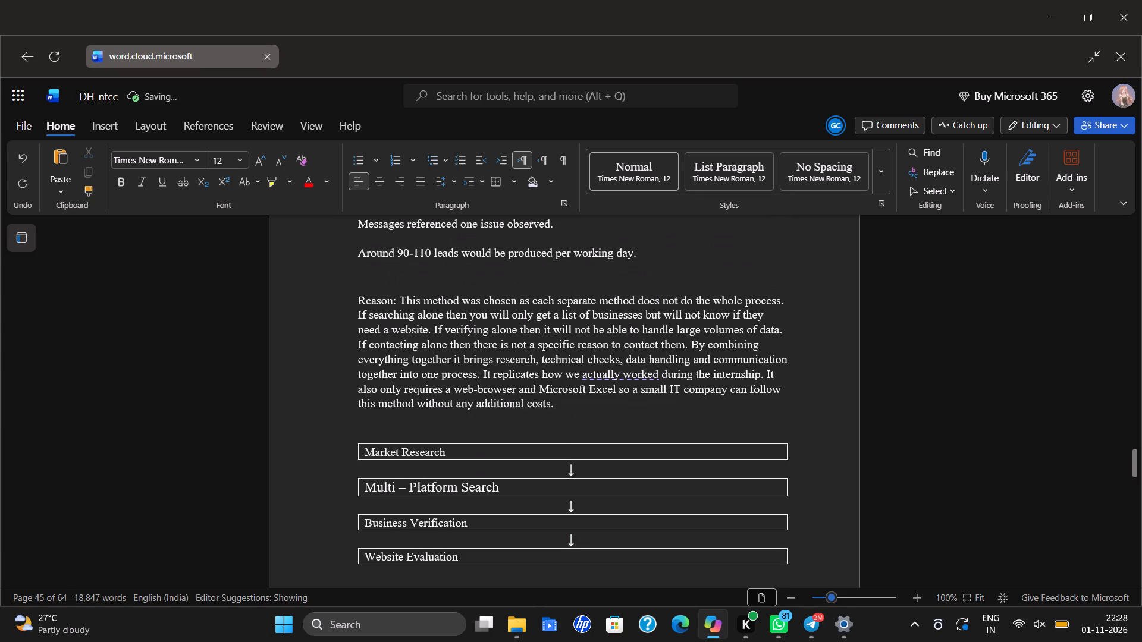
double_click(384, 486)
triple_click(382, 484)
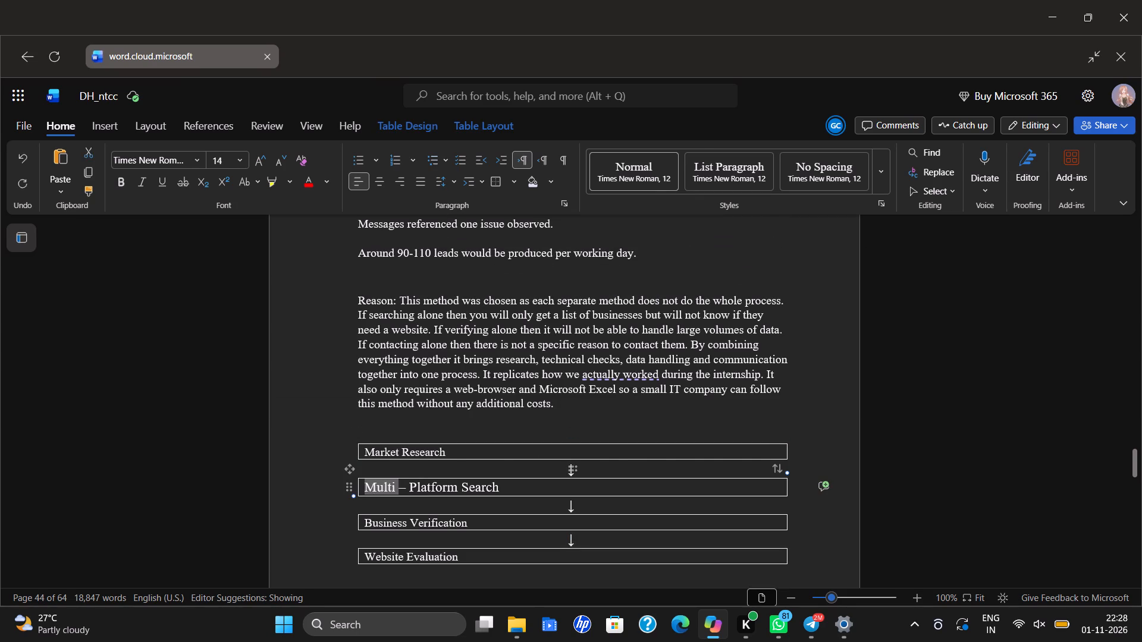
click(494, 490)
drag(504, 493, 377, 492)
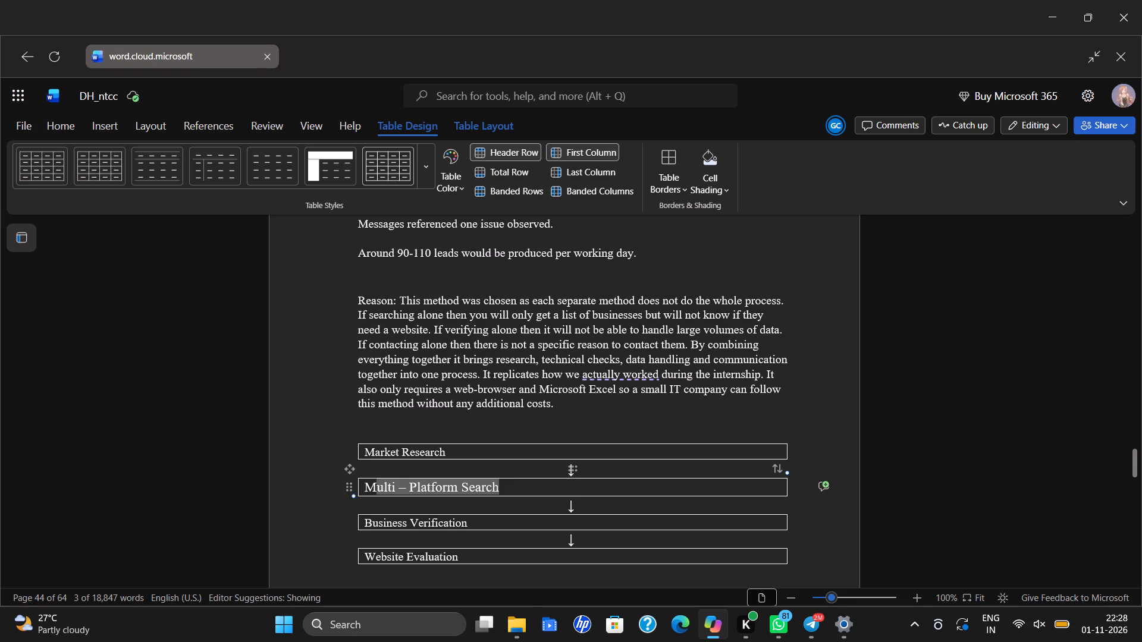
drag(377, 492, 366, 492)
click(471, 464)
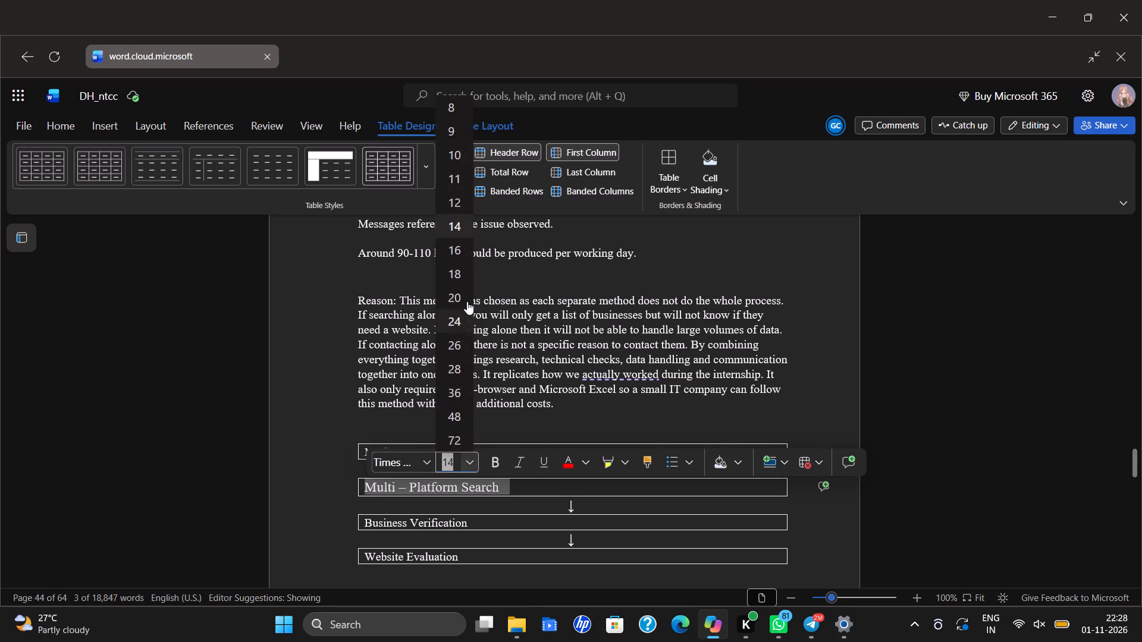
click(462, 195)
Centre the "Market Research" label in the first box of the 3.3.6 flowchart using leading spaces.
click(289, 458)
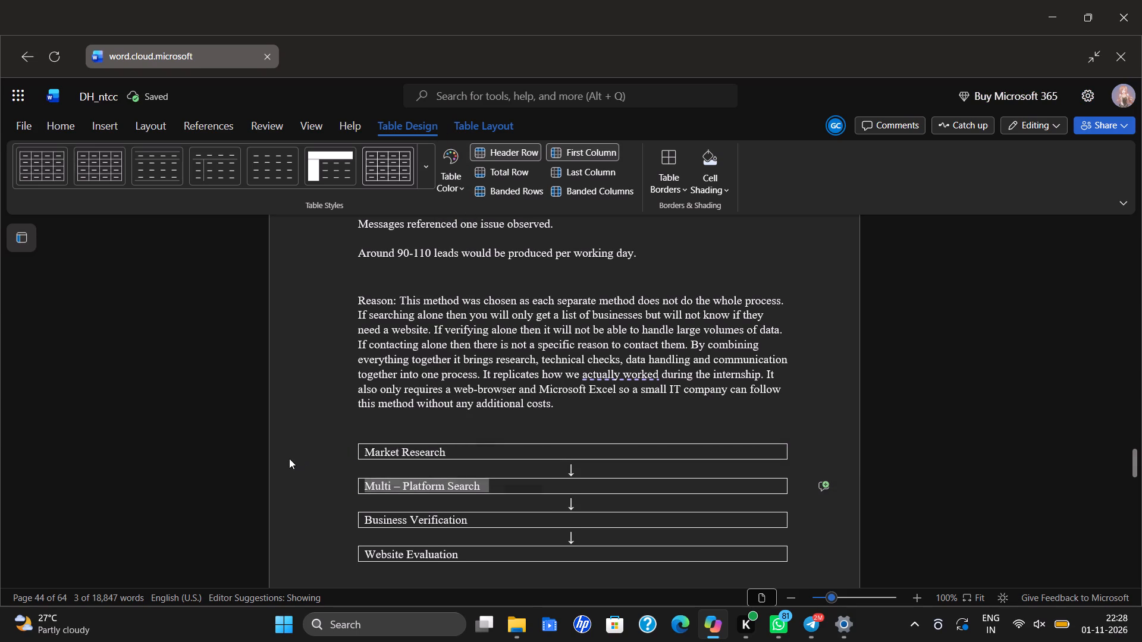
key(space)
key(space)
key(space)
key(space)
key(space)
key(space)
key(space)
key(space)
key(space)
key(space)
key(space)
key(space)
key(space)
key(space)
key(space)
key(space)
key(space)
key(space)
key(space)
key(space)
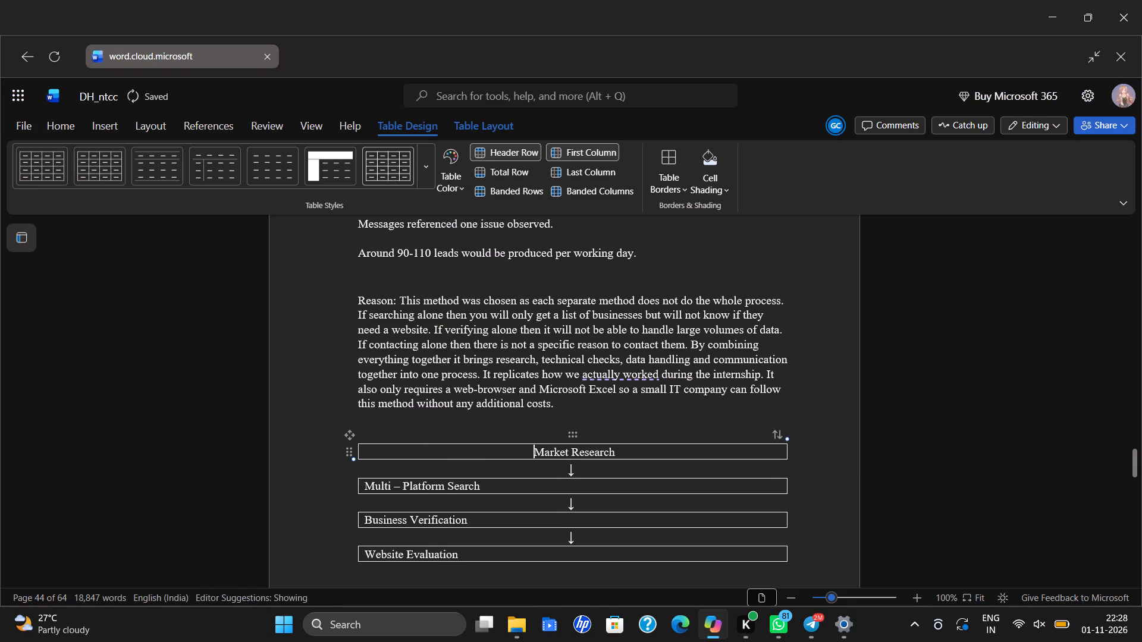
key(BackSpace)
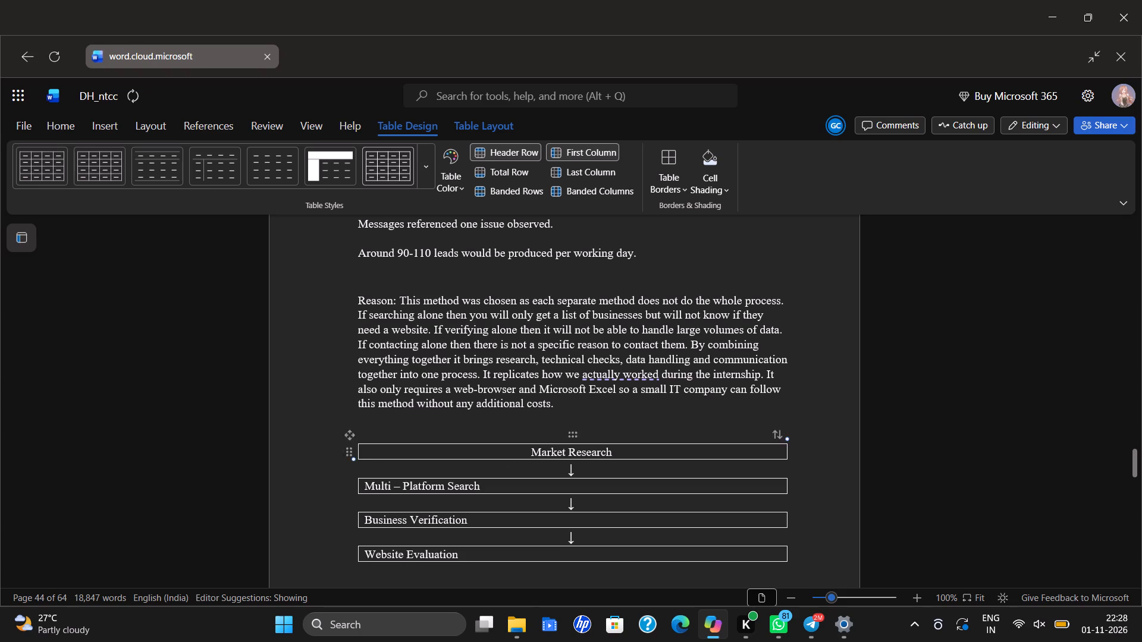
key(BackSpace)
key(BackSpace)
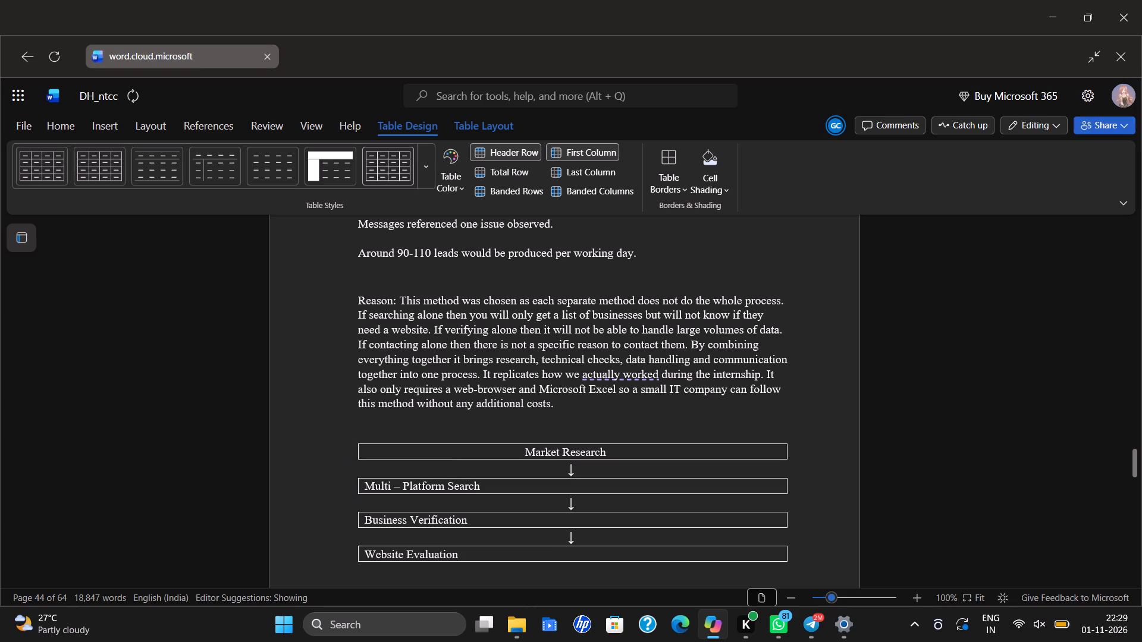
Centre the "Multi – Platform Search" label in its flowchart box using leading spaces.
click(361, 484)
key(space)
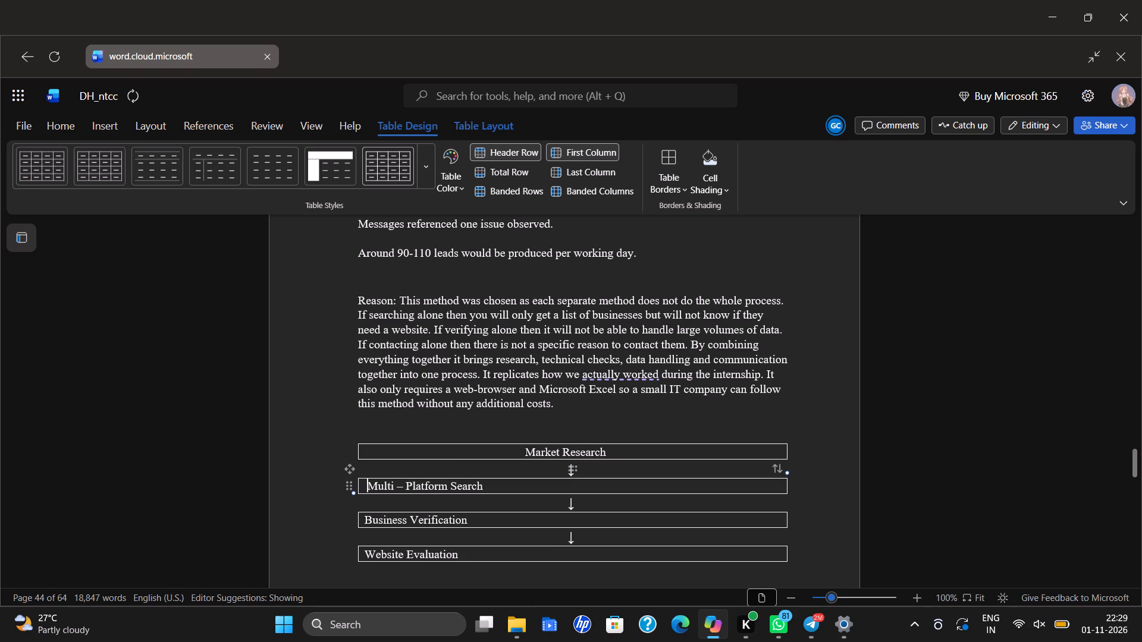
key(space)
key(space)
key(space)
key(space)
key(space)
key(space)
key(space)
key(space)
key(space)
key(space)
key(space)
key(space)
key(space)
key(space)
key(space)
key(space)
key(space)
key(space)
key(space)
key(space)
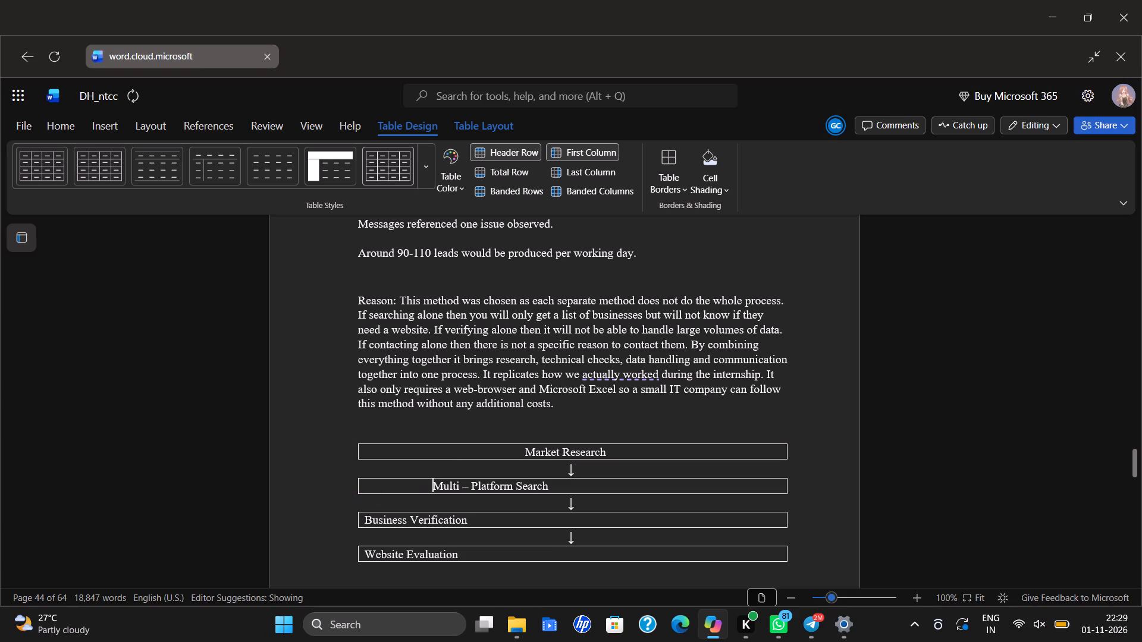
key(space)
key(space)
key(space)
key(space)
key(space)
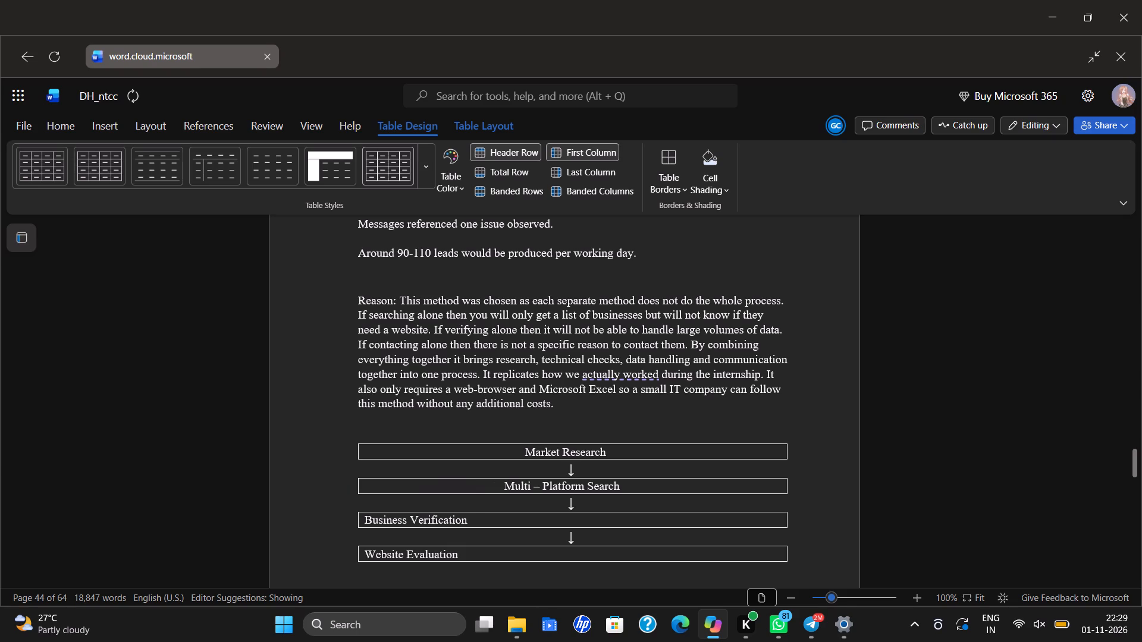
key(space)
Centre the "Business Verification" label in its flowchart box using leading spaces.
click(367, 519)
key(space)
key(space)
key(space)
key(space)
key(space)
key(space)
key(space)
key(space)
key(space)
key(space)
key(space)
key(space)
key(space)
key(space)
key(space)
key(space)
key(space)
key(space)
key(space)
key(space)
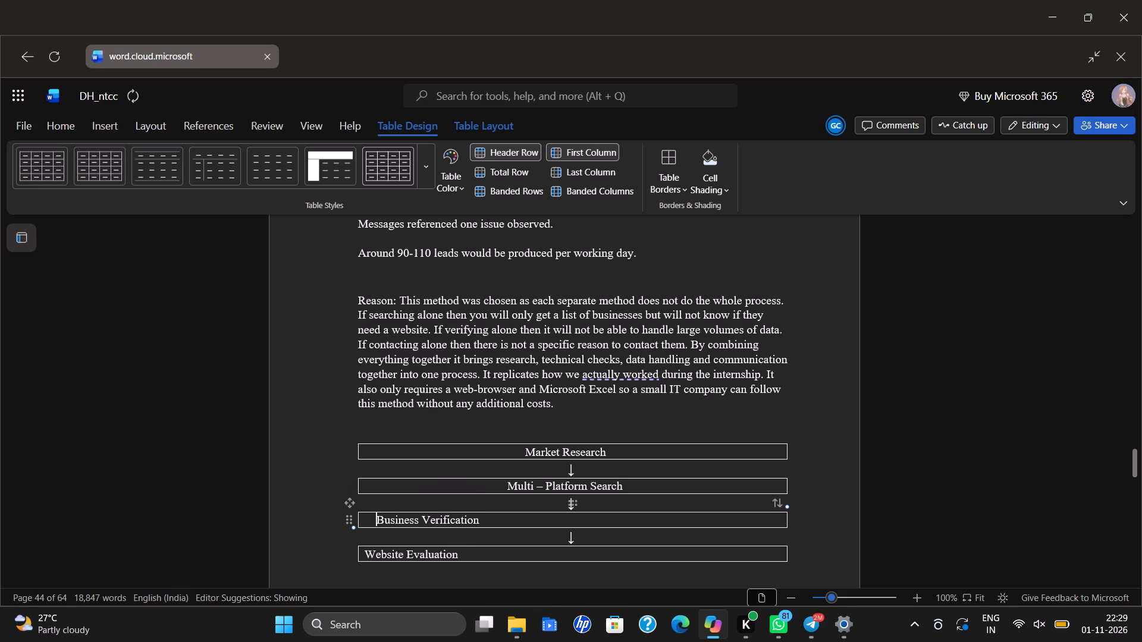
key(space)
key(space)
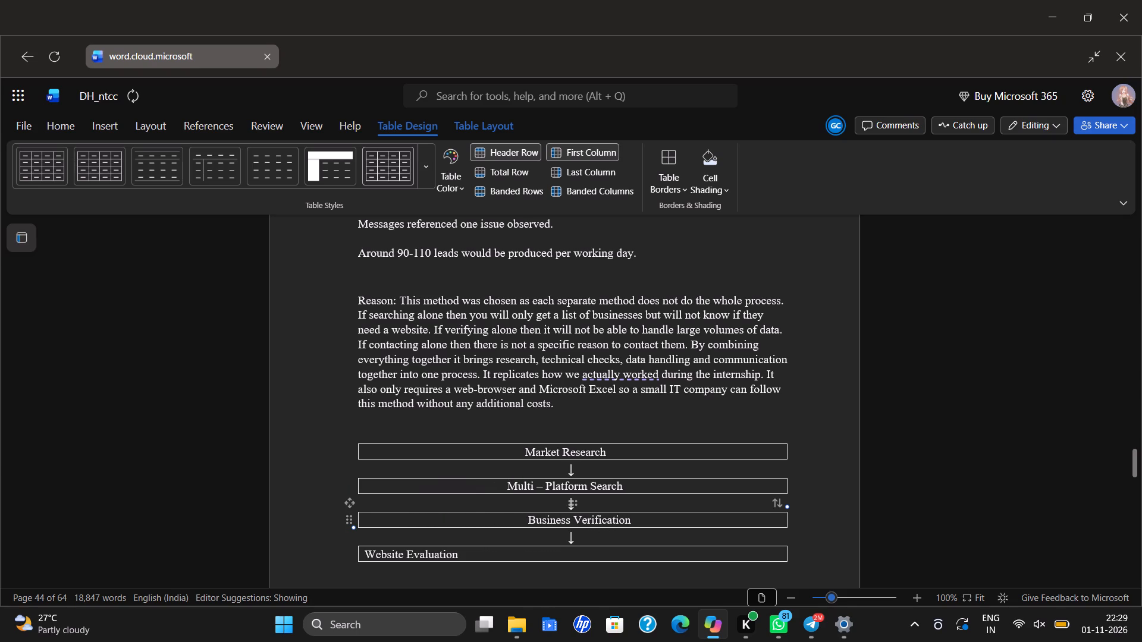
key(BackSpace)
key(BackSpace)
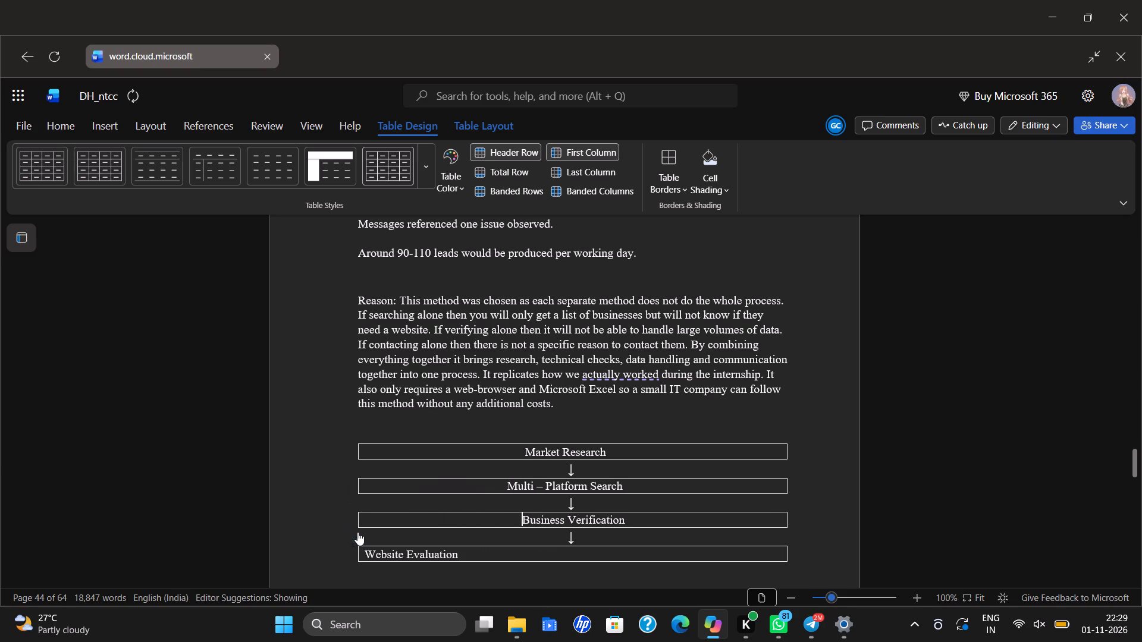
key(BackSpace)
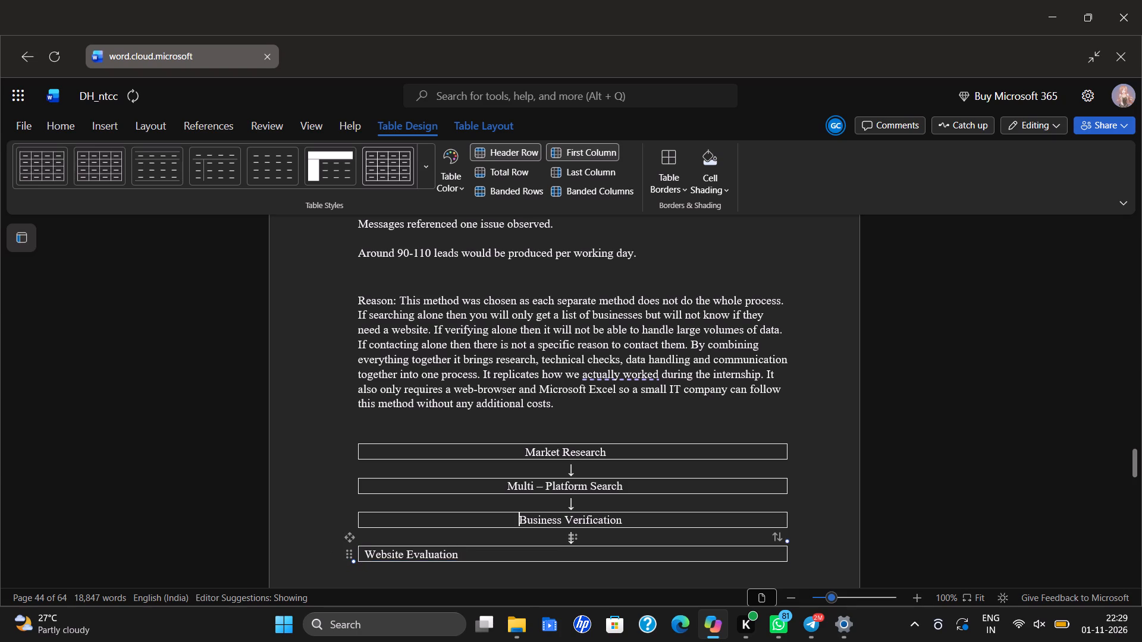
Centre the "Website Evaluation" label in its flowchart box using leading spaces.
click(362, 552)
key(space)
key(space)
key(space)
key(space)
key(space)
key(space)
key(space)
key(space)
key(space)
key(space)
key(space)
key(space)
key(space)
key(space)
key(space)
key(space)
key(space)
key(space)
key(space)
key(space)
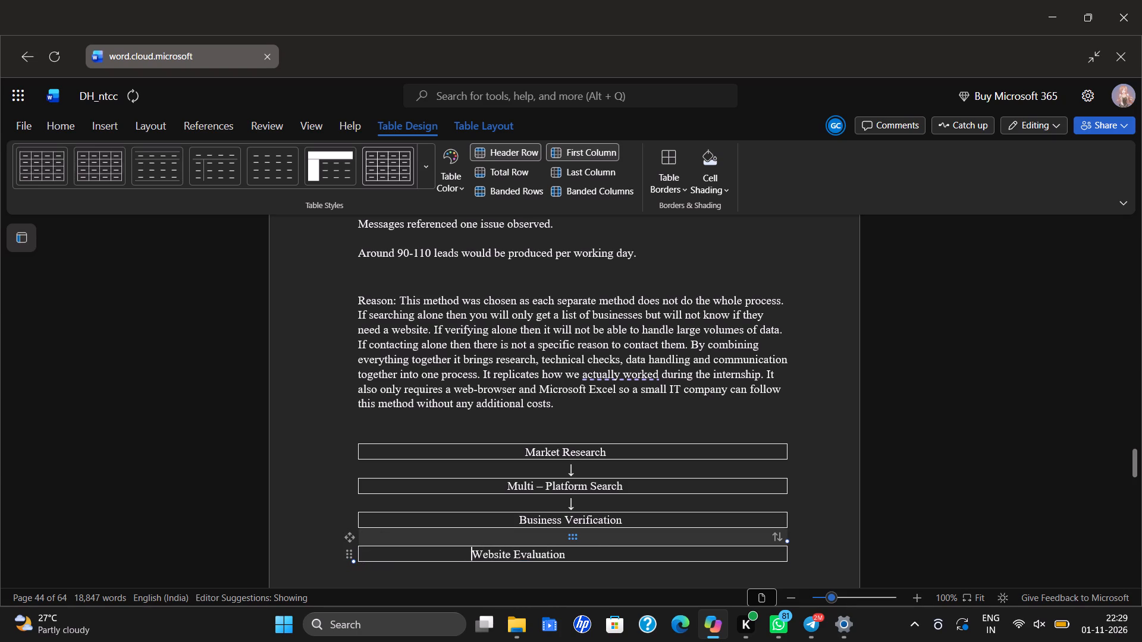
key(space)
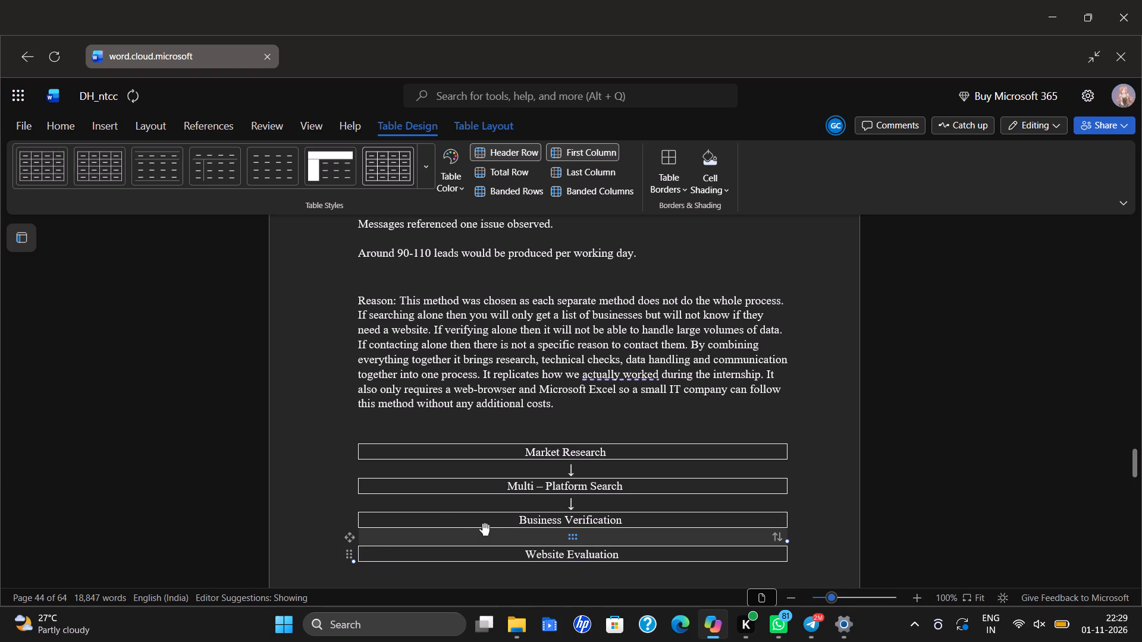
Centre the "Excel Data Management" label in its flowchart box using leading spaces.
scroll(498, 531, down, 3)
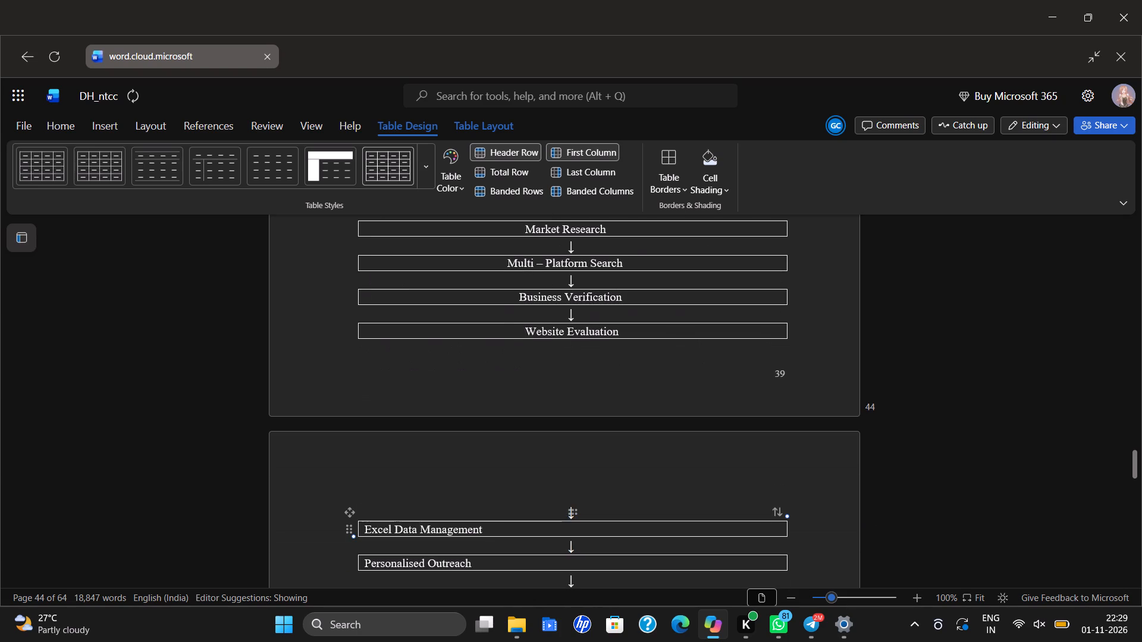
click(365, 527)
key(space)
key(space)
key(space)
key(space)
key(space)
key(space)
key(space)
key(space)
key(space)
key(space)
key(space)
key(space)
key(space)
key(space)
key(space)
key(space)
key(space)
key(space)
key(space)
key(space)
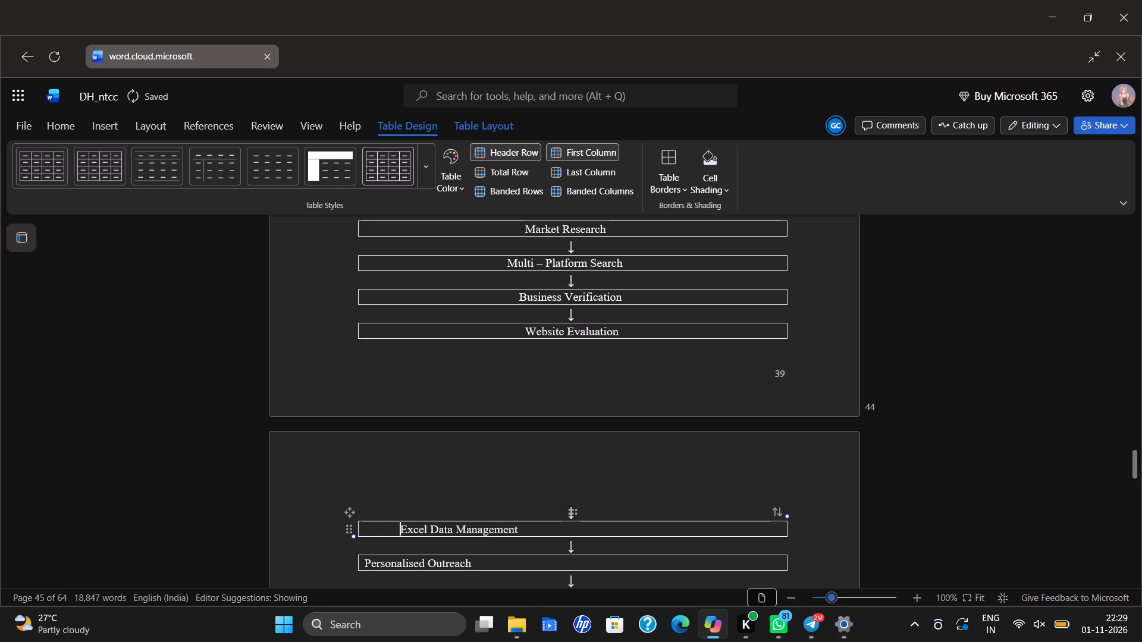
scroll(401, 542, down, 1)
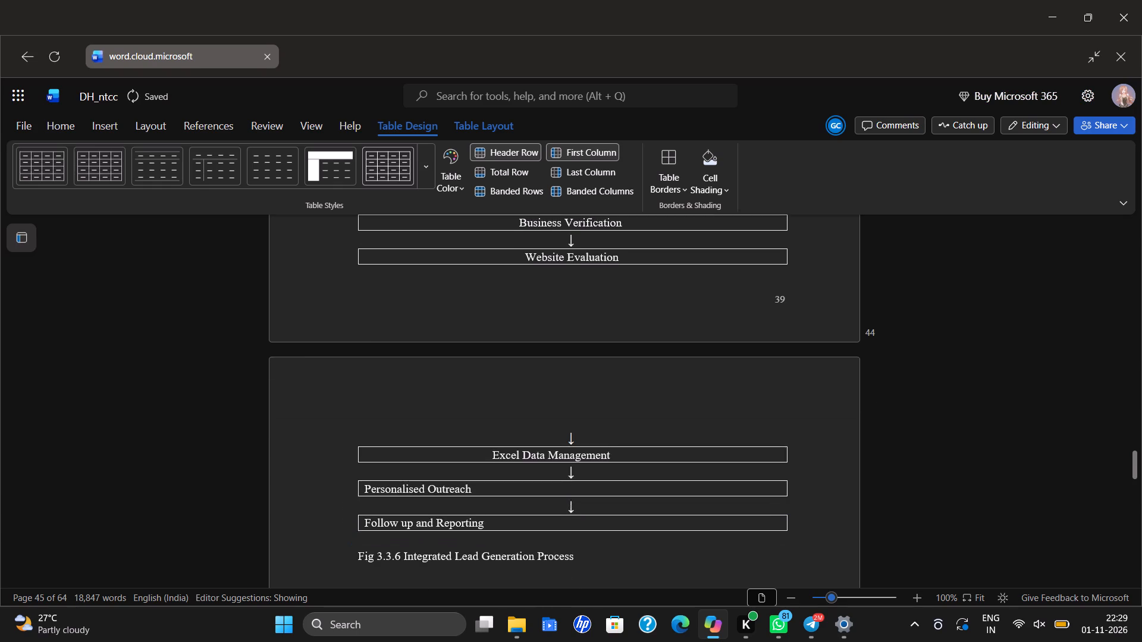
scroll(399, 514, down, 1)
key(space)
key(space)
key(space)
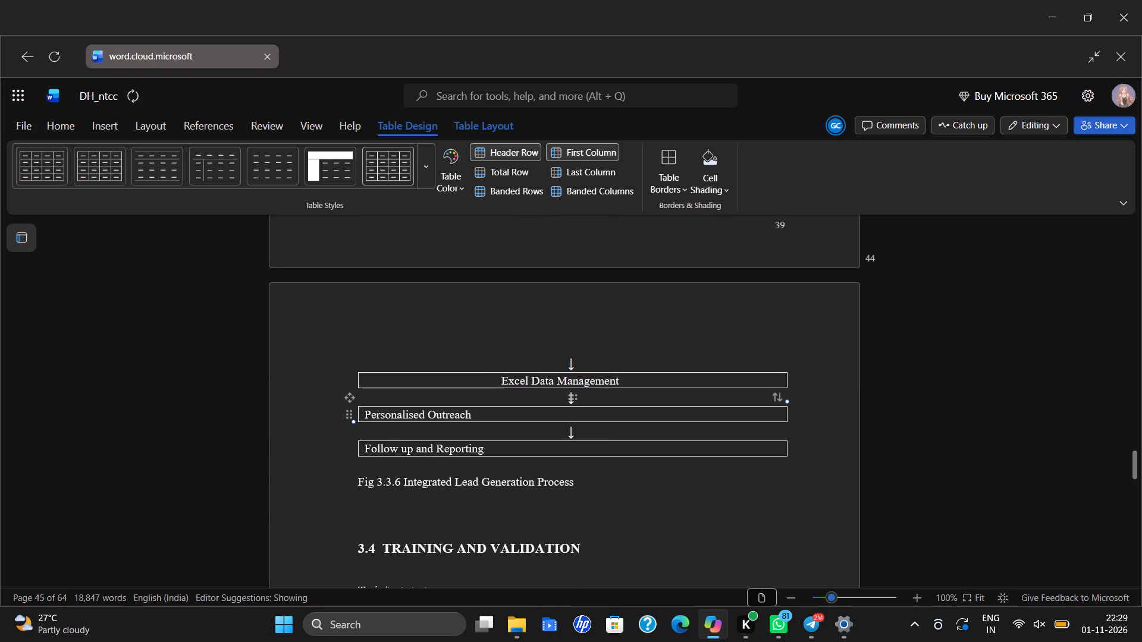
Centre the "Personalised Outreach" label in its flowchart box using leading spaces.
click(363, 411)
key(space)
key(space)
key(space)
key(space)
key(space)
key(space)
key(space)
key(space)
key(space)
key(space)
key(space)
key(space)
key(space)
key(space)
key(space)
key(space)
key(space)
key(space)
key(space)
key(space)
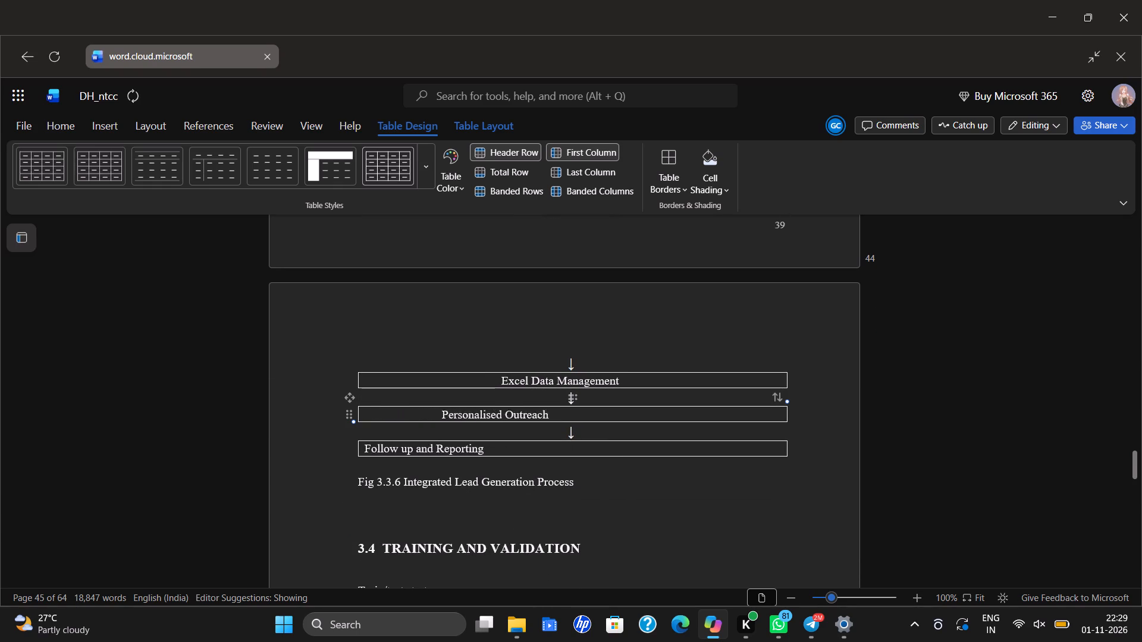
key(space)
key(space)
key(space)
key(space)
key(space)
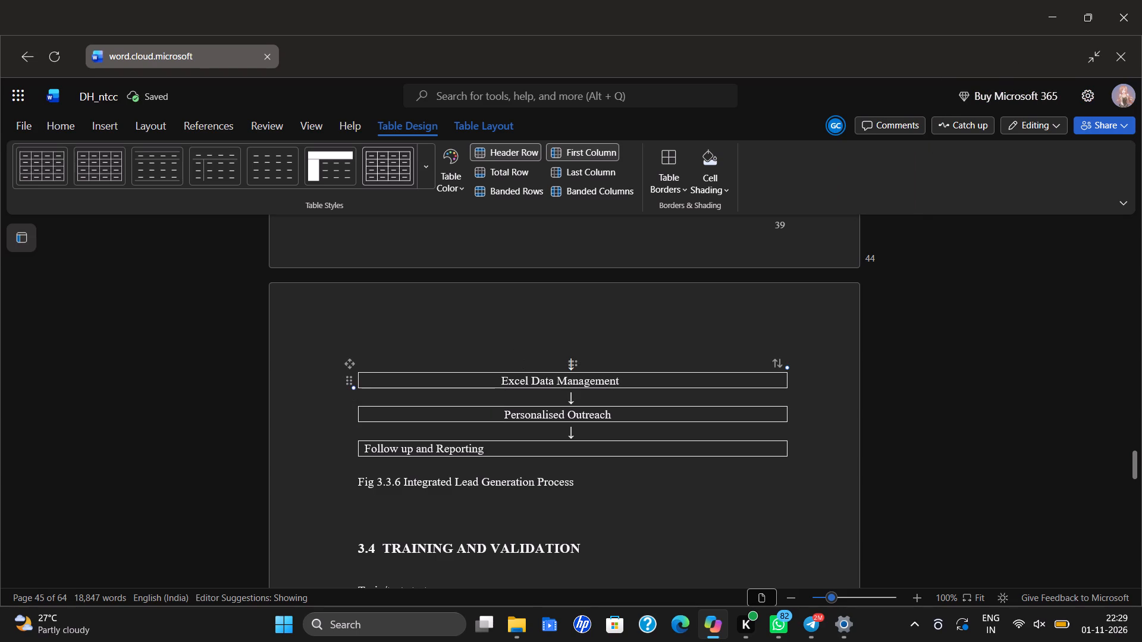
Centre the "Follow up and Reporting" label in its flowchart box using leading spaces.
click(367, 451)
key(space)
key(space)
key(space)
key(space)
key(space)
key(space)
key(space)
key(space)
key(space)
key(space)
key(space)
key(space)
key(space)
key(space)
key(space)
key(space)
key(space)
key(space)
key(space)
key(space)
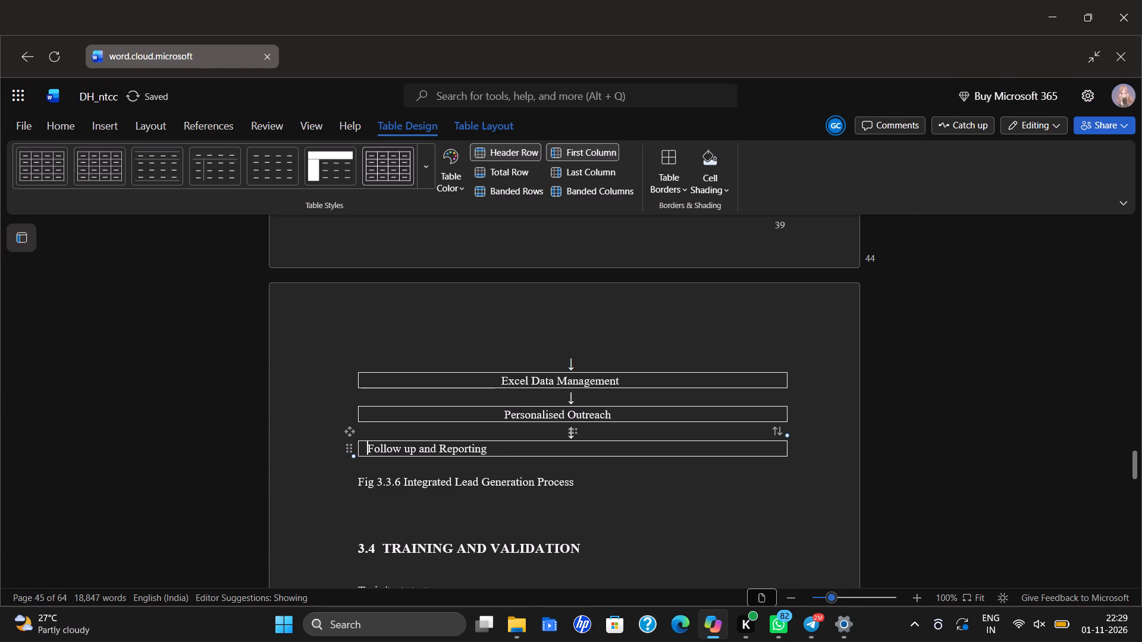
key(space)
key(space)
key(space)
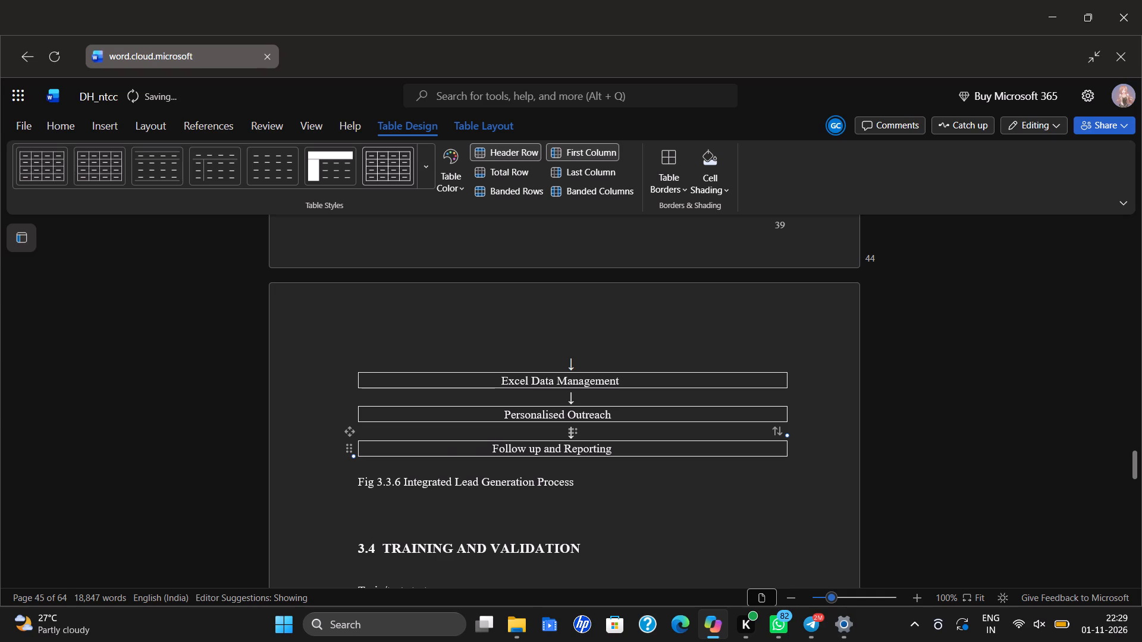
key(space)
key(space)
key(space)
key(space)
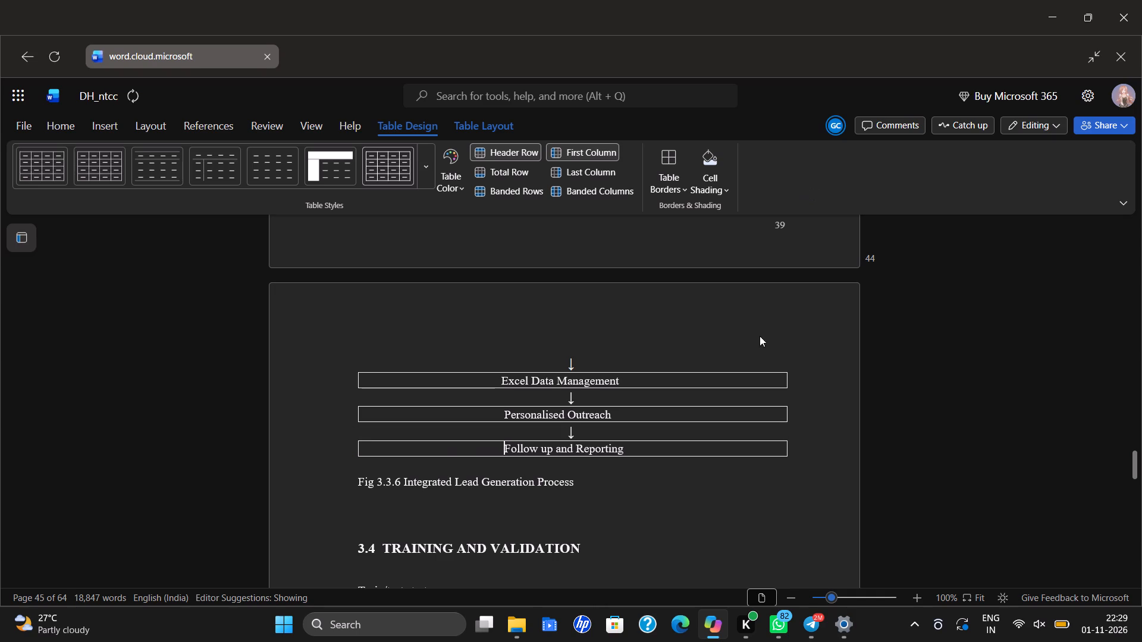
Delete the "[ Insert Figure 3.4 — Training and Validation Workflow ]" placeholder text at the end of section 3.4 and add an empty line.
scroll(729, 429, down, 2)
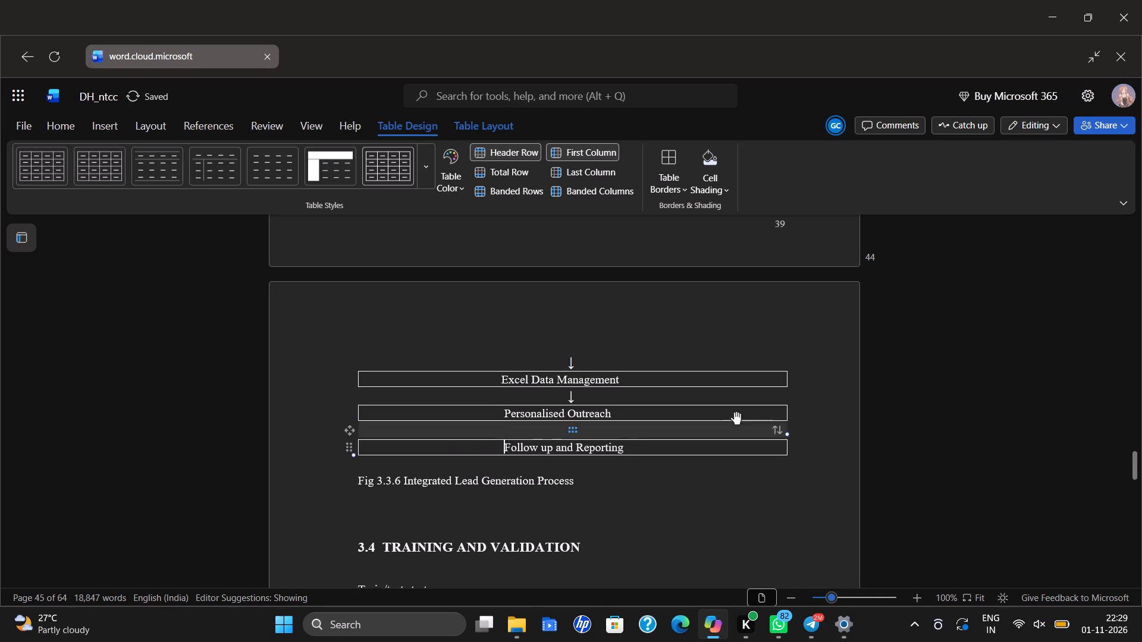
scroll(738, 418, down, 1)
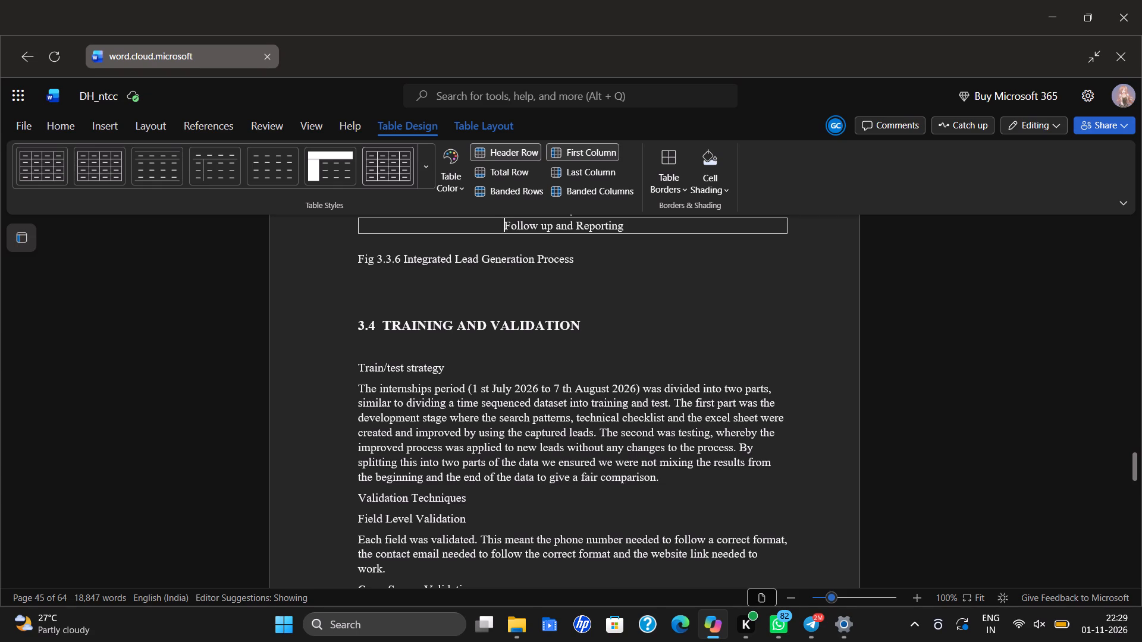
scroll(660, 343, down, 7)
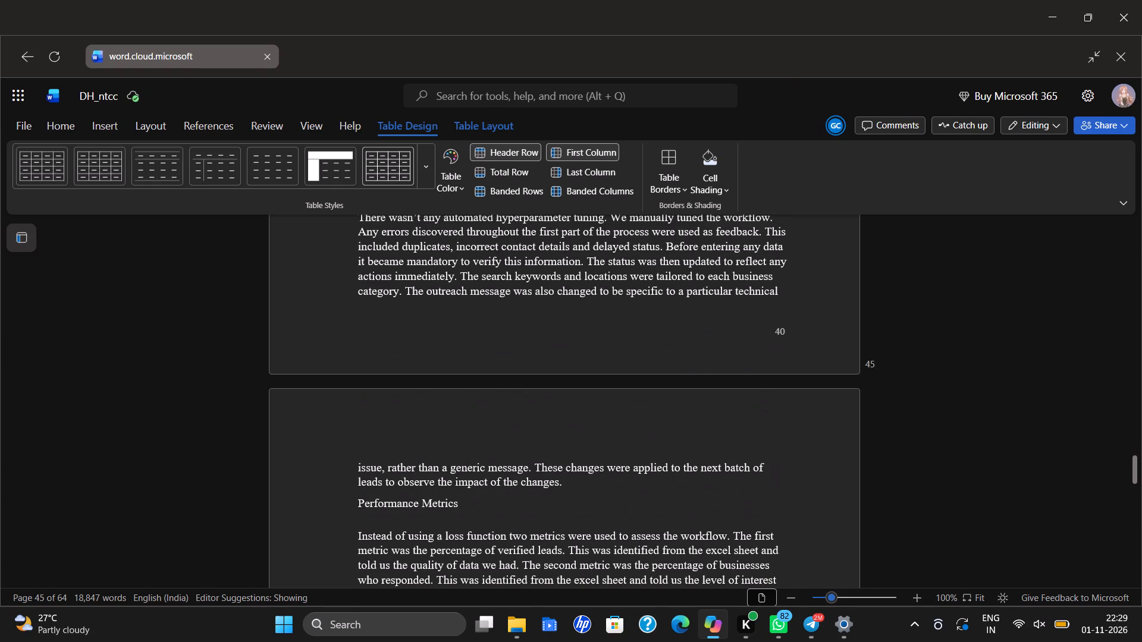
scroll(623, 416, down, 5)
scroll(597, 399, up, 4)
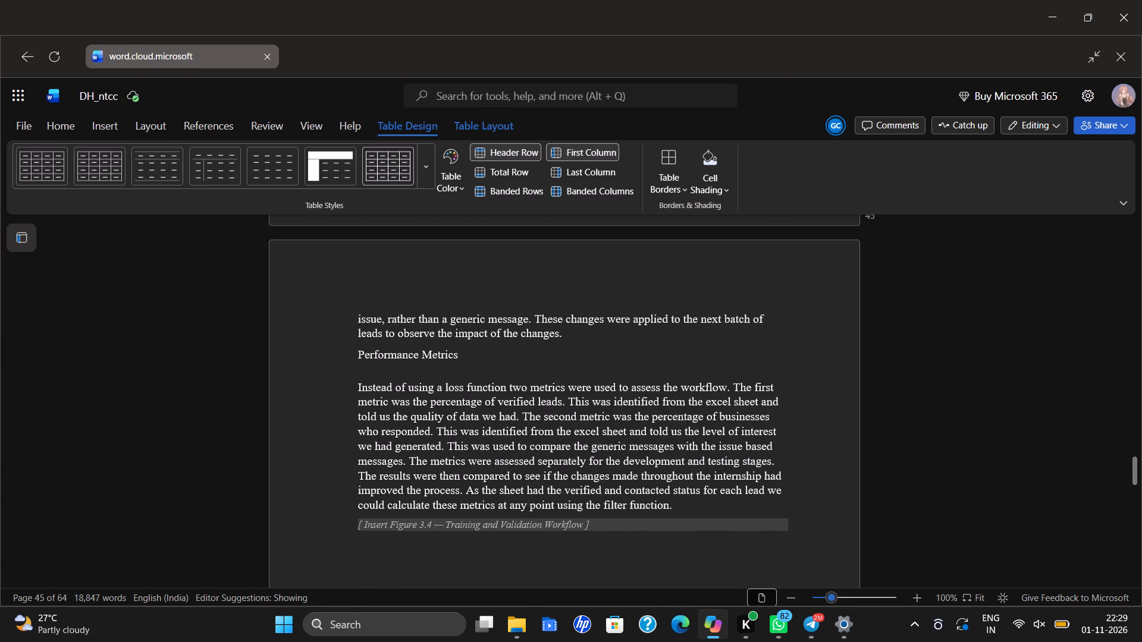
scroll(377, 420, down, 4)
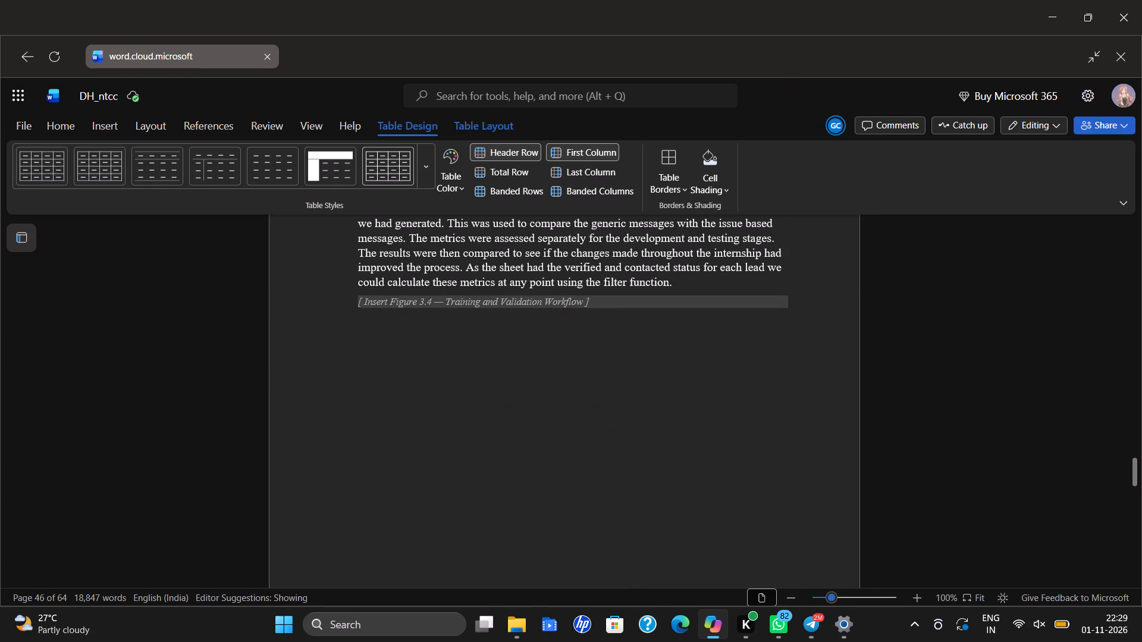
drag(354, 305, 360, 305)
drag(360, 305, 582, 315)
click(572, 337)
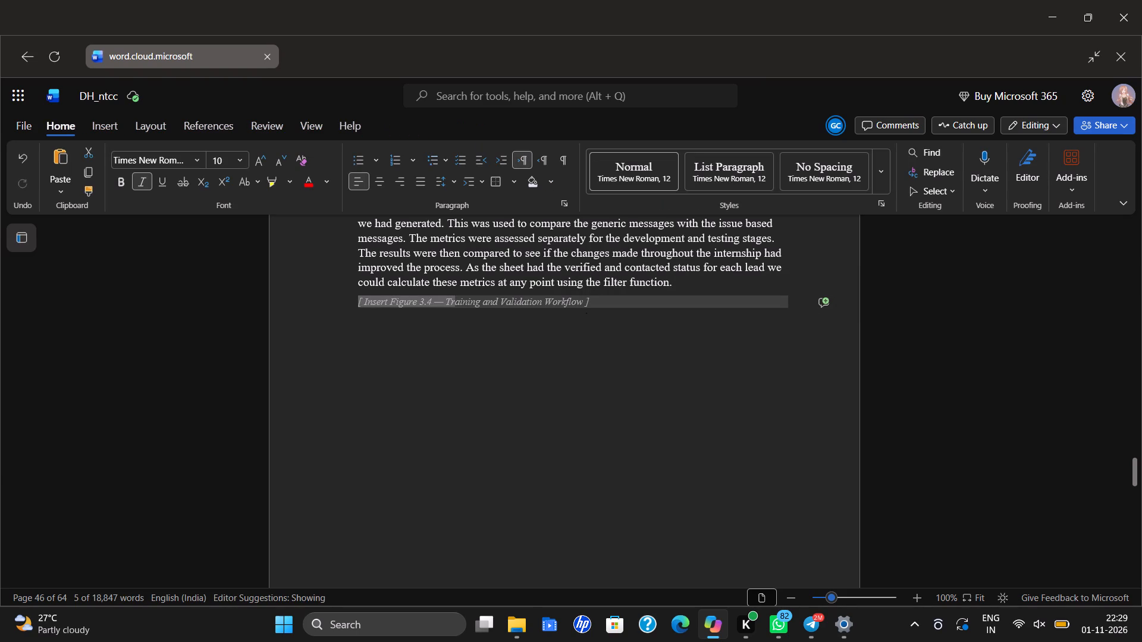
drag(597, 303, 424, 304)
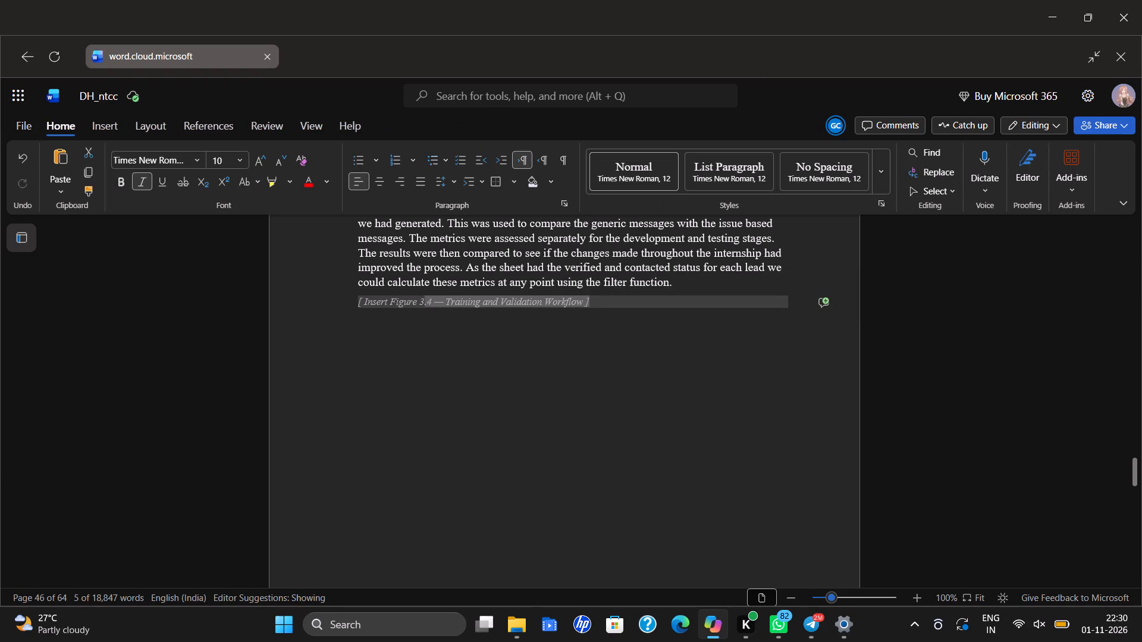
drag(424, 304, 357, 313)
click(357, 313)
key(BackSpace)
key(BackSpace)
key(BackSpace)
key(BackSpace)
key(BackSpace)
key(BackSpace)
key(BackSpace)
key(BackSpace)
key(BackSpace)
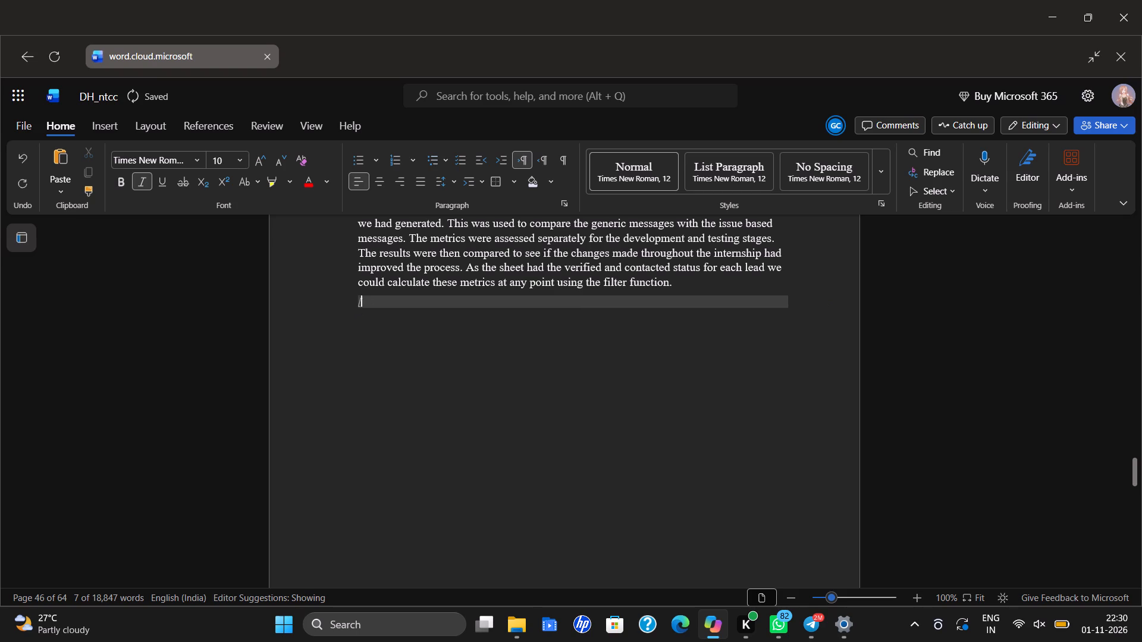
key(BackSpace)
key(Return)
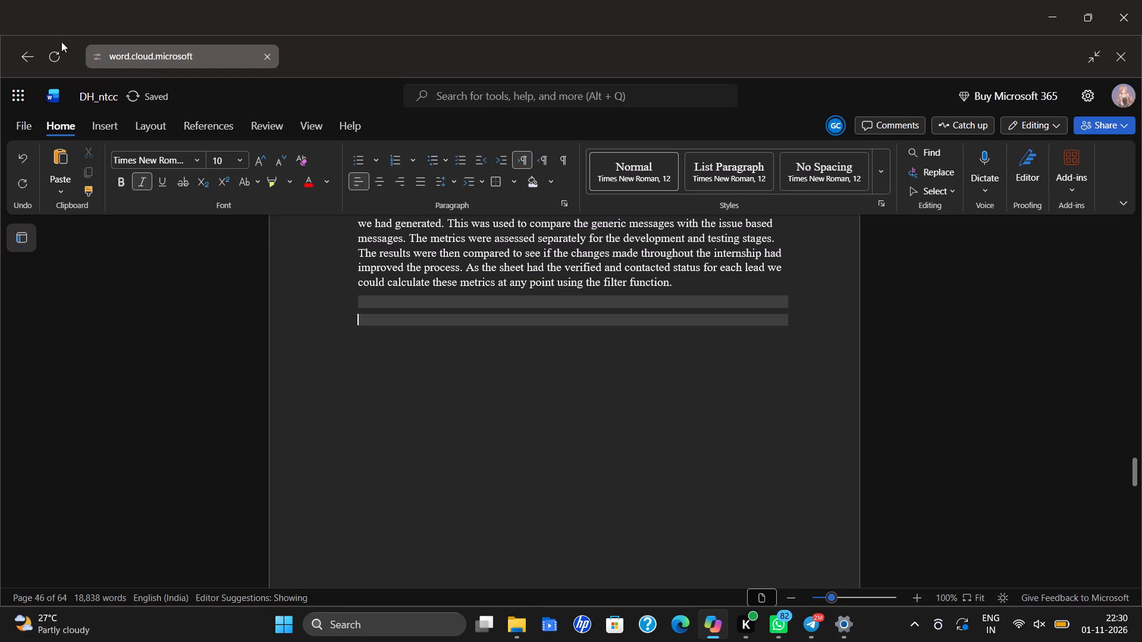
Insert a 1x1 table as the first flowchart box in section 3.4 and paste the down arrow below it.
click(89, 125)
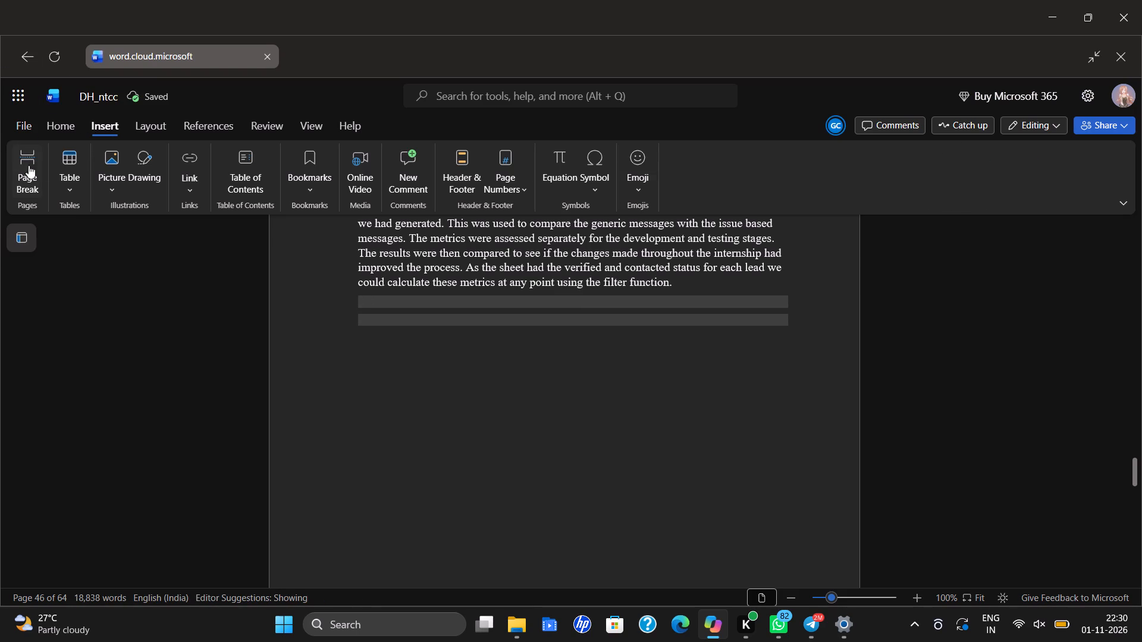
click(66, 169)
click(69, 231)
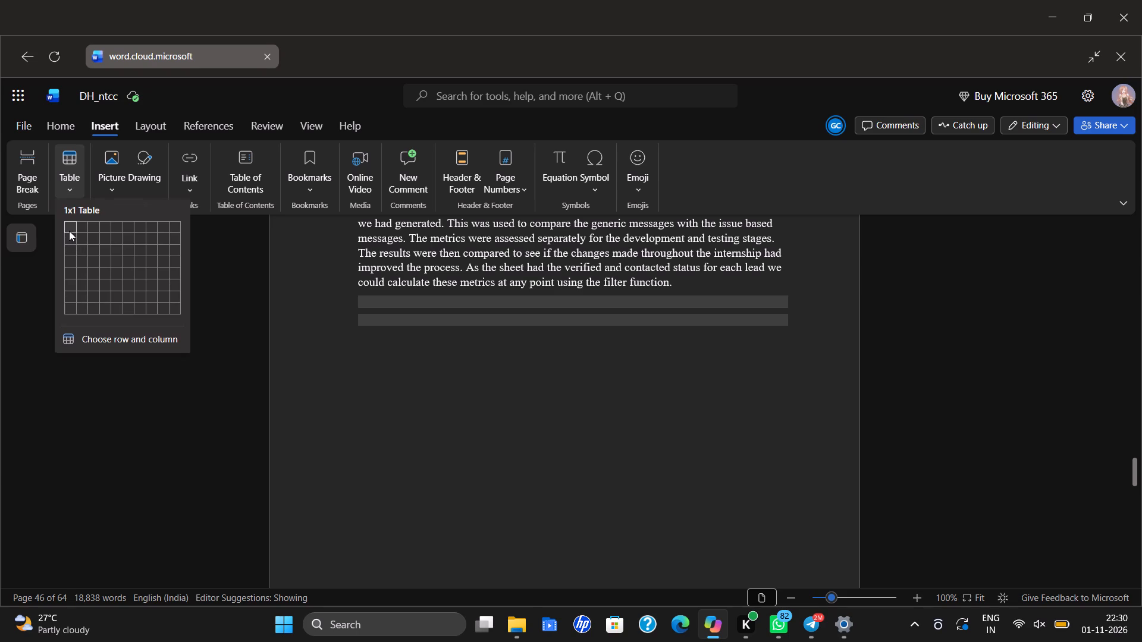
click(385, 348)
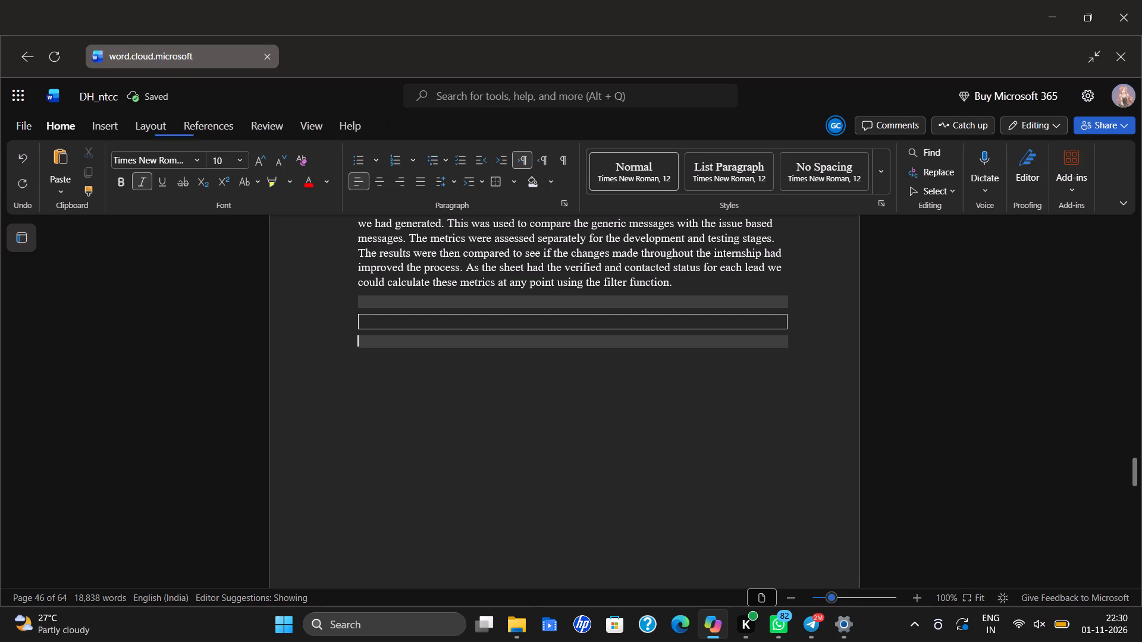
key(ctrl+v)
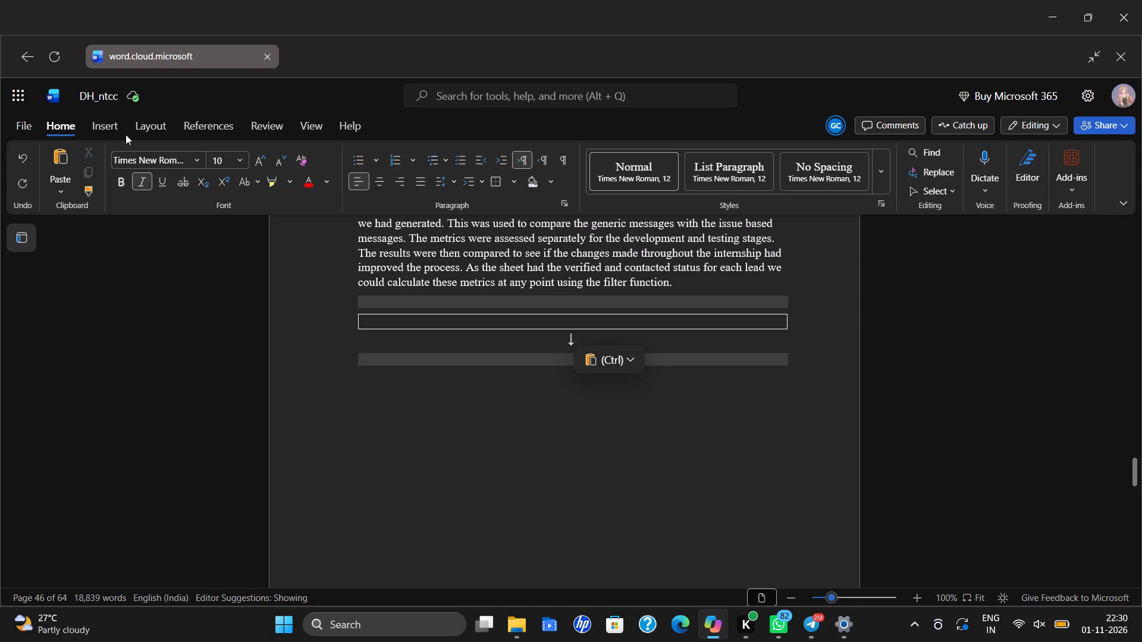
Insert a second 1x1 table box below the first arrow and paste another down arrow beneath it.
click(103, 124)
click(69, 155)
click(68, 221)
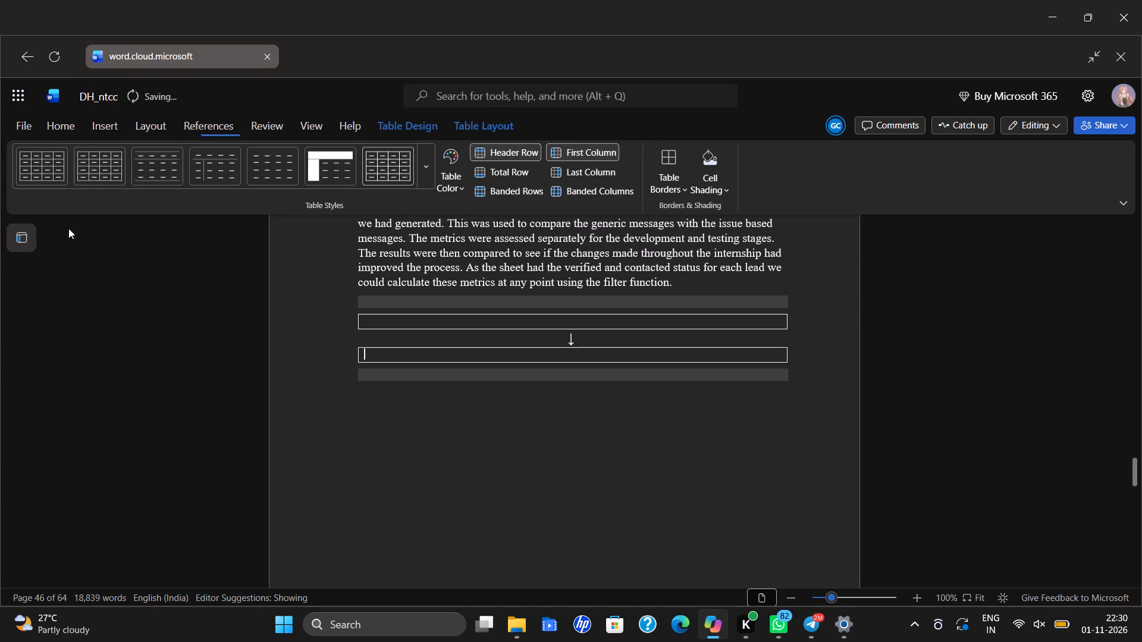
click(404, 379)
key(ctrl+v)
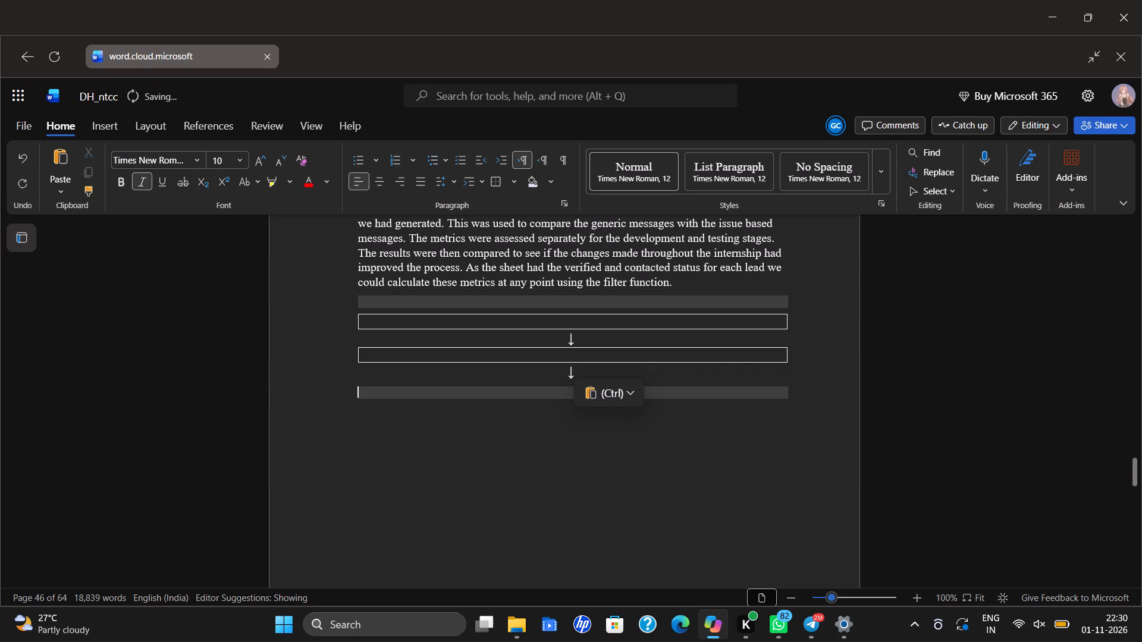
Insert a third 1x1 table box below the second arrow and paste another down arrow beneath it.
click(91, 125)
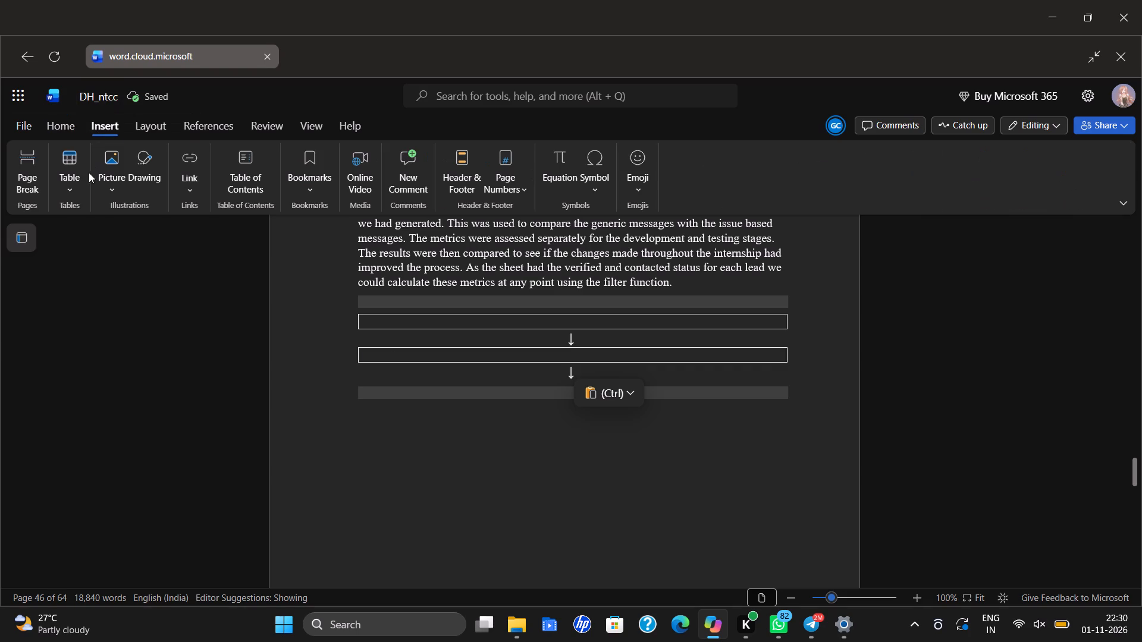
click(80, 169)
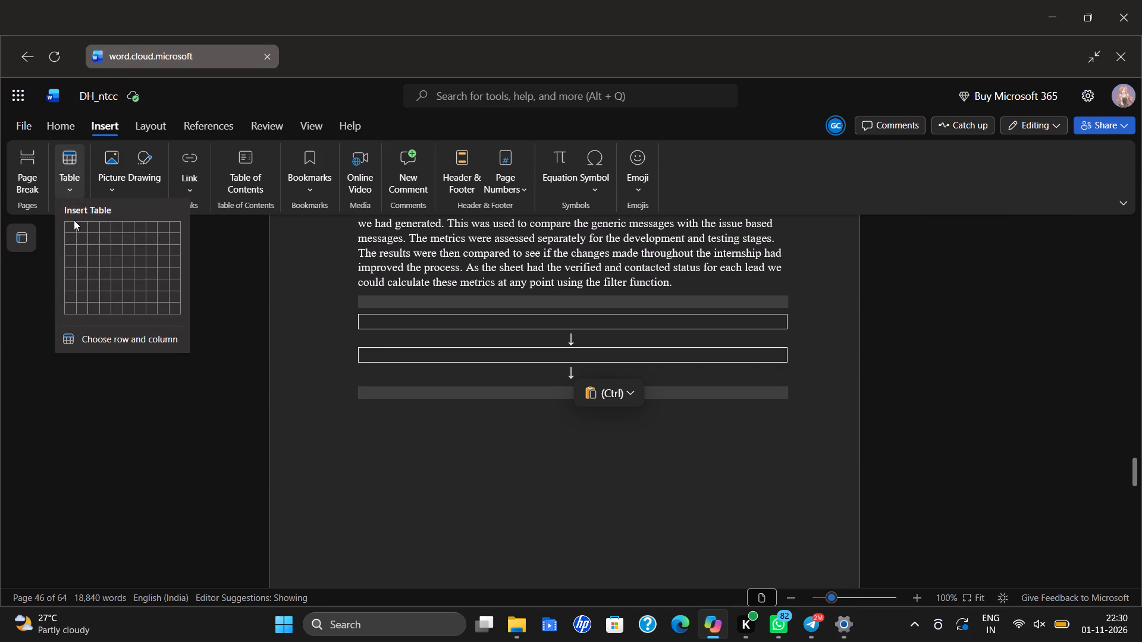
click(74, 223)
click(393, 404)
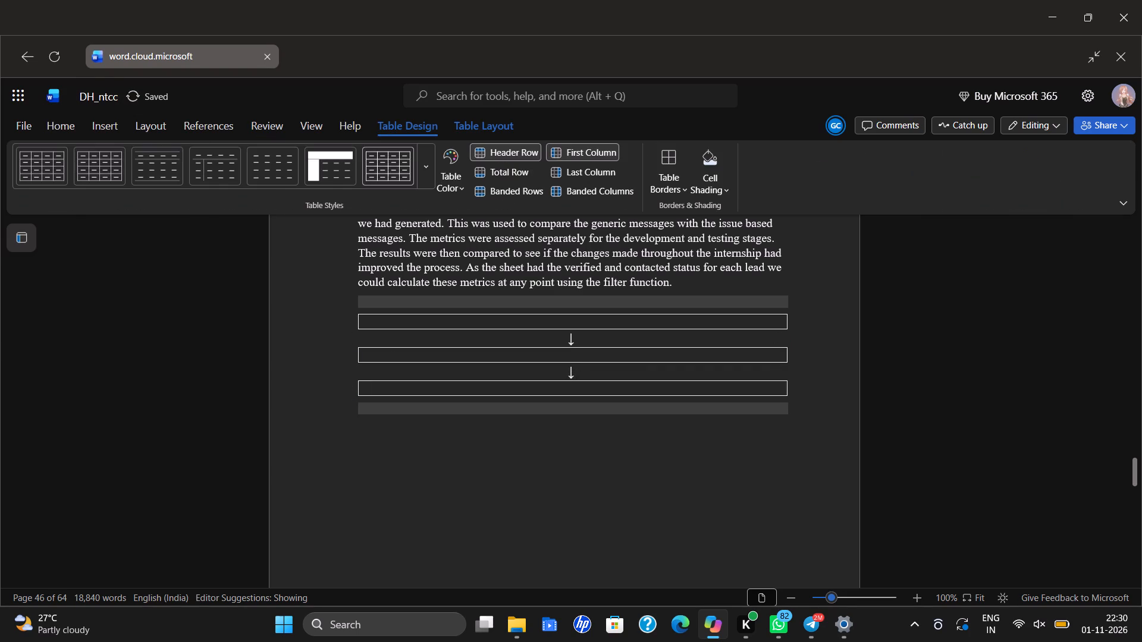
key(ctrl+v)
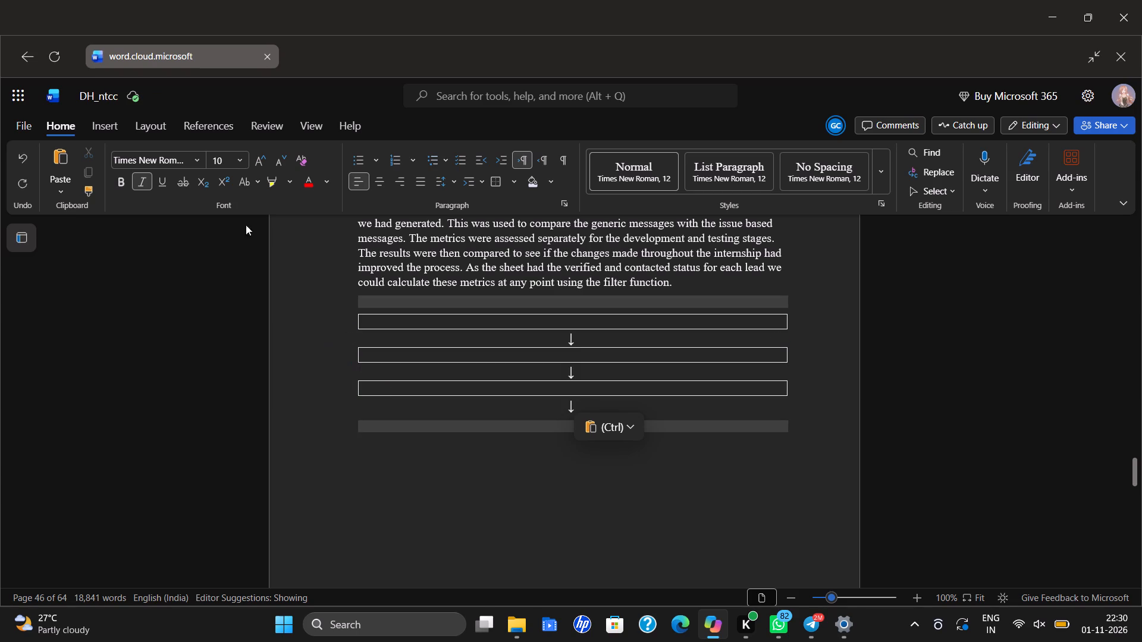
Insert a fourth 1x1 table box below the third arrow and paste another down arrow beneath it.
click(102, 133)
click(77, 169)
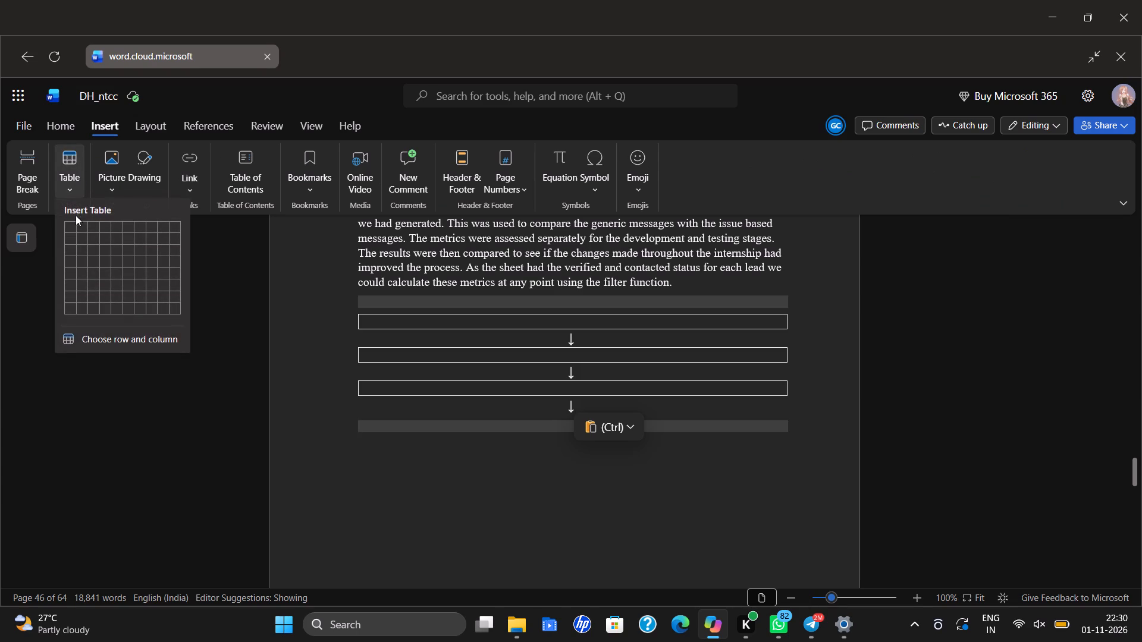
click(74, 222)
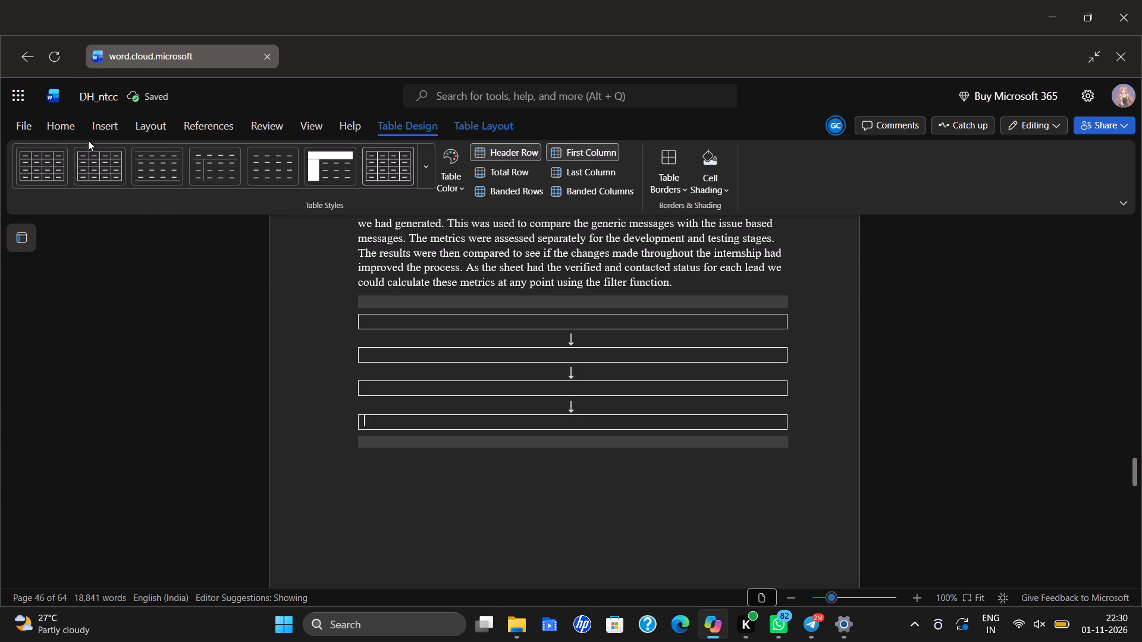
click(81, 122)
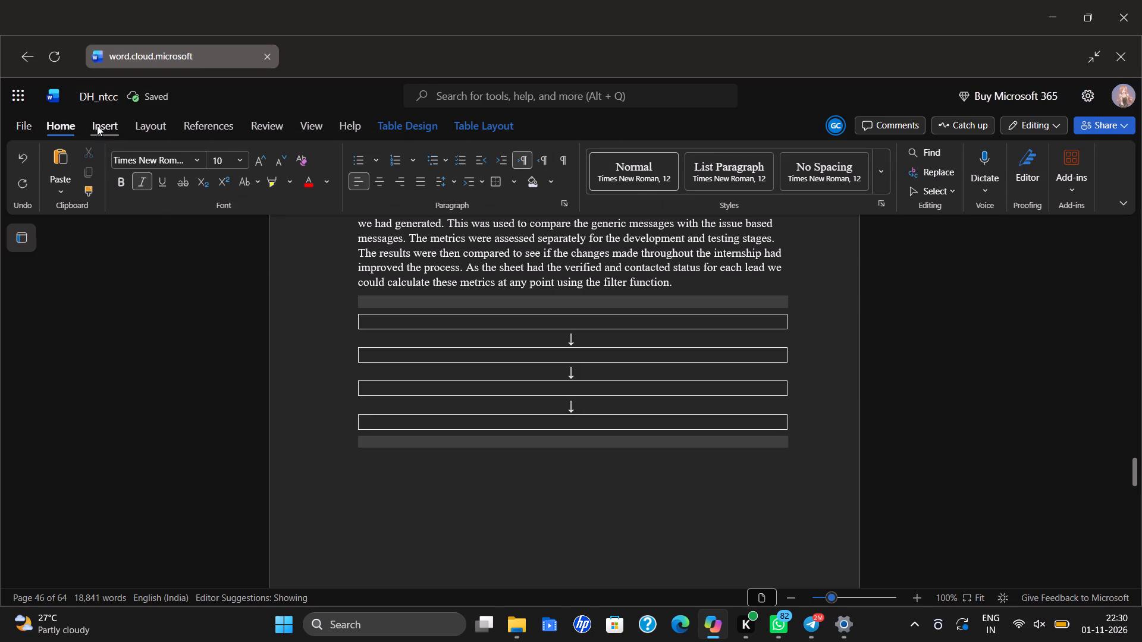
click(97, 125)
scroll(387, 433, down, 1)
click(431, 372)
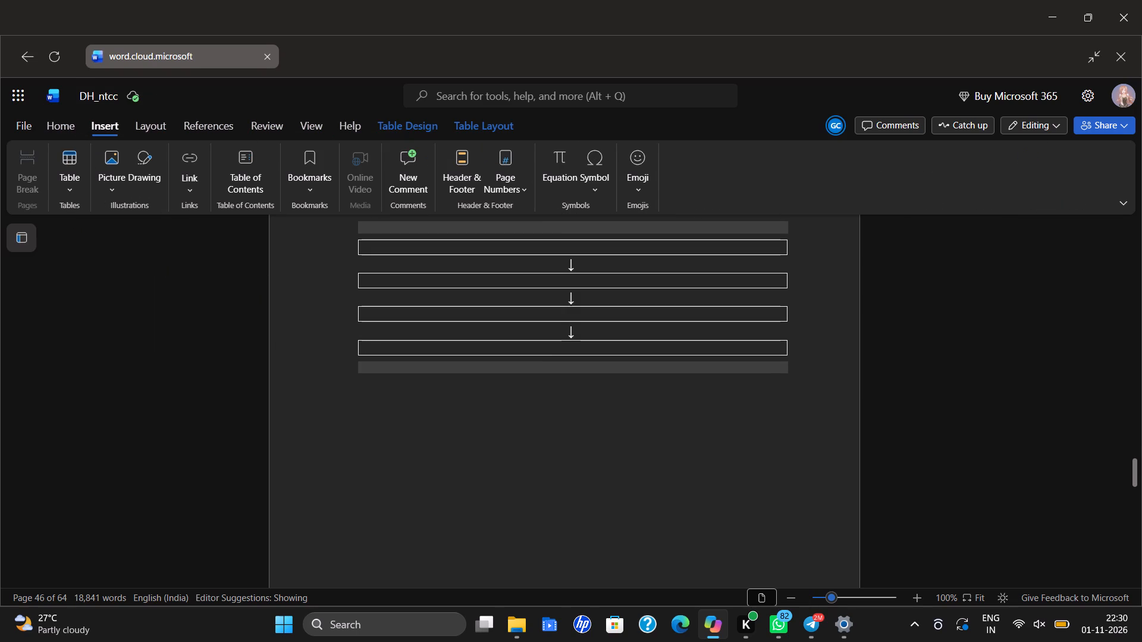
key(ctrl+v)
Insert a fifth 1x1 table box below the fourth arrow and paste another down arrow beneath it.
scroll(210, 162, up, 1)
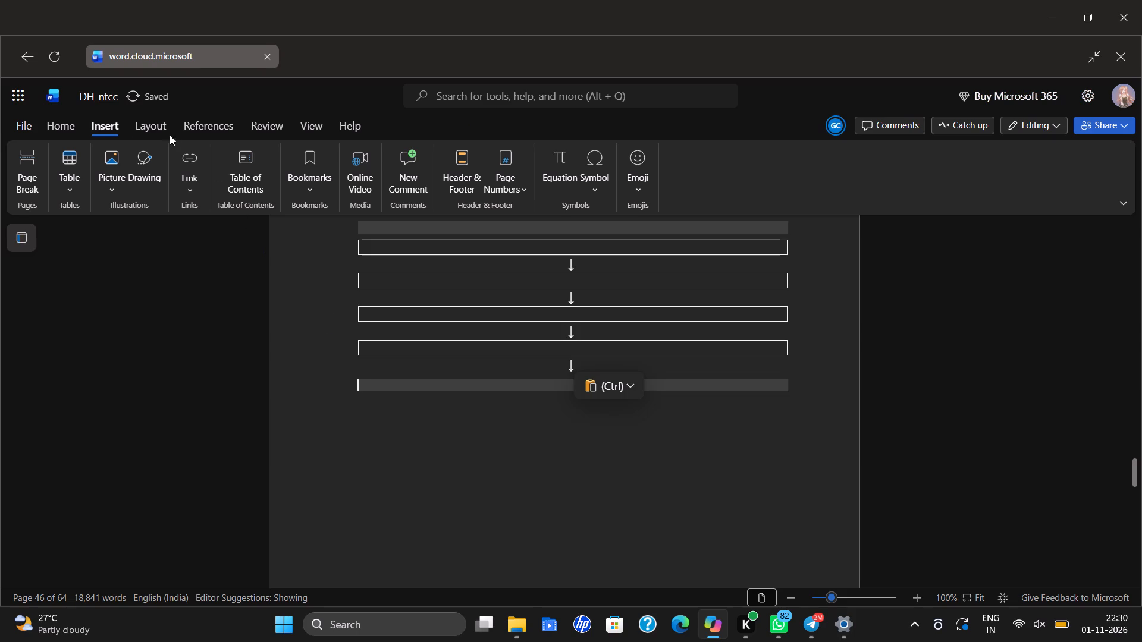
click(73, 124)
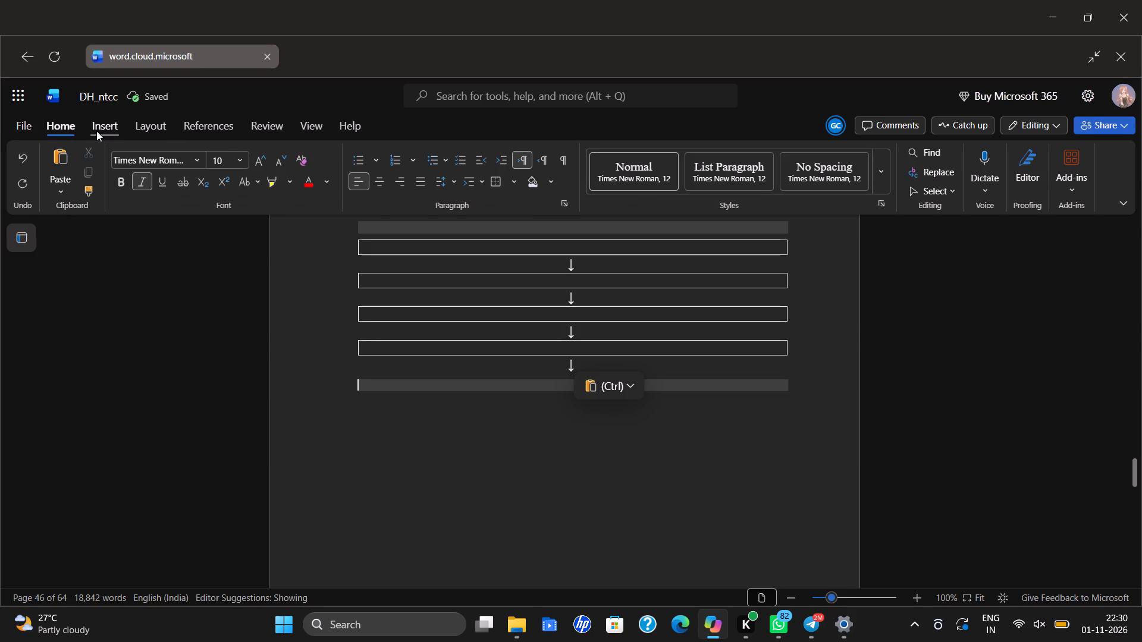
click(97, 130)
scroll(212, 273, up, 1)
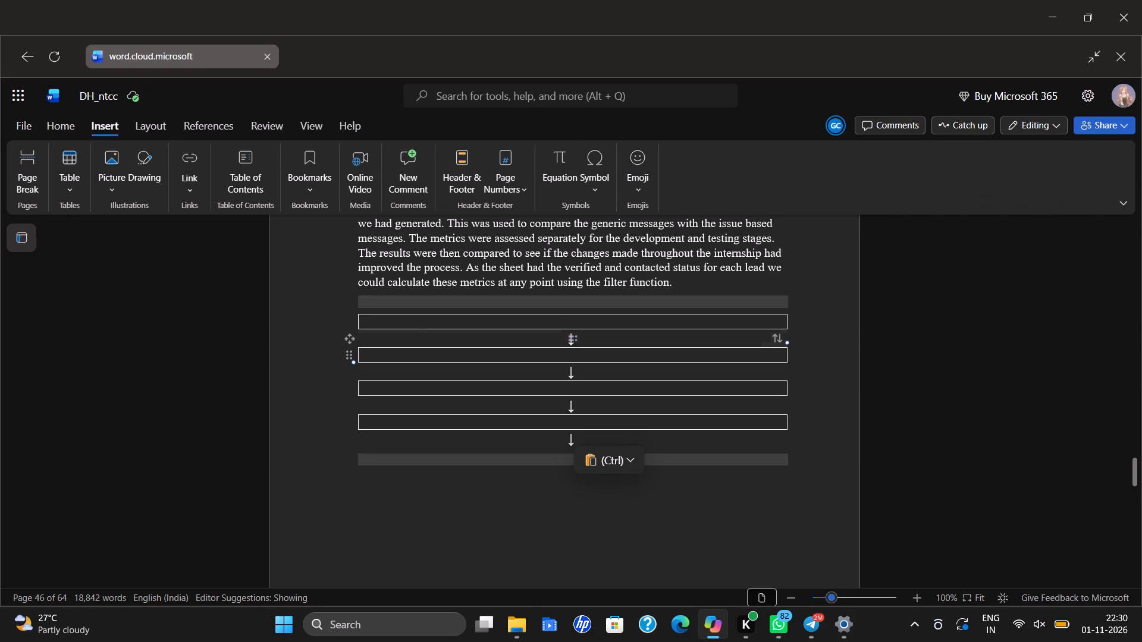
scroll(324, 367, down, 2)
scroll(268, 302, up, 2)
click(77, 168)
click(73, 231)
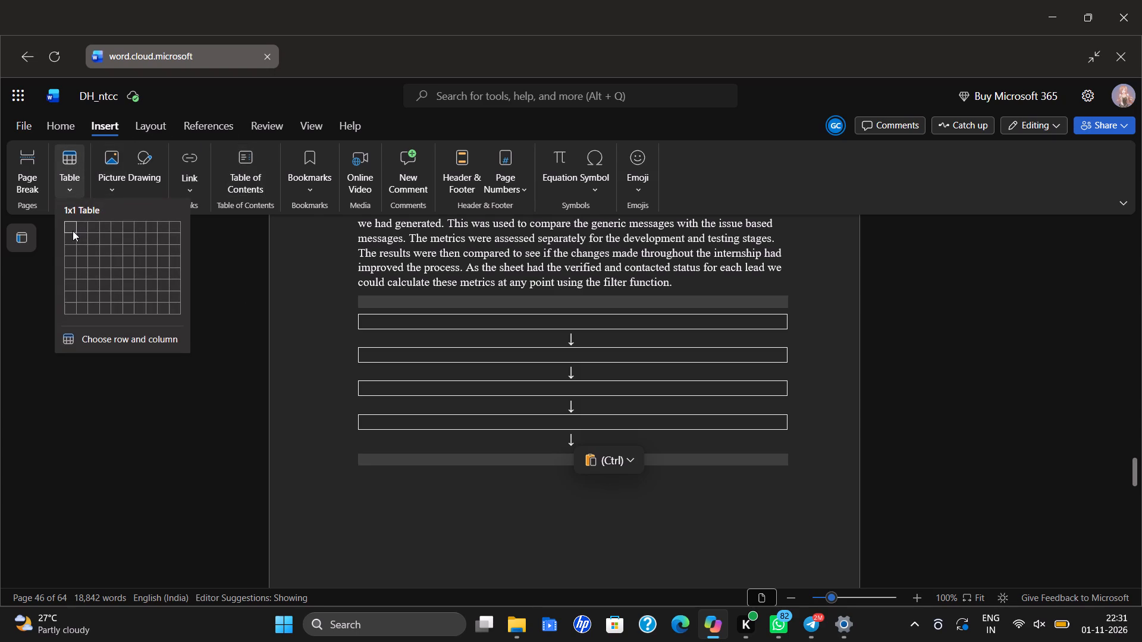
click(457, 478)
key(ctrl+v)
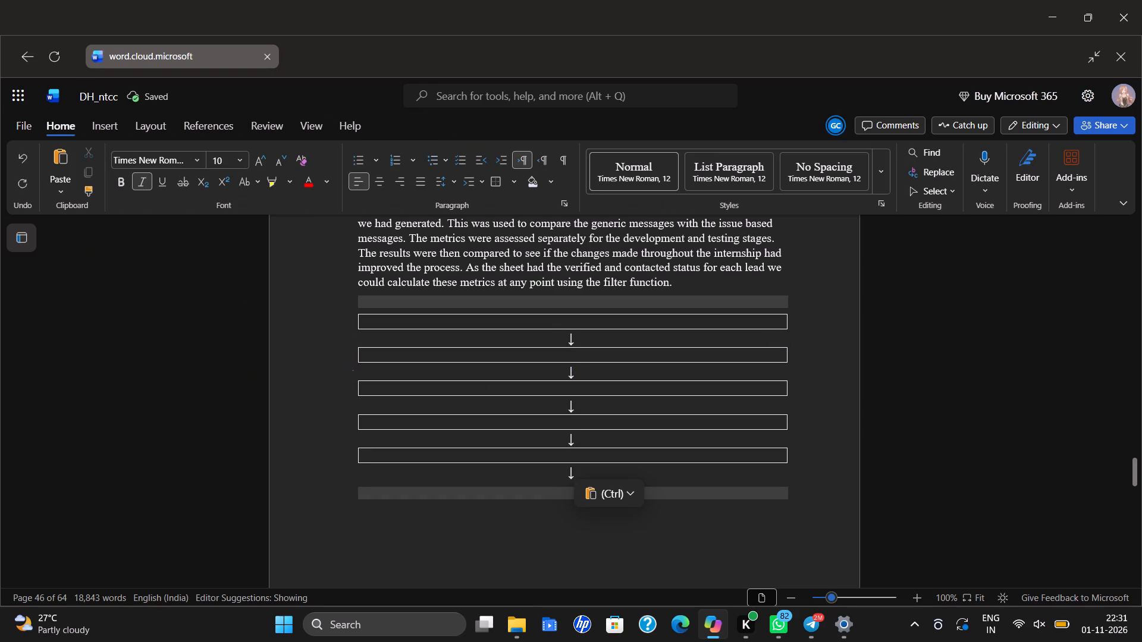
Insert a sixth 1x1 table as the last flowchart box below the fifth arrow.
click(115, 127)
click(67, 181)
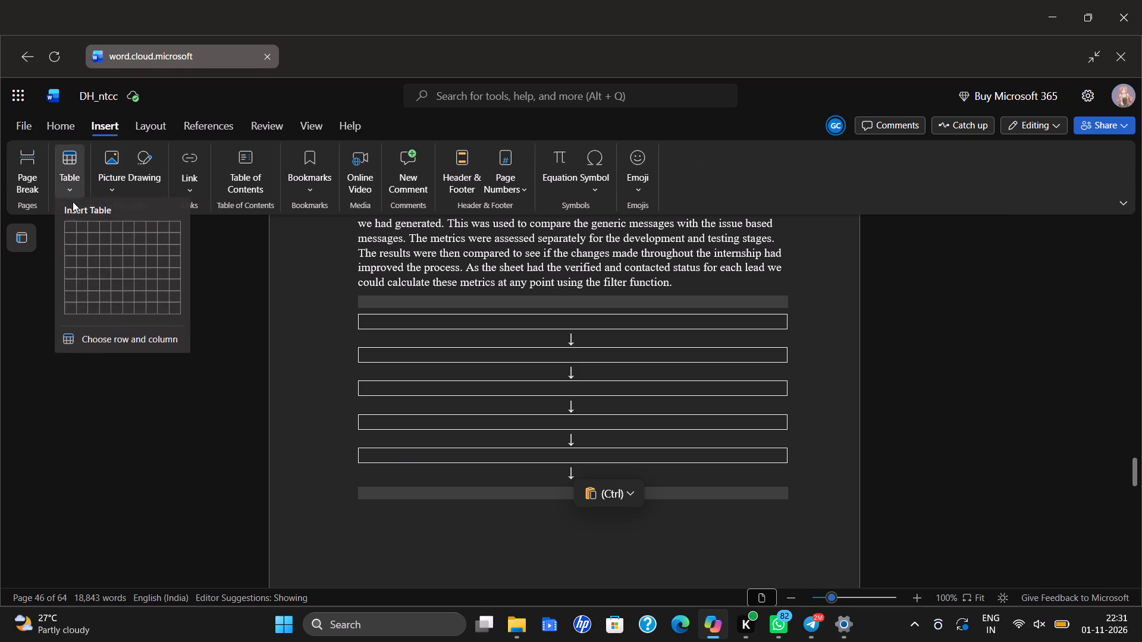
click(70, 227)
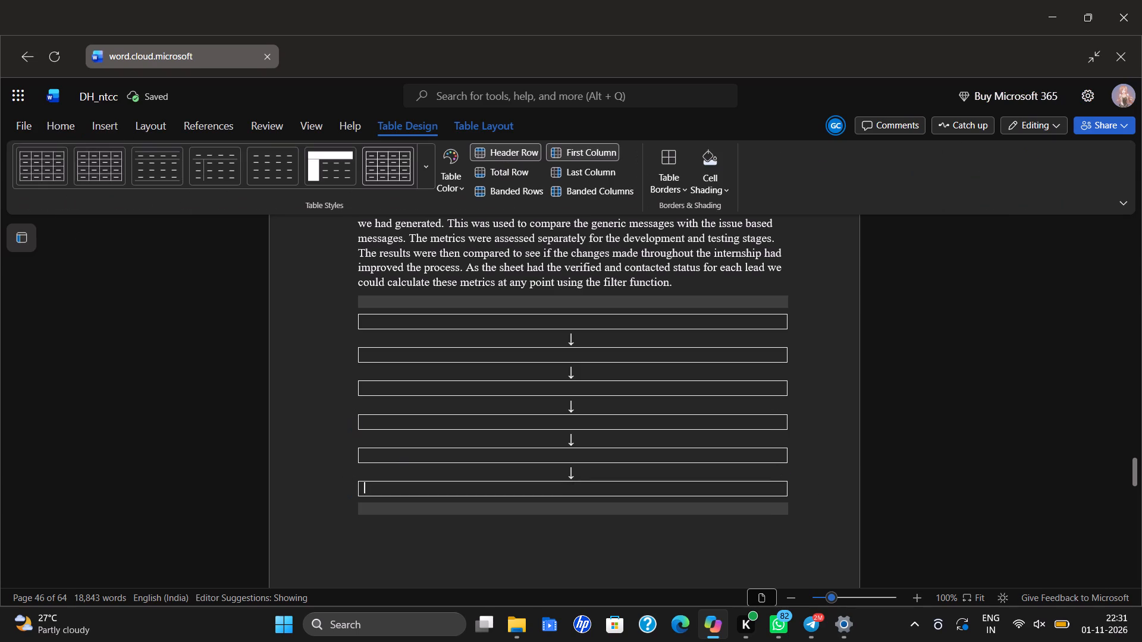
Add a new line below the last flowchart box and start the caption with "Fig 3.4".
click(642, 513)
key(Return)
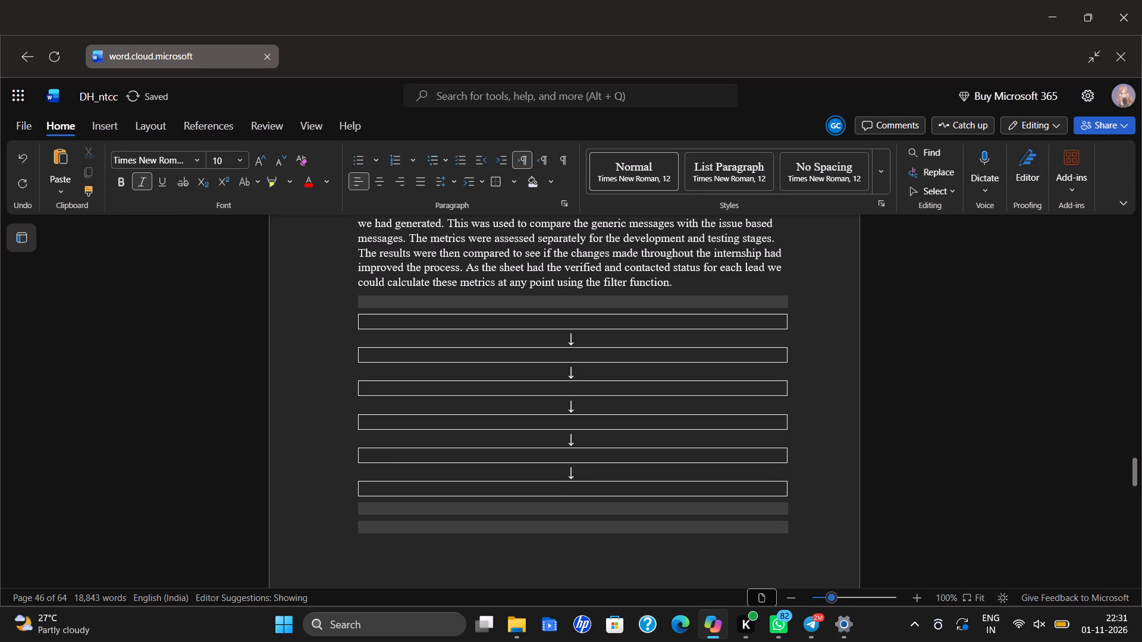
key(shift+f)
text(ig)
key(space)
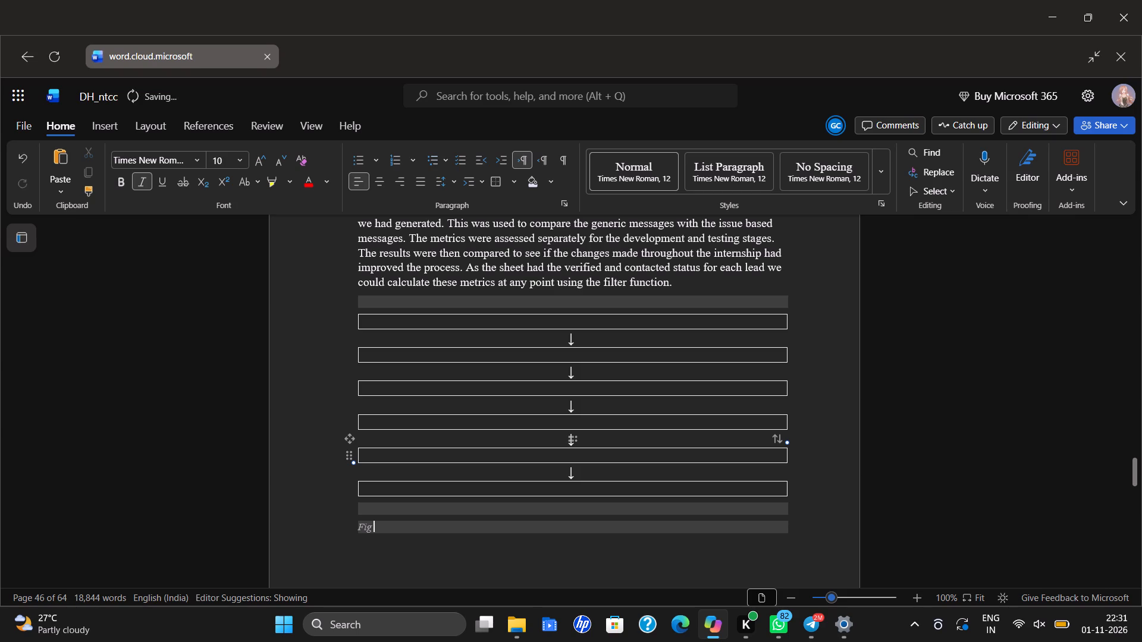
text(3,)
text(4)
key(space)
key(BackSpace)
key(BackSpace)
key(BackSpace)
text(.4)
key(space)
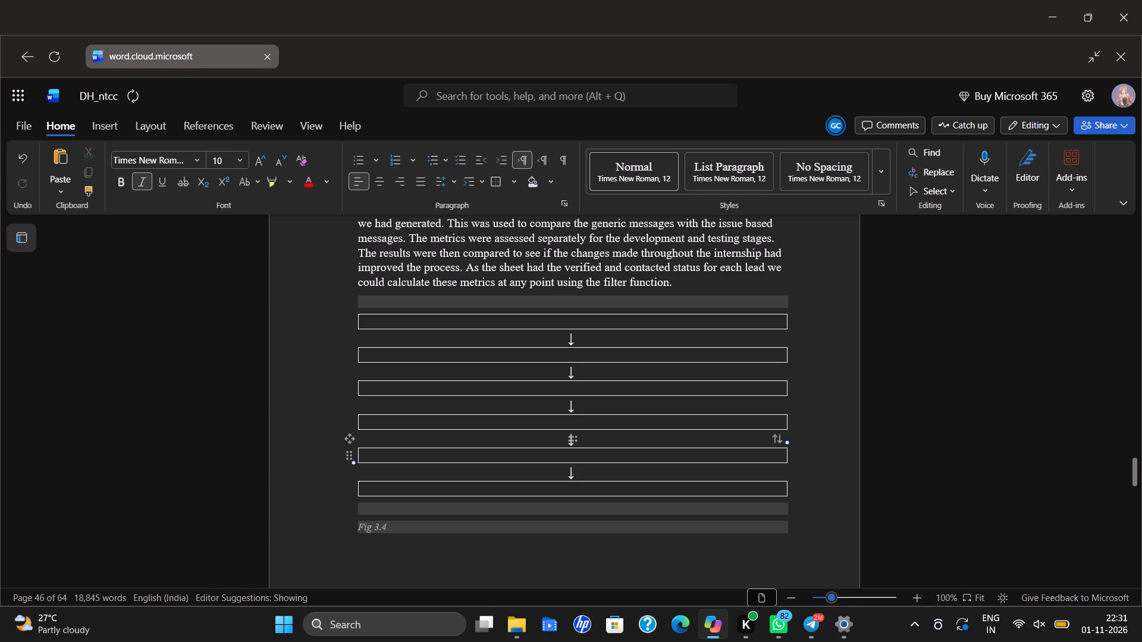
Complete the Fig 3.4 caption with the title "Lead Verification and Quality Control Process".
key(ctrl+l)
key(shift+l)
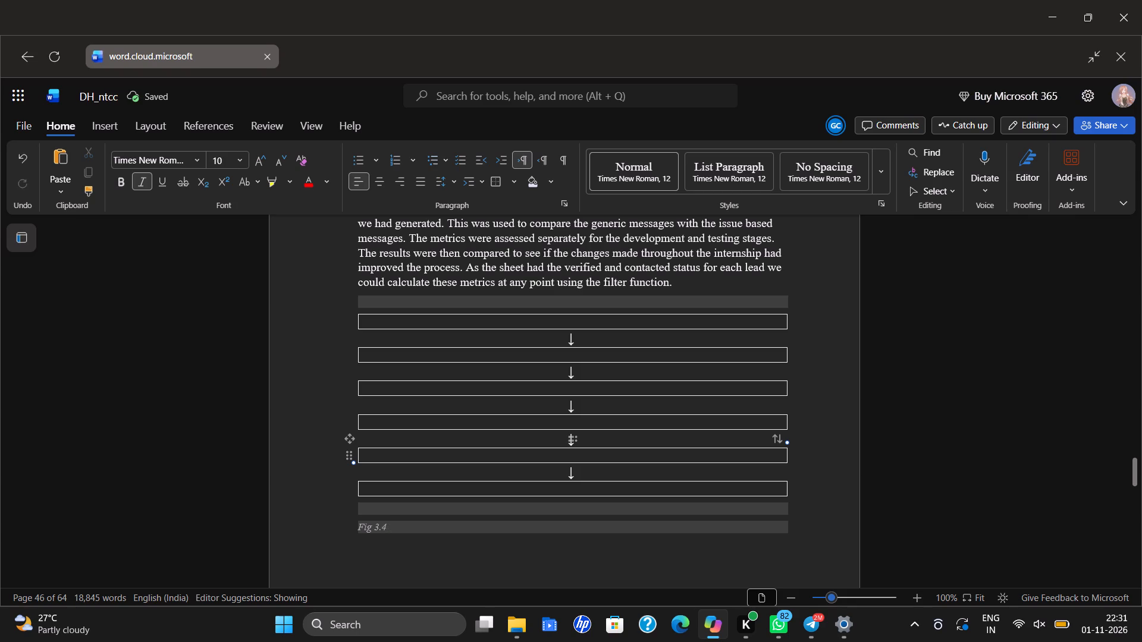
click(620, 523)
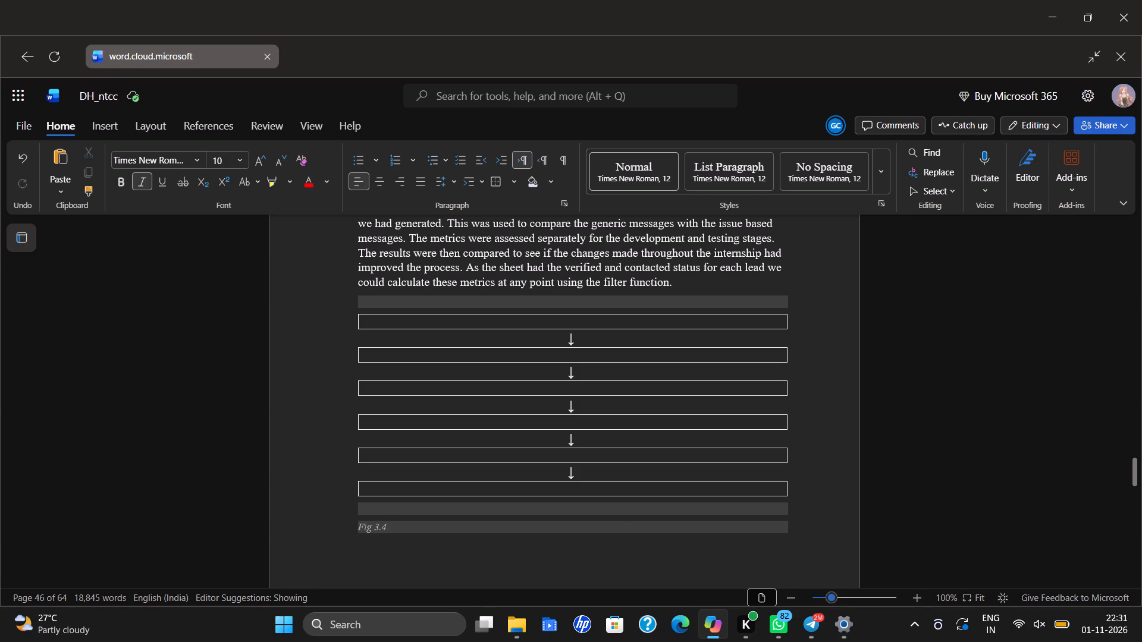
text(lead)
key(BackSpace)
key(BackSpace)
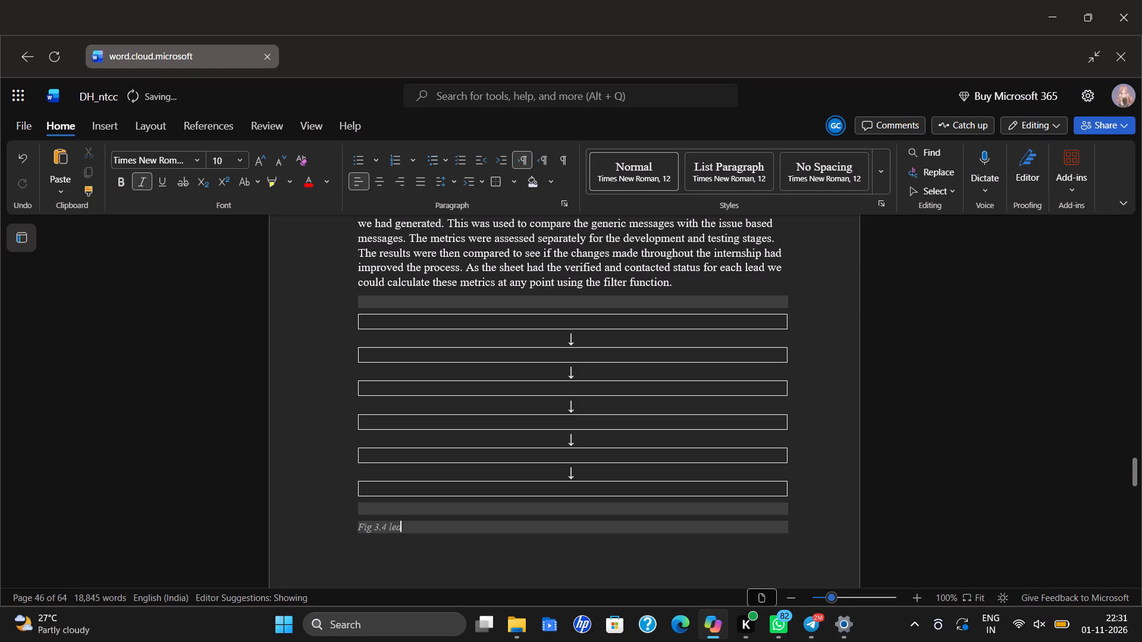
key(BackSpace)
key(BackSpace)
text(ead)
key(space)
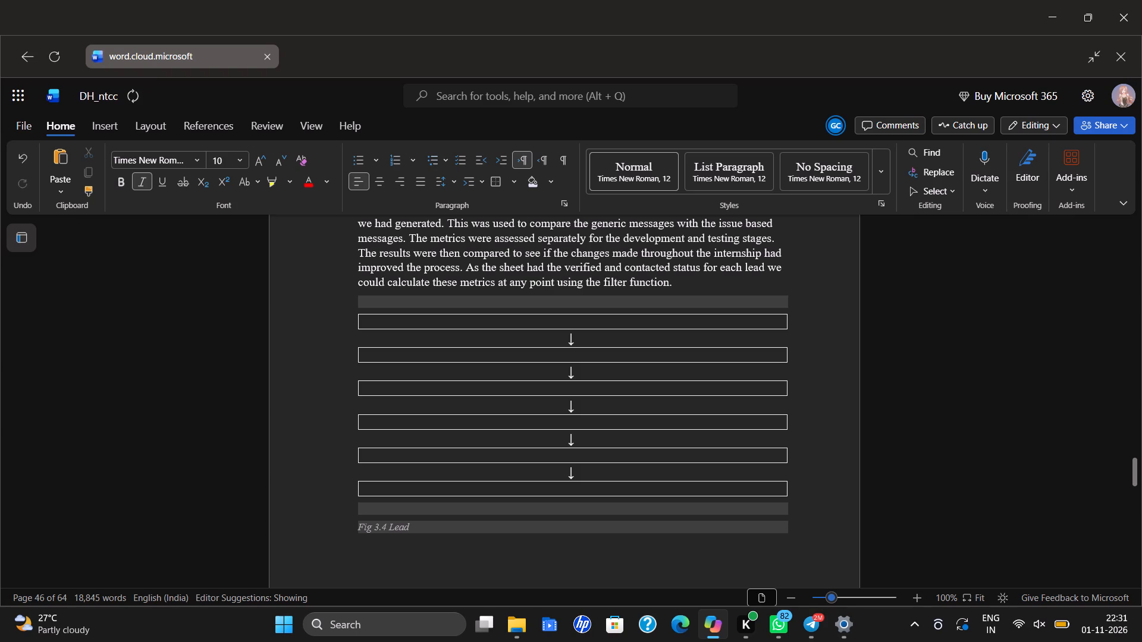
key(v)
text(erification)
key(space)
text(and)
key(space)
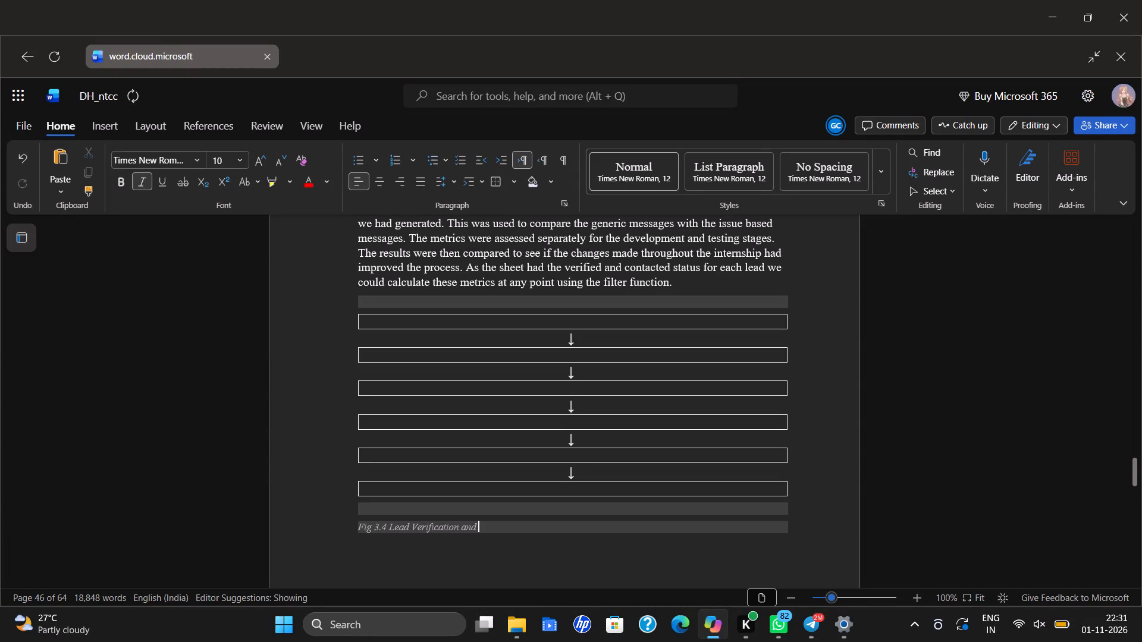
key(shift+q)
text(uality)
key(space)
key(BackSpace)
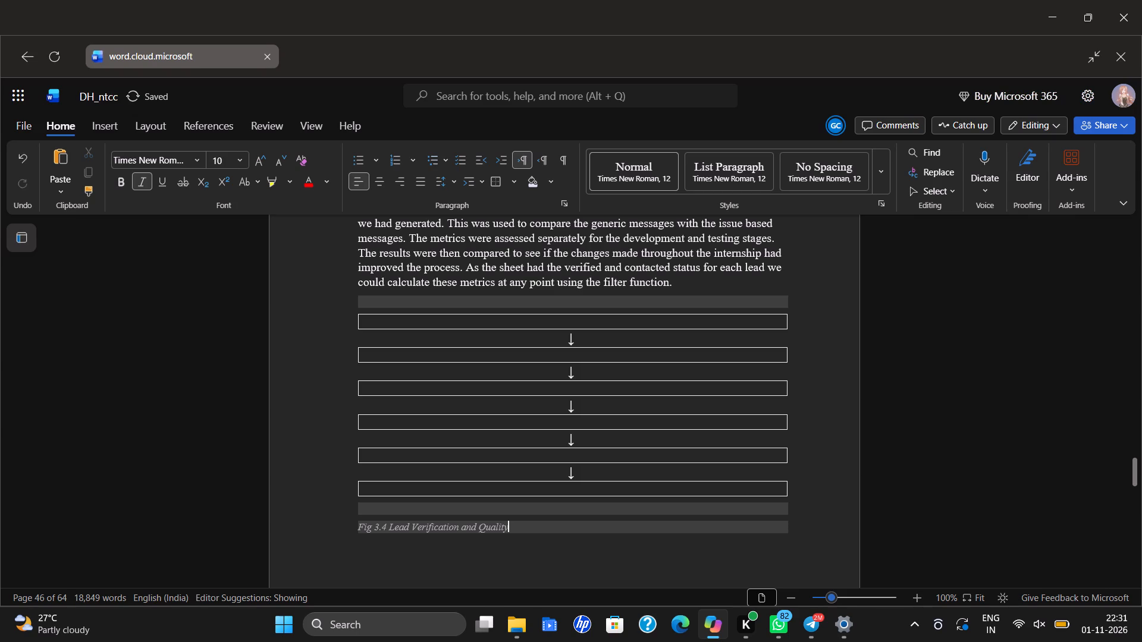
key(space)
text(Contr)
text(ol)
key(space)
text(Process)
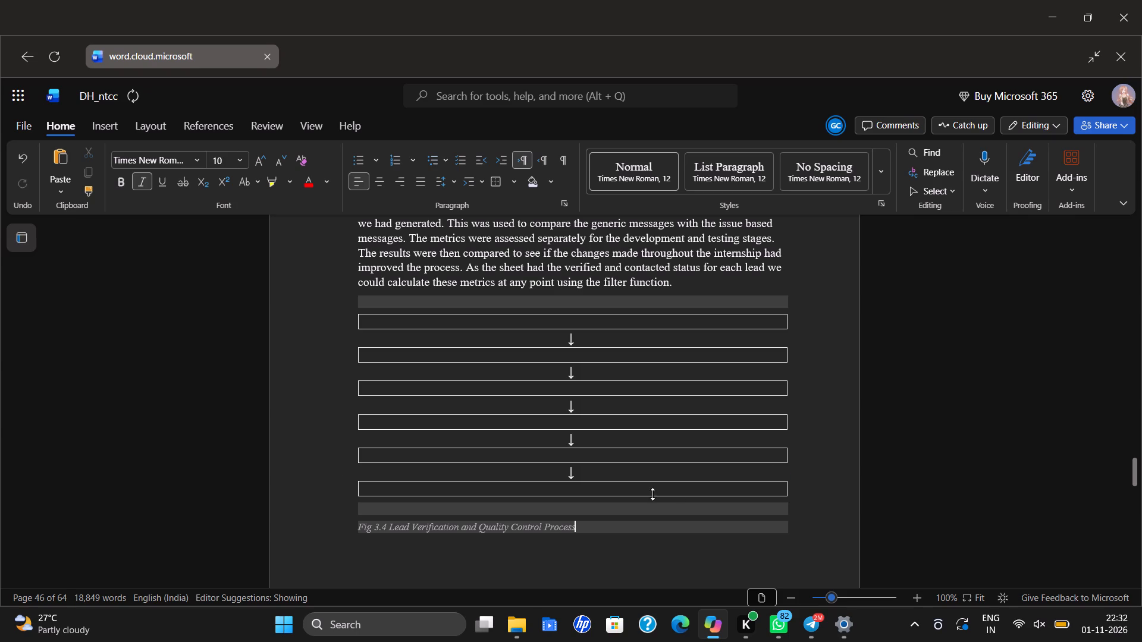
Fill the first flowchart box with "Collected Leads".
click(545, 316)
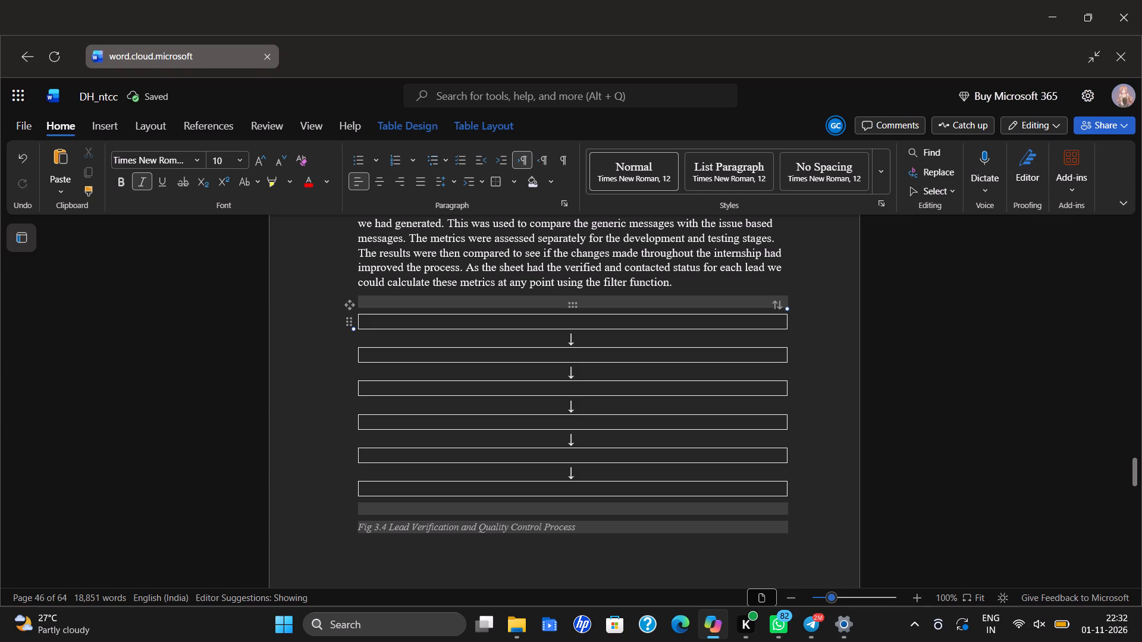
text(Coll)
key(e)
key(c)
text(ted Leads)
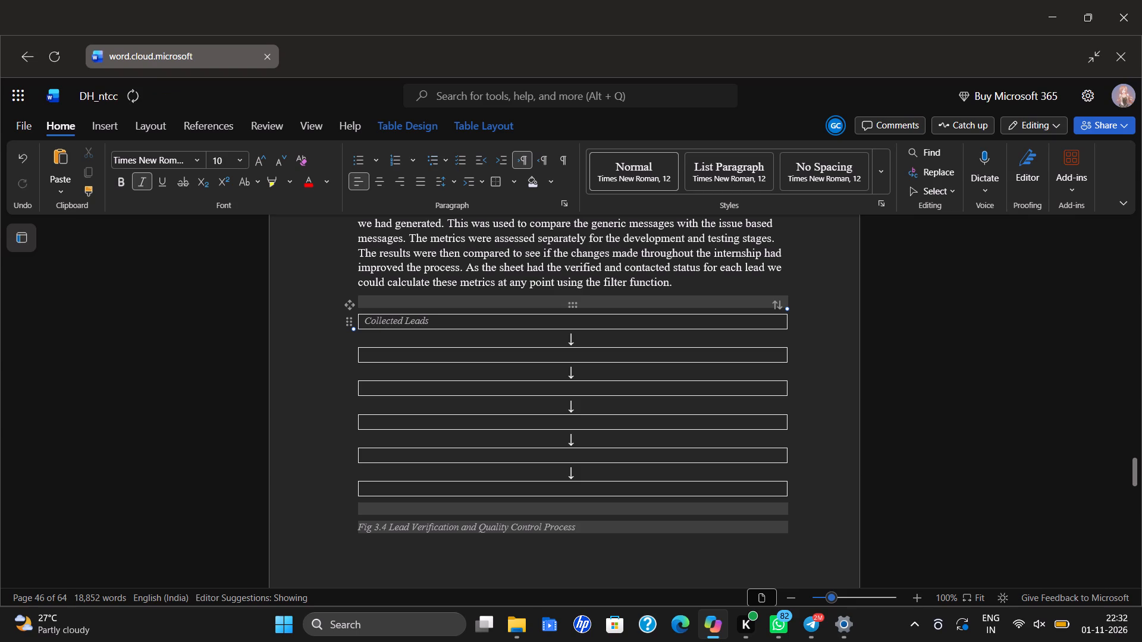
Fill the second flowchart box with "Verify Business Details".
click(588, 355)
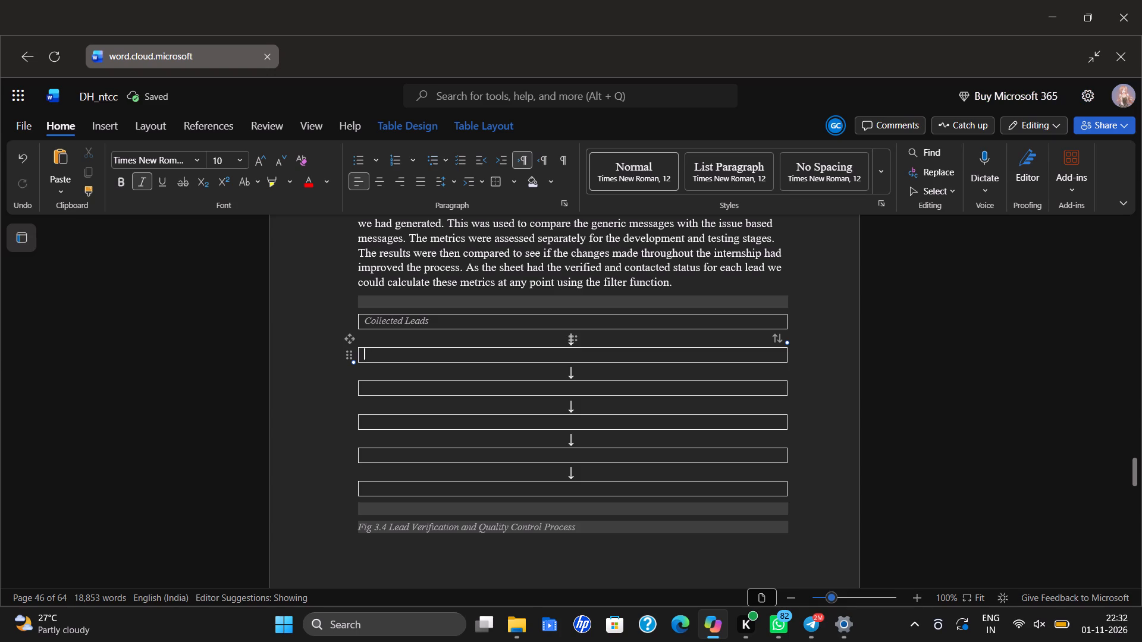
text(verify)
key(BackSpace)
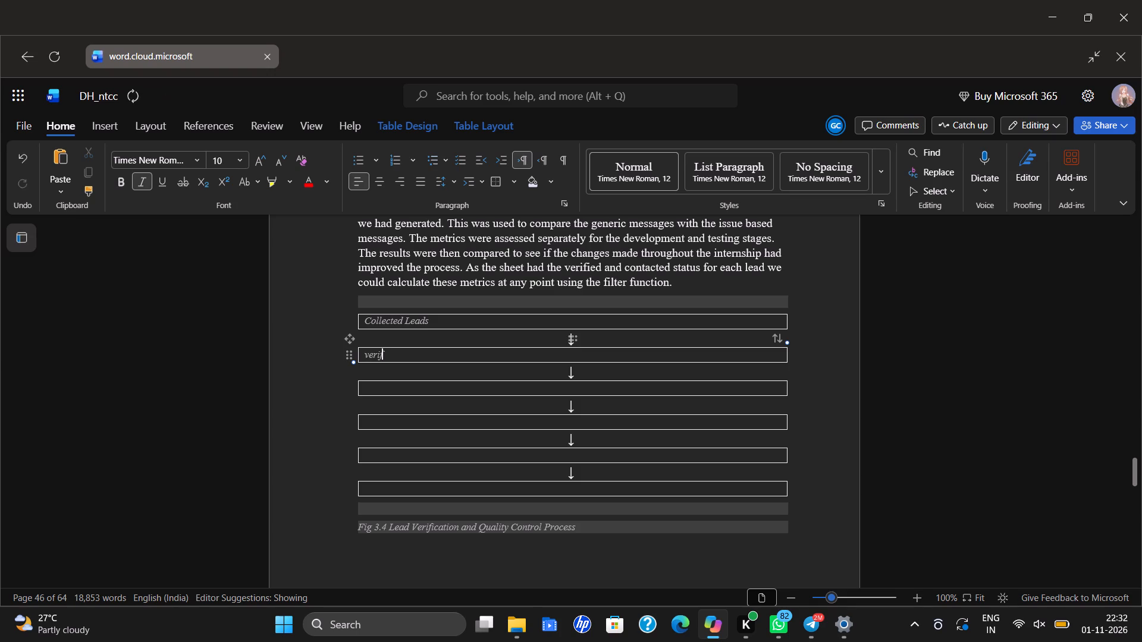
key(BackSpace)
key(BackSpace)
key(BackSpace)
key(BackSpace)
key(BackSpace)
key(shift+v)
text(erifuy)
key(BackSpace)
key(BackSpace)
text(y)
key(space)
key(u)
text(siness)
key(space)
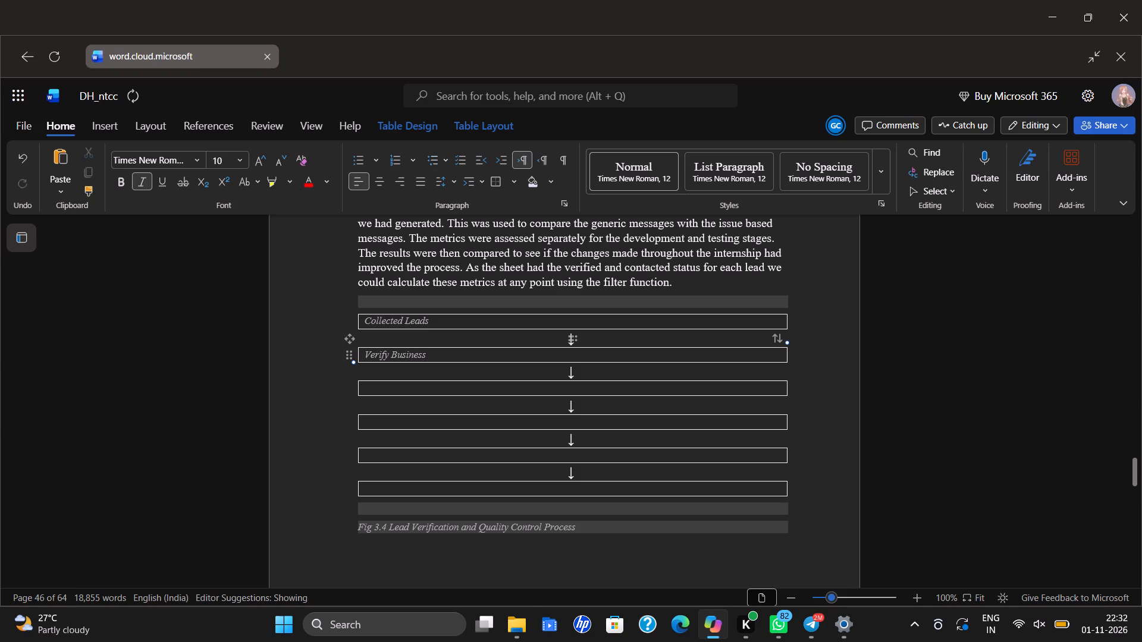
key(e)
text(tails)
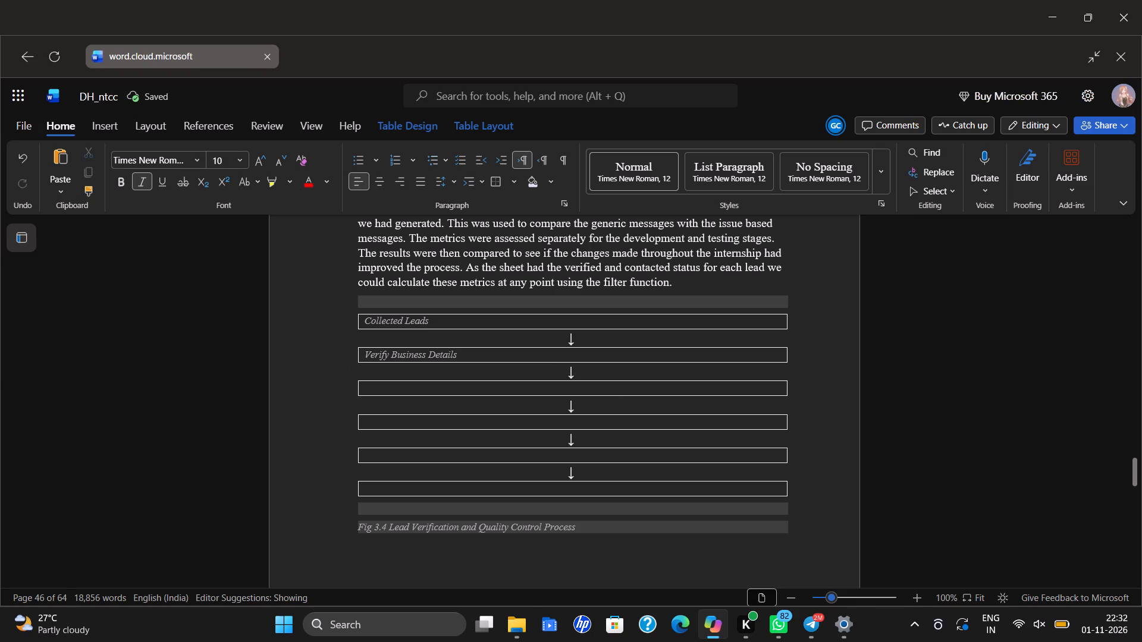
Fill the third flowchart box with "Check Website and Contact Information".
click(612, 398)
click(610, 386)
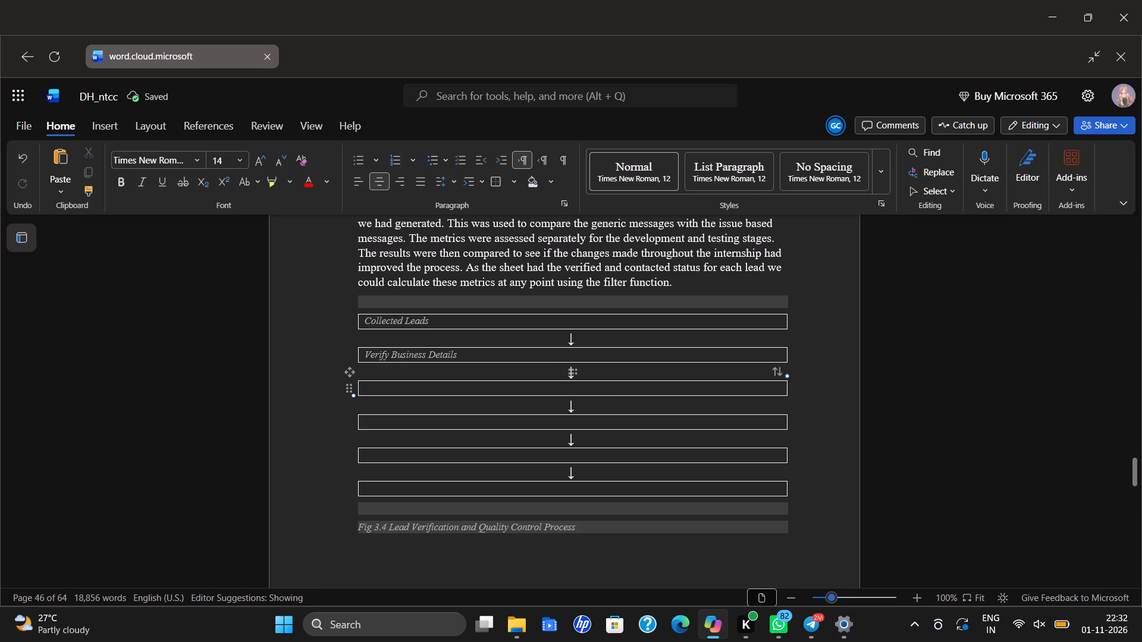
text(Ch)
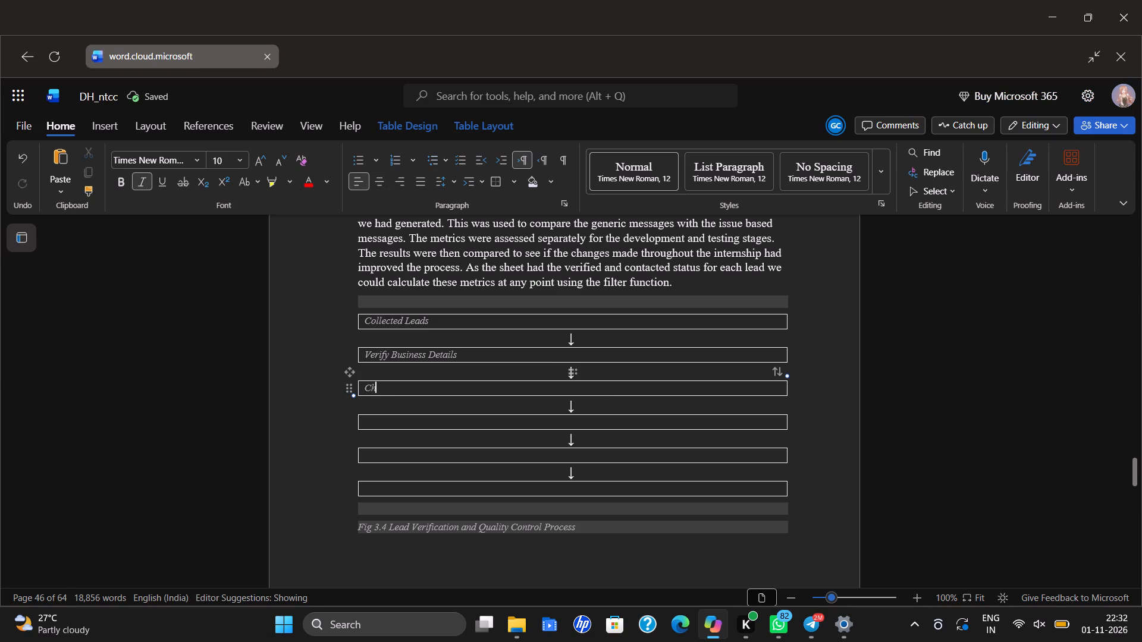
text(eck we)
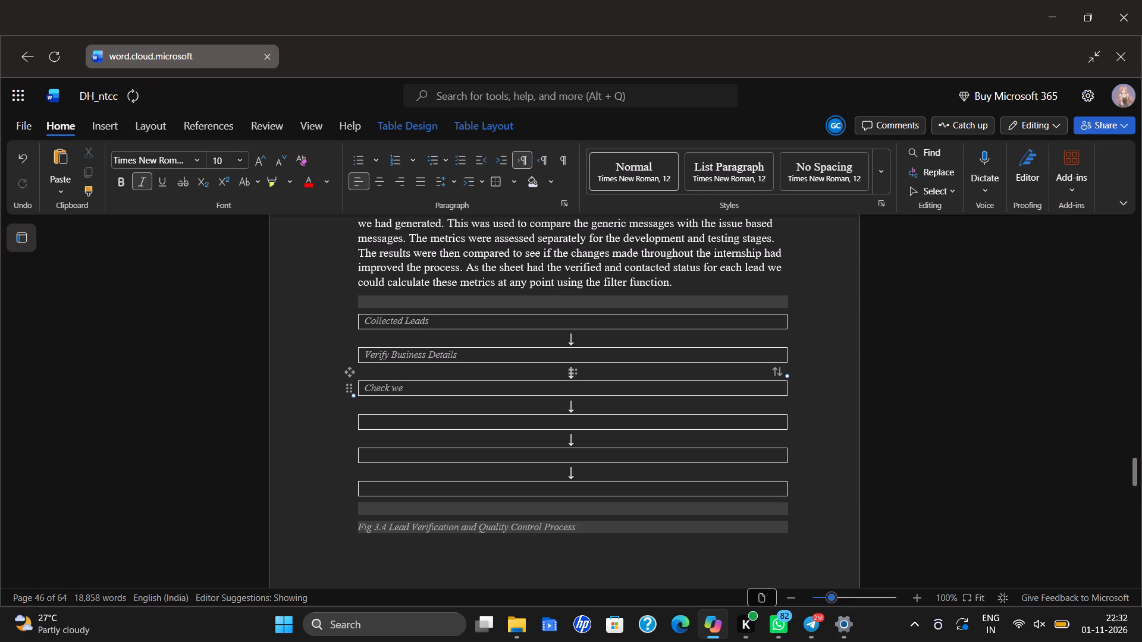
text(bs)
key(BackSpace)
key(BackSpace)
key(BackSpace)
key(BackSpace)
key(shift+w)
text(ebsite)
key(space)
text(and)
key(space)
key(shift+c)
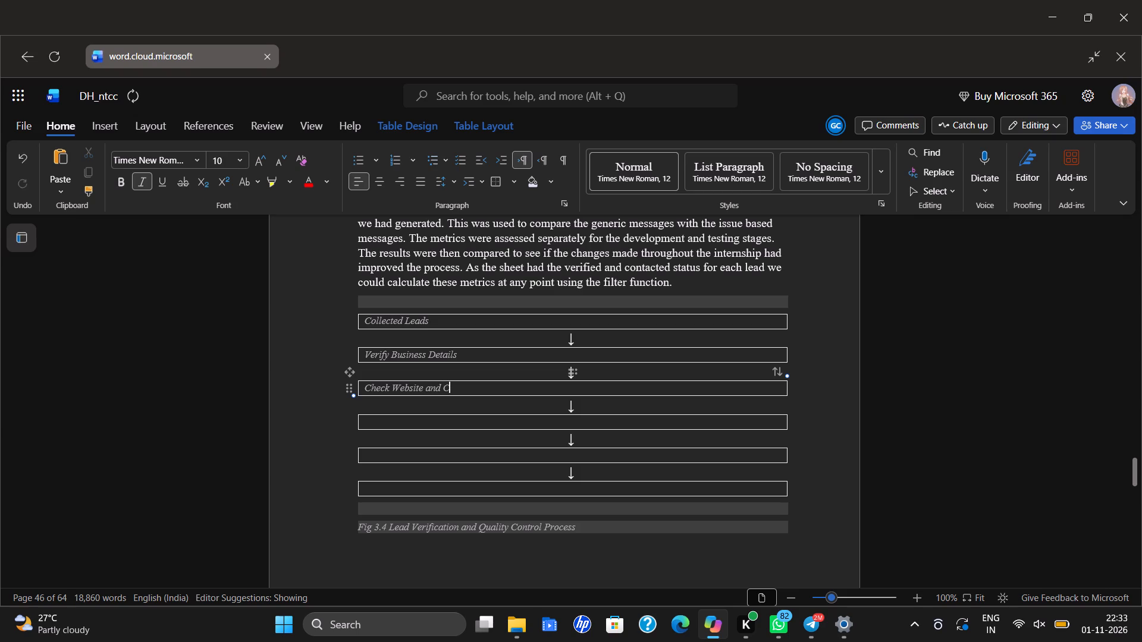
text(ontact)
key(space)
text(Informat)
text(ion)
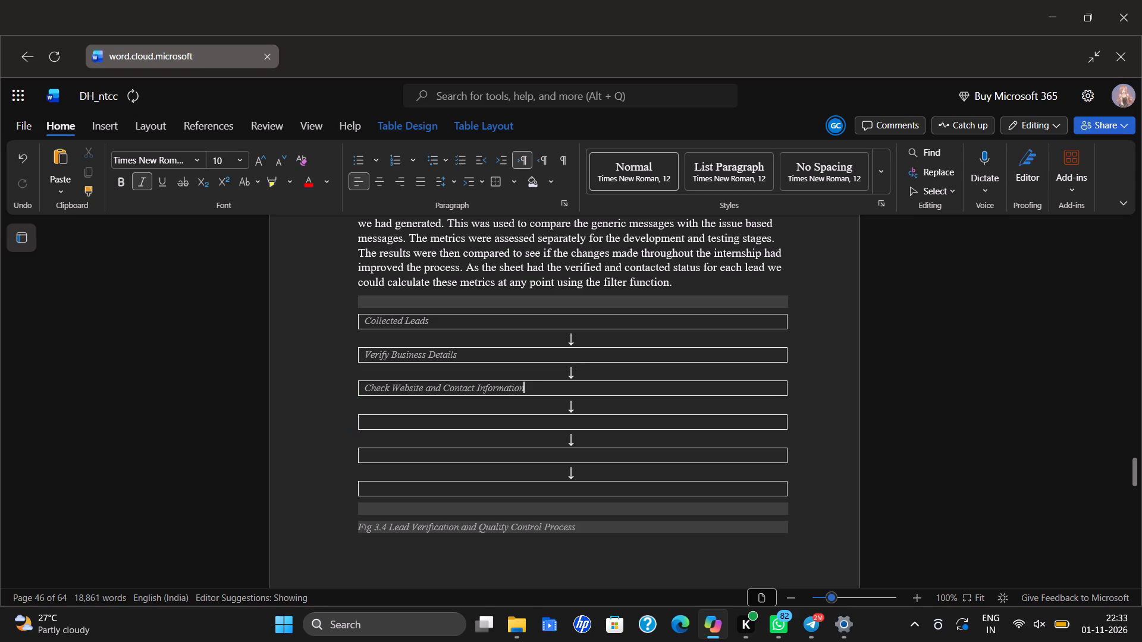
Fill the fourth flowchart box with "Remove Duplicate Records".
click(596, 426)
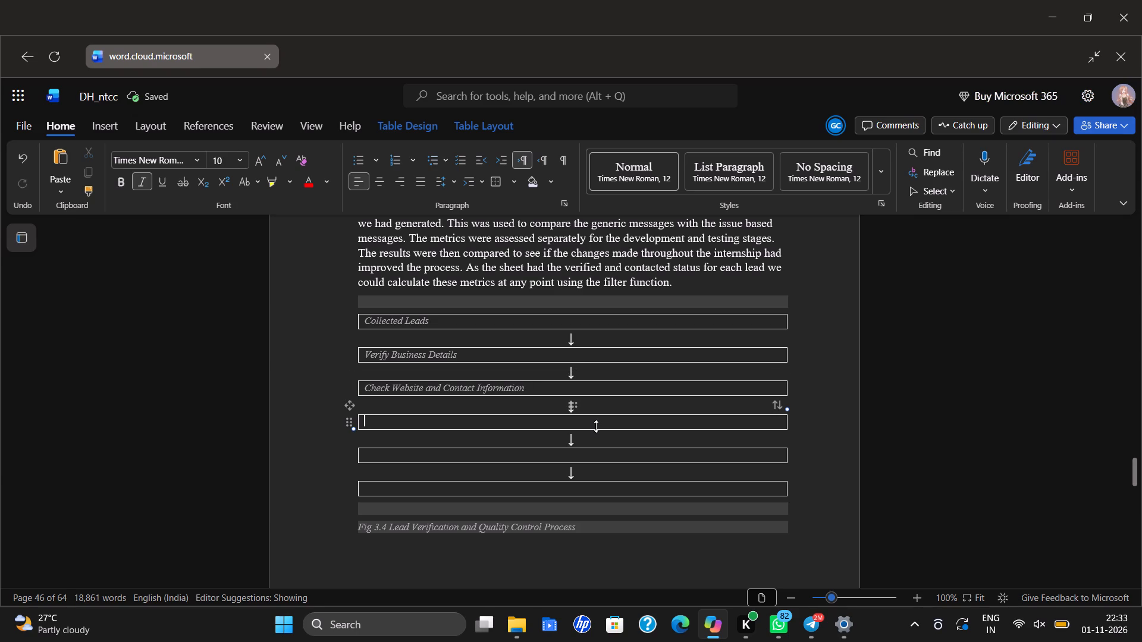
text(Re)
text(move)
key(space)
text(Duplicate)
key(space)
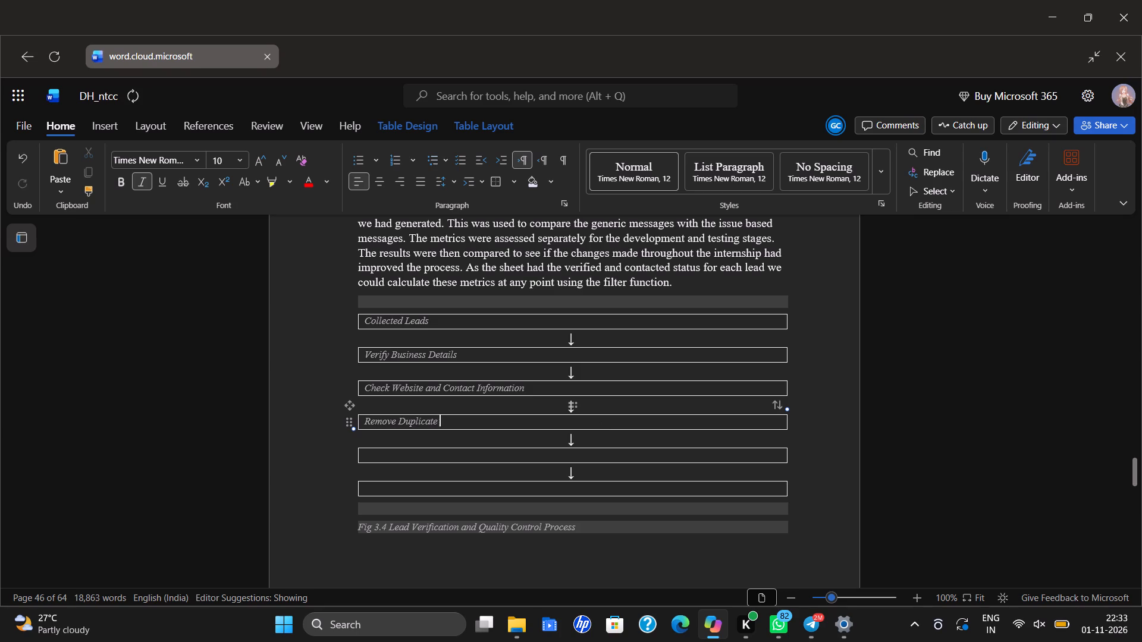
text(tr)
key(BackSpace)
key(BackSpace)
text(Records)
Fill the fifth flowchart box with "Final Lead Review".
click(591, 461)
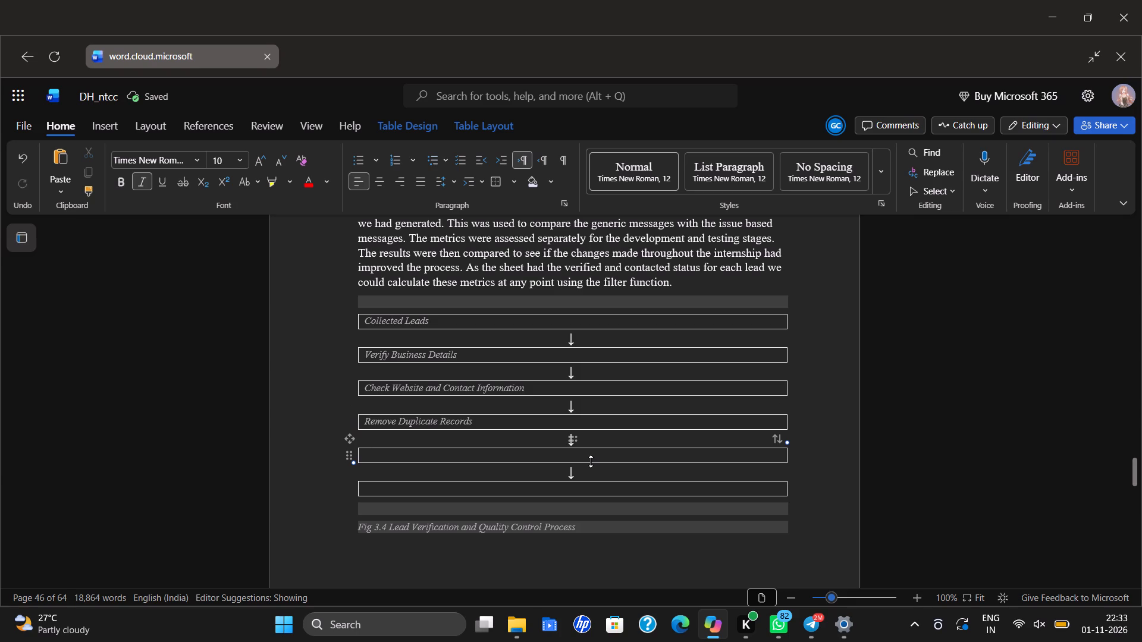
text(Final L)
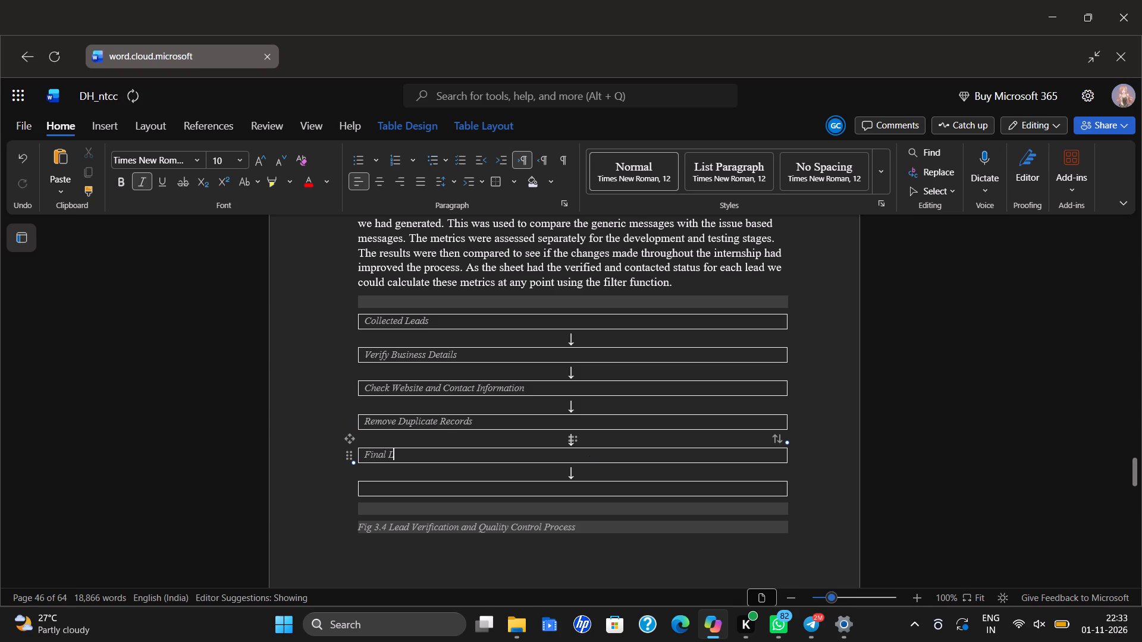
text(ead Review)
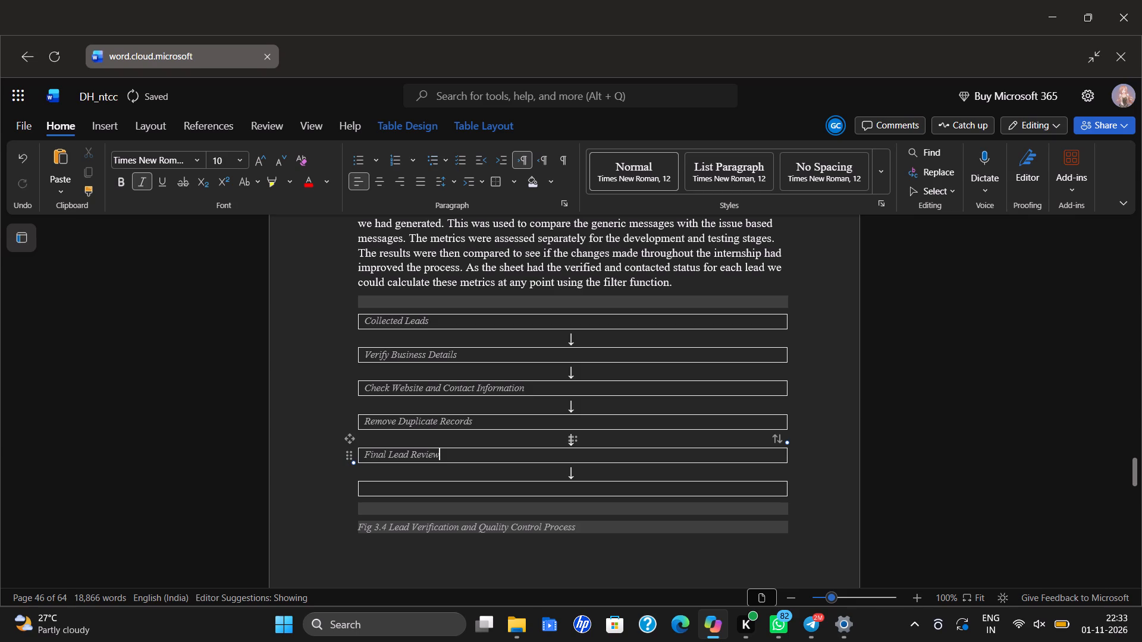
Fill the sixth flowchart box with "Outreach Ready Dataset".
click(581, 490)
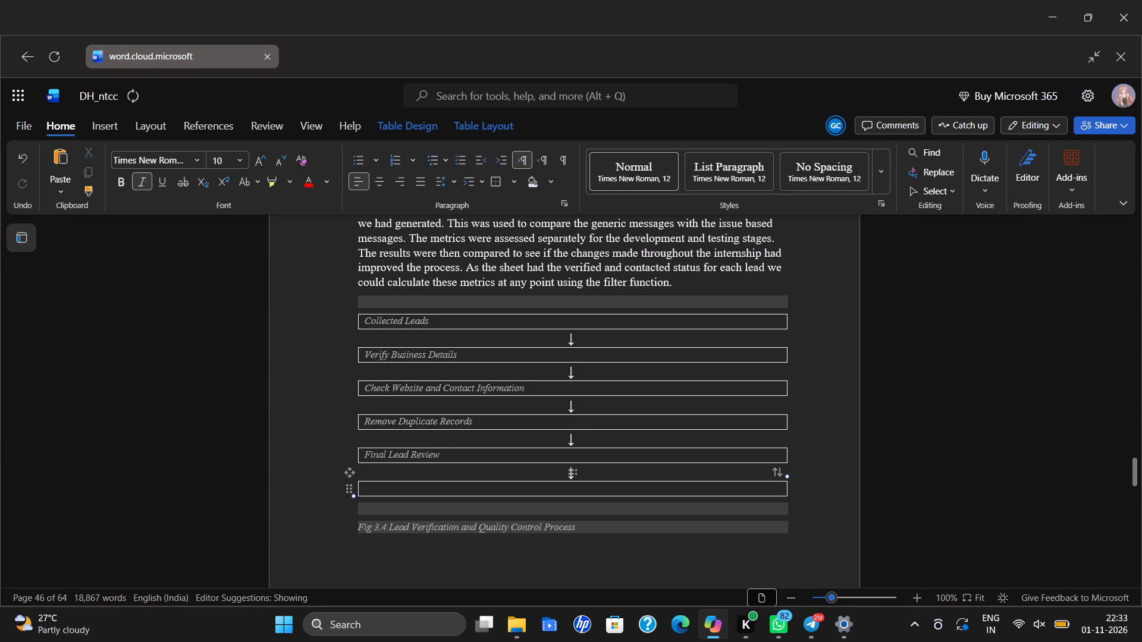
text(Out)
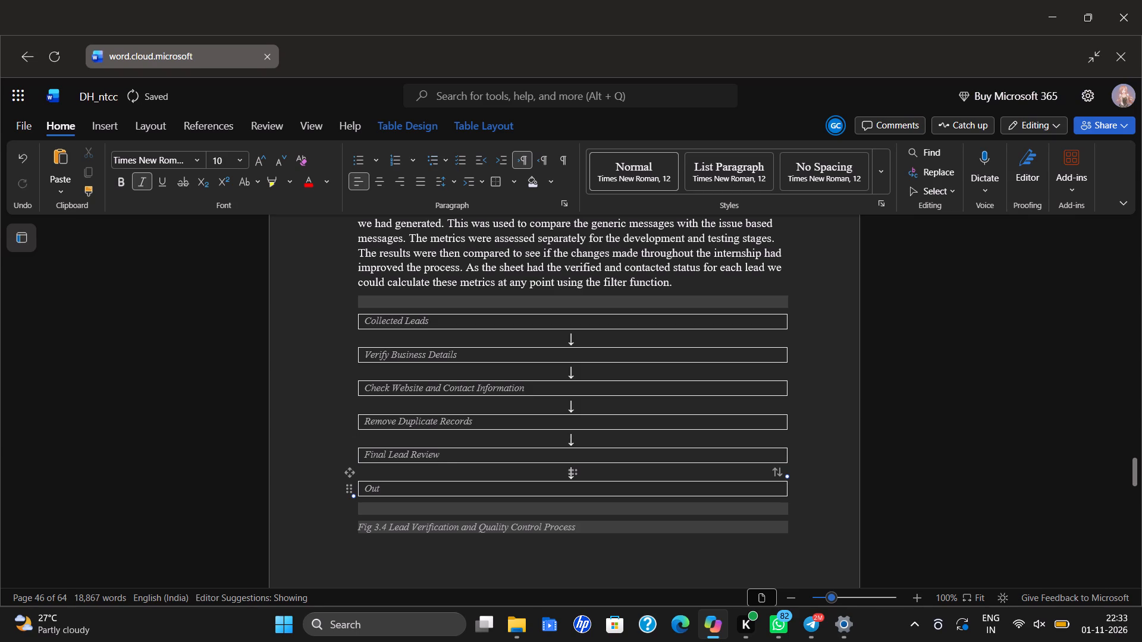
text(reach)
key(space)
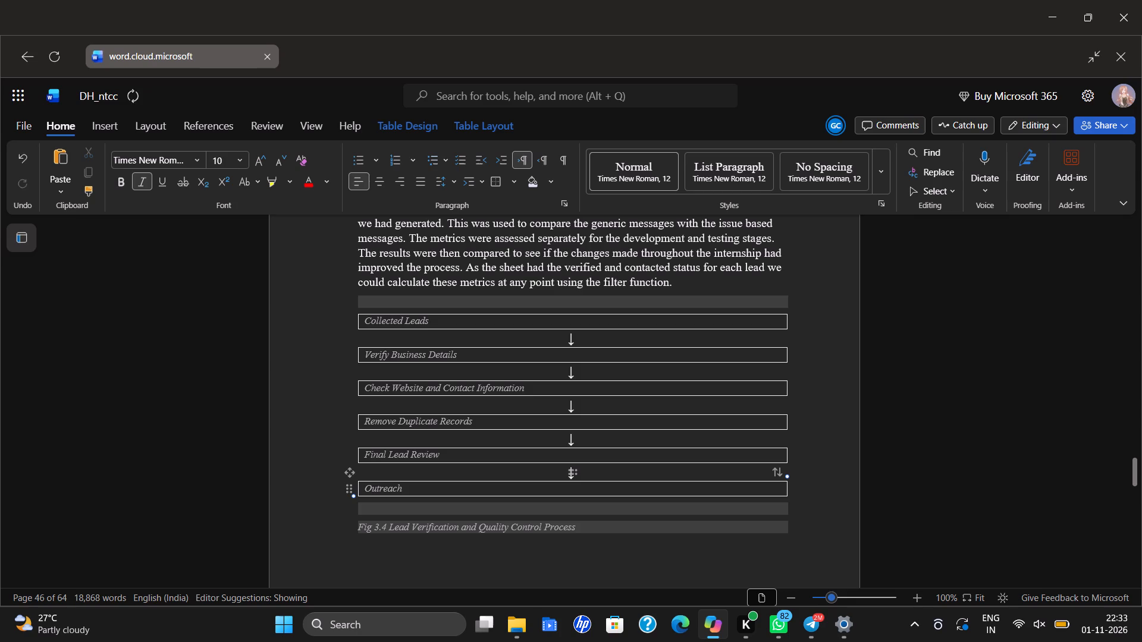
text(Ready da)
key(BackSpace)
key(BackSpace)
text(Dataset)
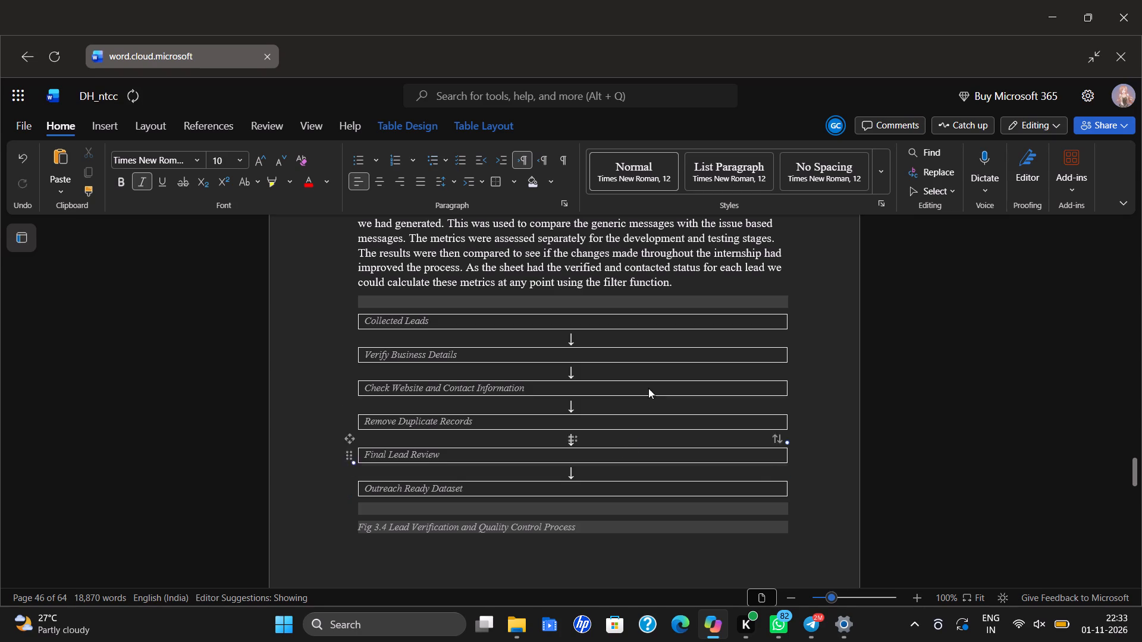
Pad "Collected Leads" with leading spaces to centre it in the first box of the Fig 3.4 flowchart.
click(367, 322)
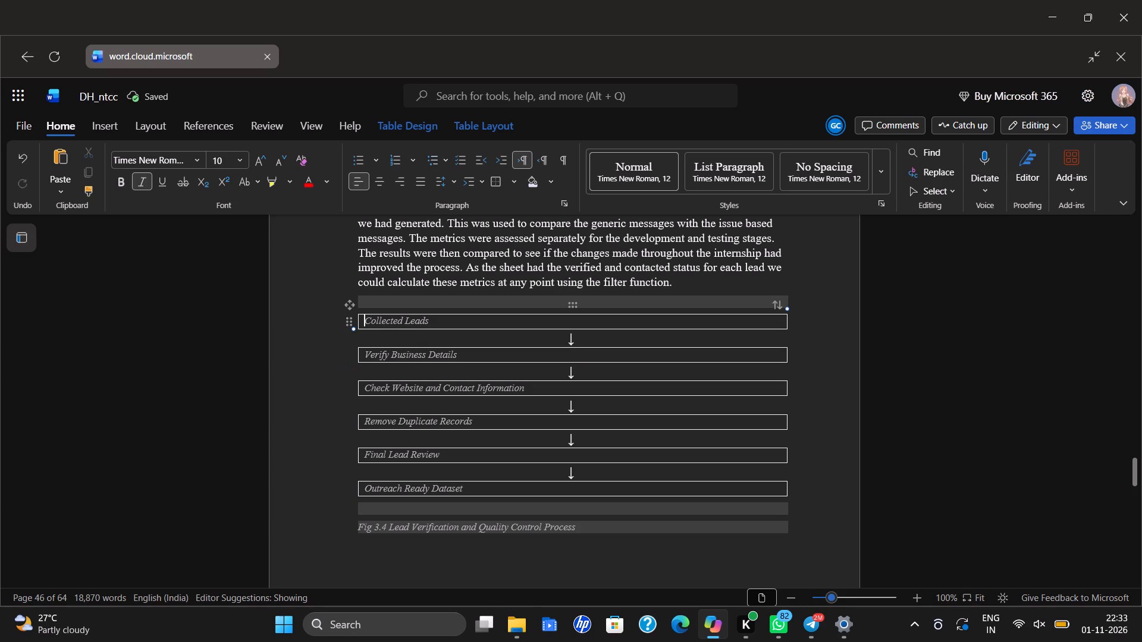
key(space)
key(space)
key(space)
key(space)
key(space)
key(space)
key(space)
key(space)
key(space)
key(space)
key(space)
key(space)
key(space)
key(space)
key(space)
key(space)
key(space)
key(space)
key(space)
key(space)
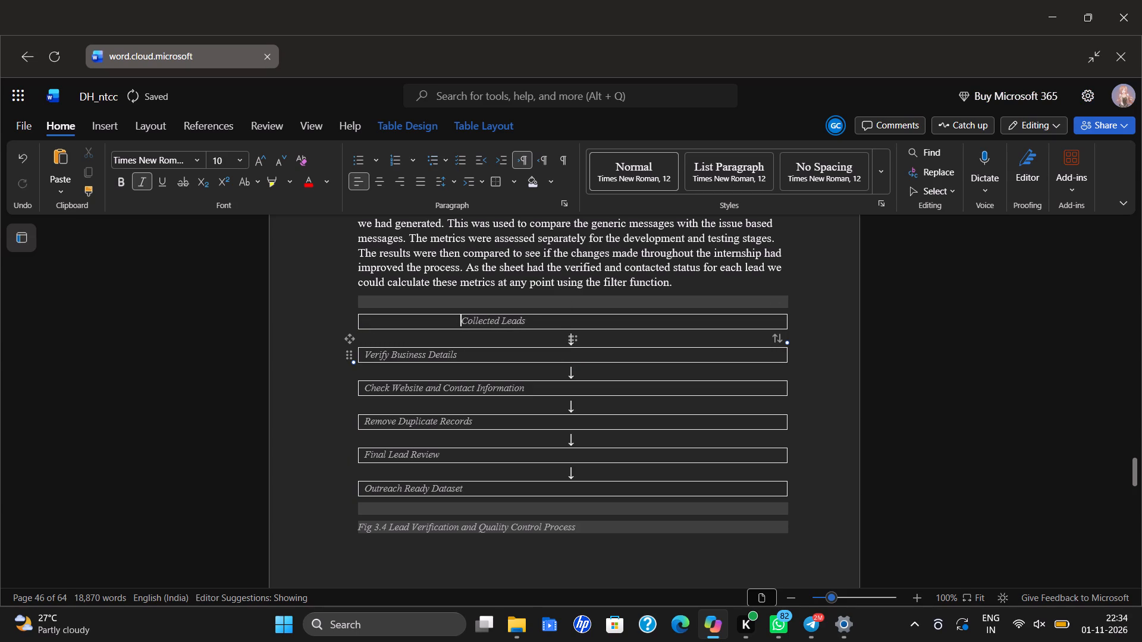
key(space)
key(space)
key(space)
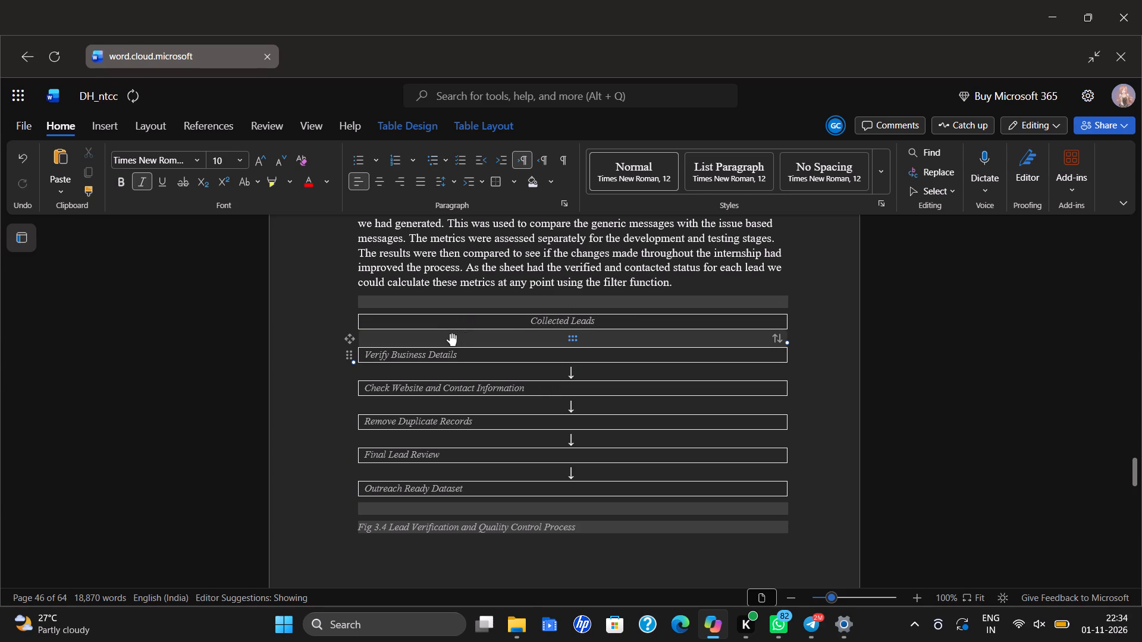
Pad "Verify Business Details" with leading spaces to centre it in the second flowchart box.
click(362, 356)
key(space)
key(space)
key(space)
key(space)
key(space)
key(space)
key(space)
key(space)
key(space)
key(space)
key(space)
key(space)
key(space)
key(space)
key(space)
key(space)
key(space)
key(space)
key(space)
key(space)
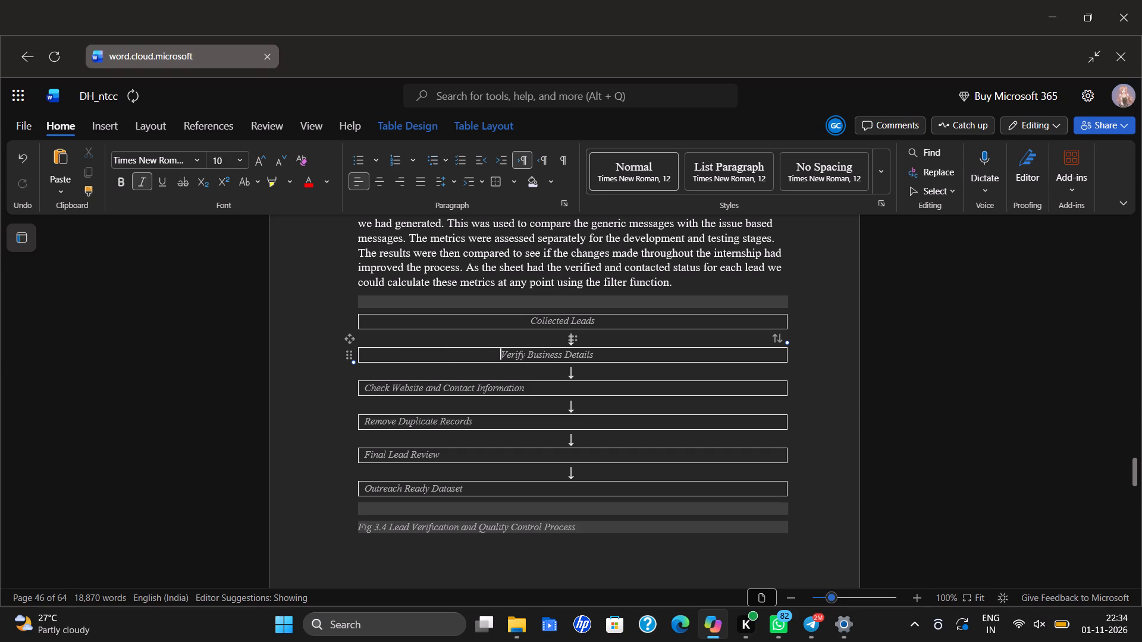
key(space)
key(space)
key(space)
key(space)
key(space)
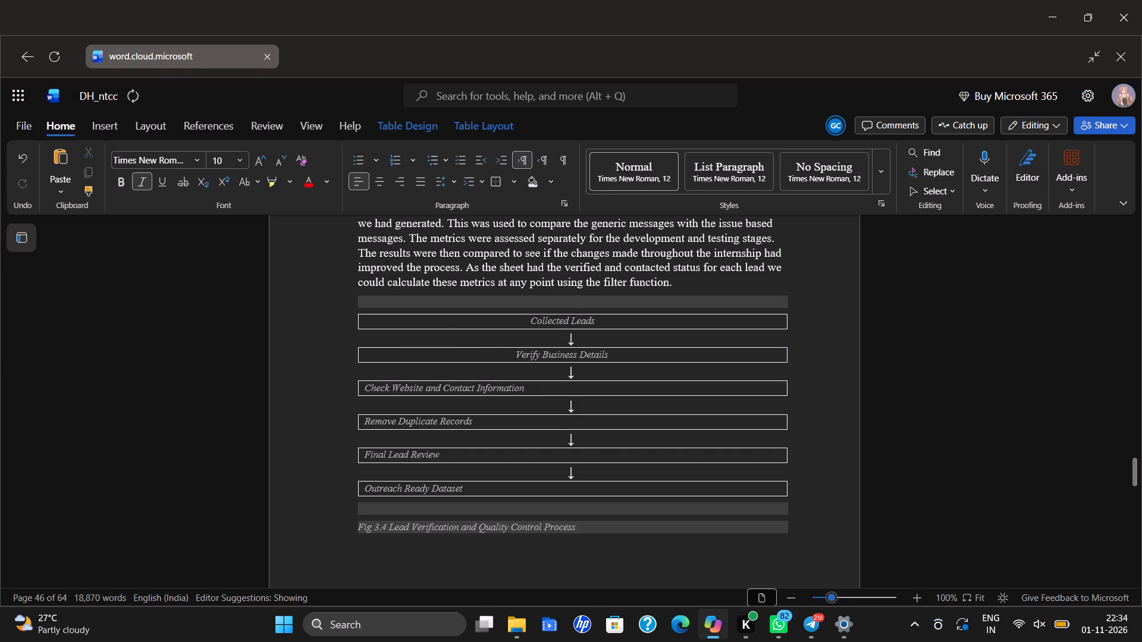
Pad "Check Website and Contact Information" with leading spaces to centre it in the third flowchart box.
click(362, 385)
key(space)
key(space)
key(space)
key(space)
key(space)
key(space)
key(space)
key(space)
key(space)
key(space)
key(space)
key(space)
key(space)
key(space)
key(space)
key(space)
key(space)
key(space)
key(space)
key(space)
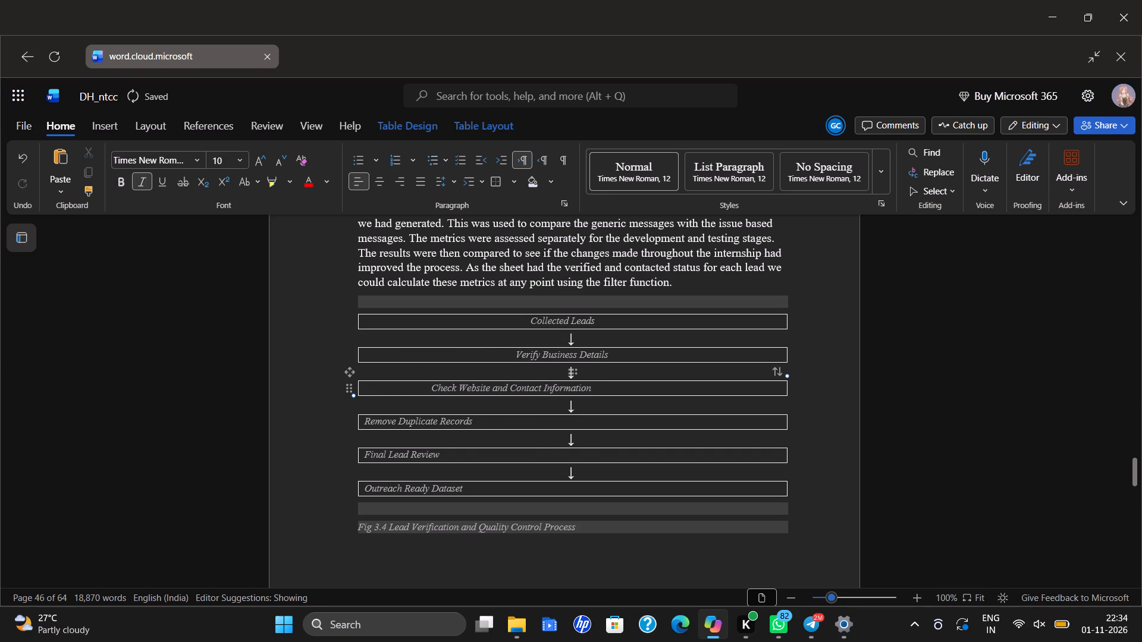
key(space)
key(space)
key(space)
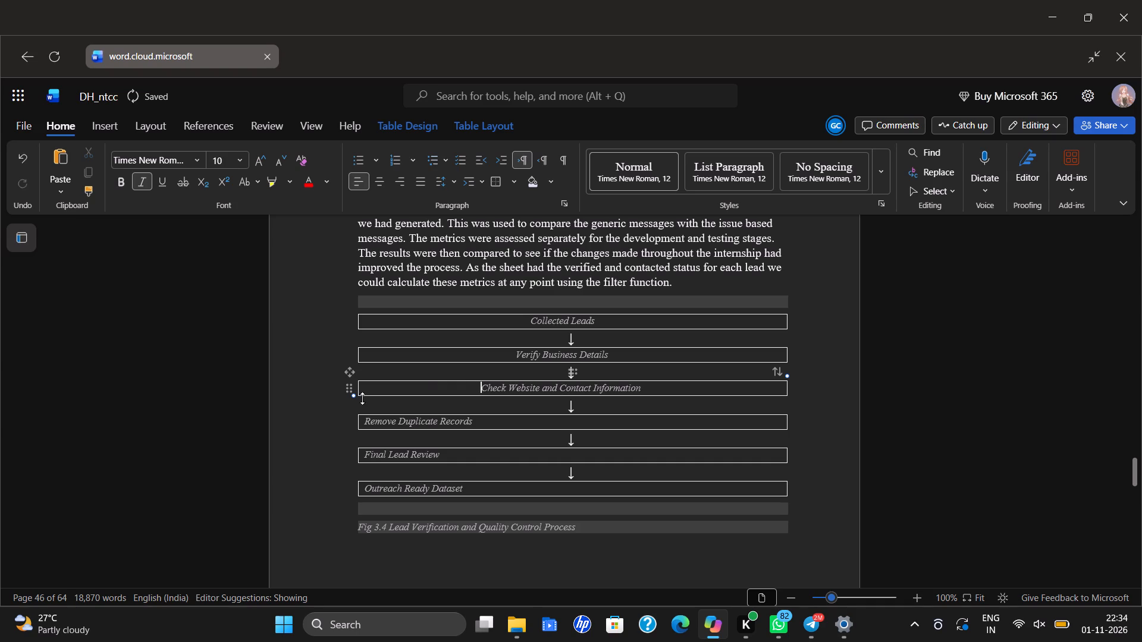
key(space)
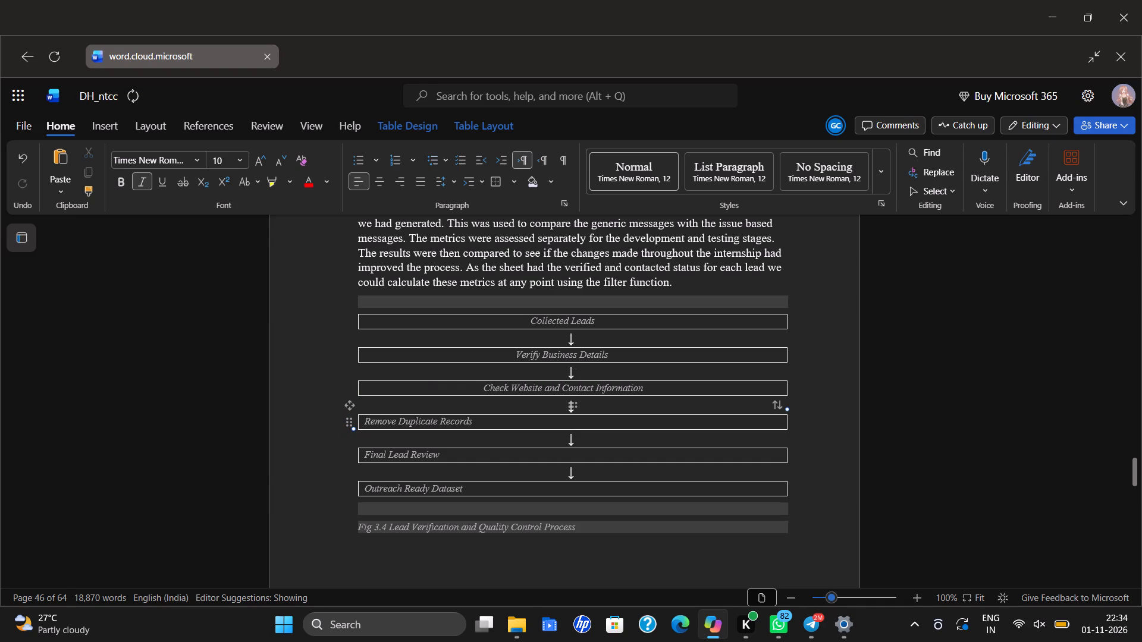
Pad "Remove Duplicate Records" with leading spaces to centre it in the fourth flowchart box.
click(365, 424)
key(space)
key(space)
key(space)
key(space)
key(space)
key(space)
key(space)
key(space)
key(space)
key(space)
key(space)
key(space)
key(space)
key(space)
key(space)
key(space)
key(space)
key(space)
key(space)
key(space)
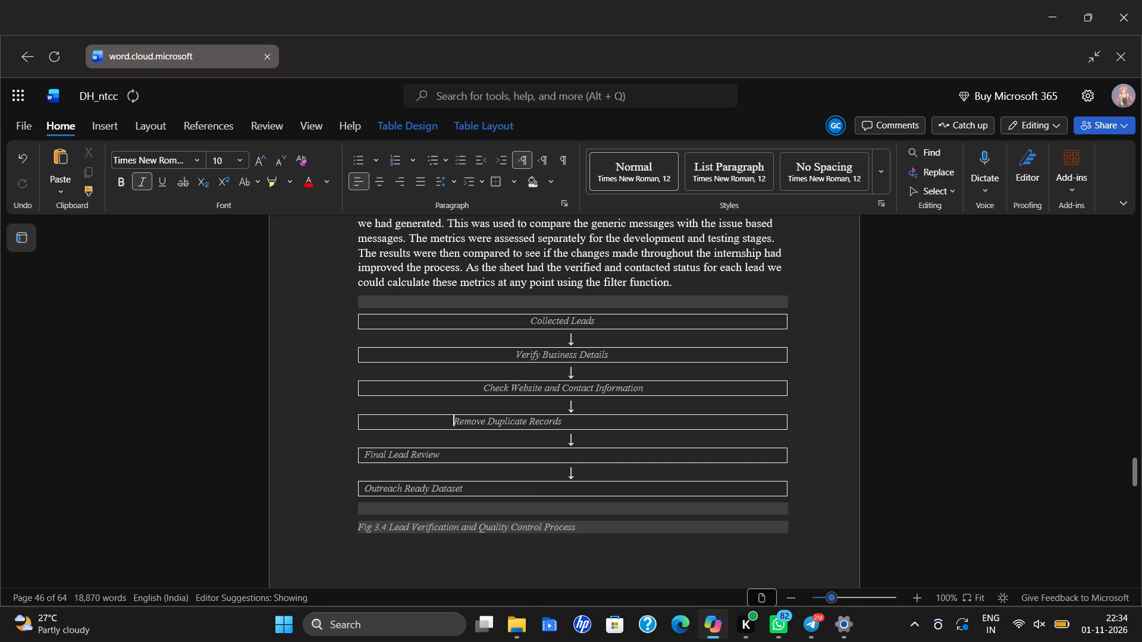
key(space)
key(space)
key(space)
key(space)
key(space)
key(space)
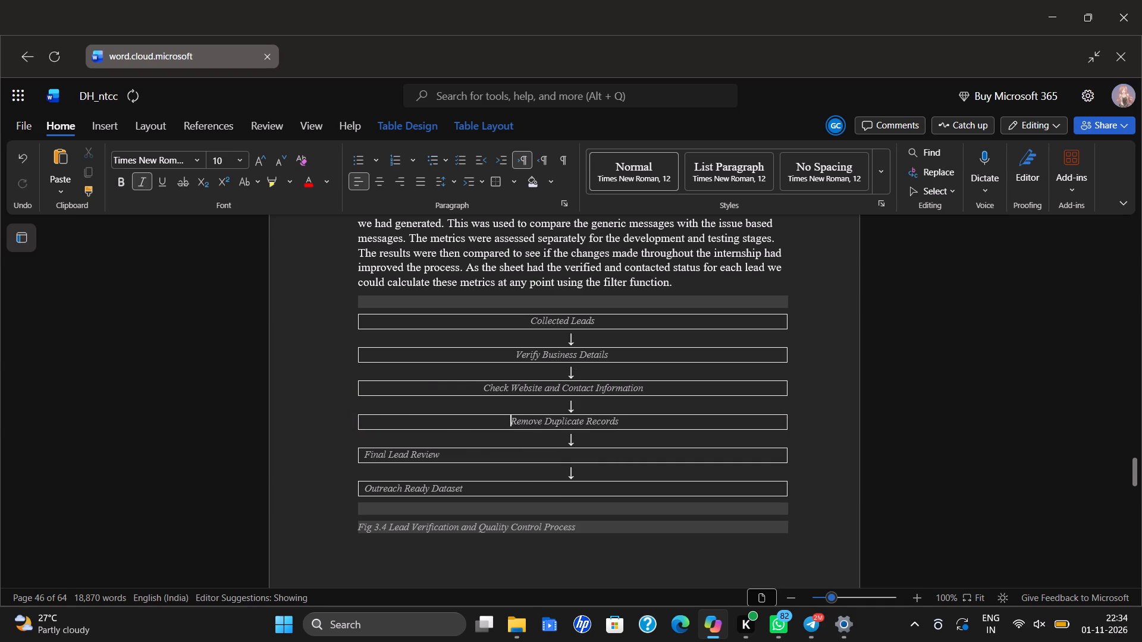
key(space)
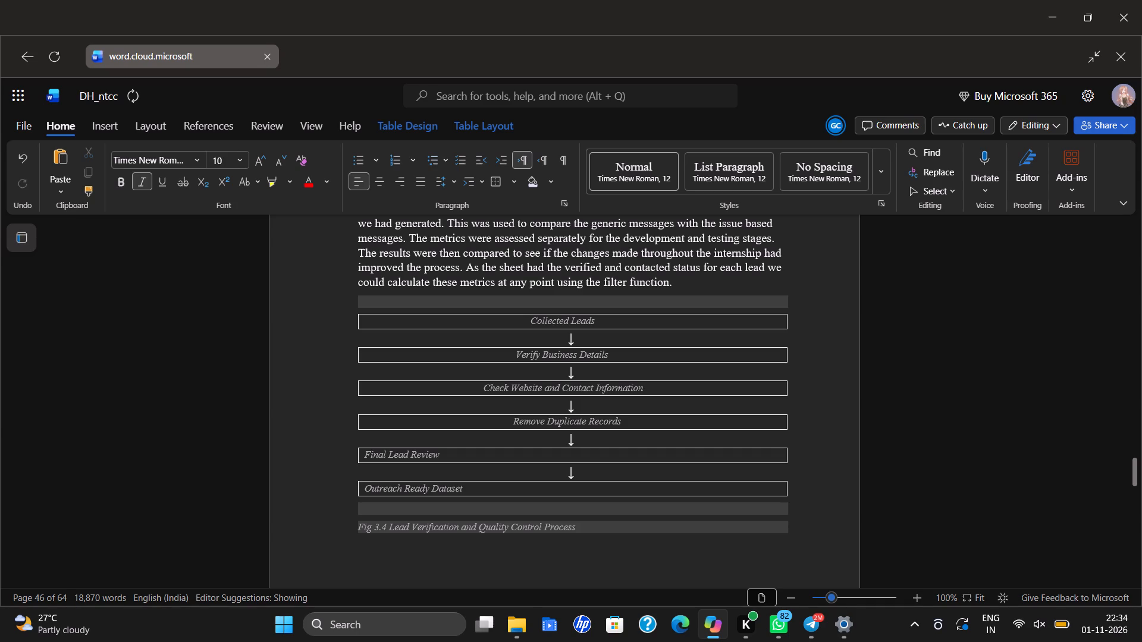
Pad "Final Lead Review" with leading spaces to centre it in the fifth flowchart box.
click(362, 464)
click(362, 460)
key(space)
key(space)
key(space)
key(space)
key(space)
key(space)
key(space)
key(space)
key(space)
key(space)
key(space)
key(space)
key(space)
key(space)
key(space)
key(space)
key(space)
key(space)
key(space)
key(space)
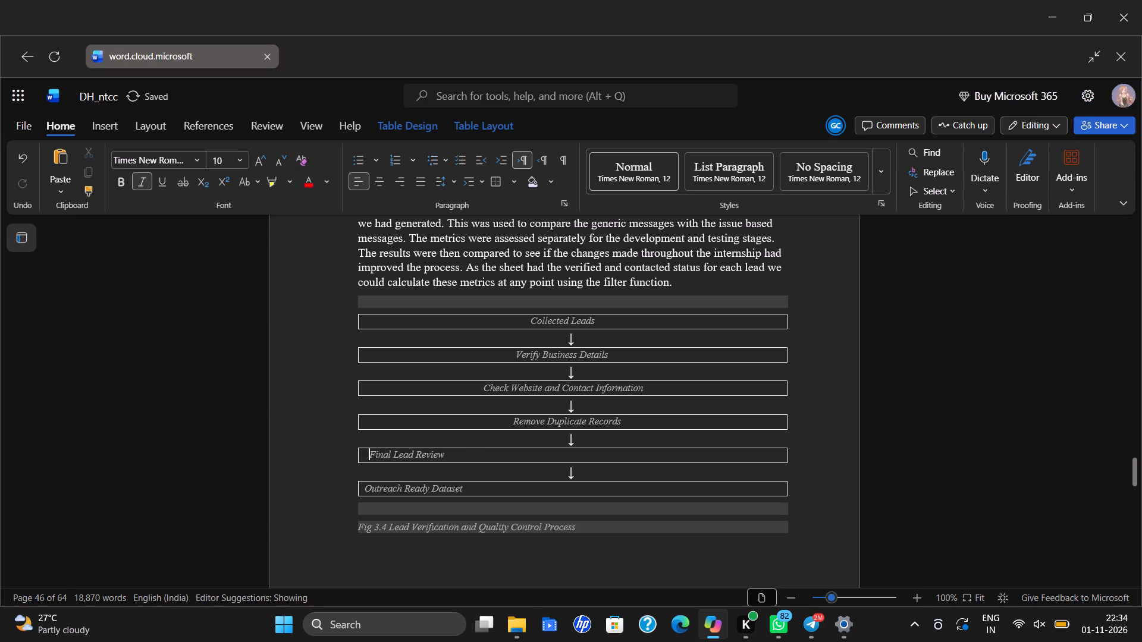
key(space)
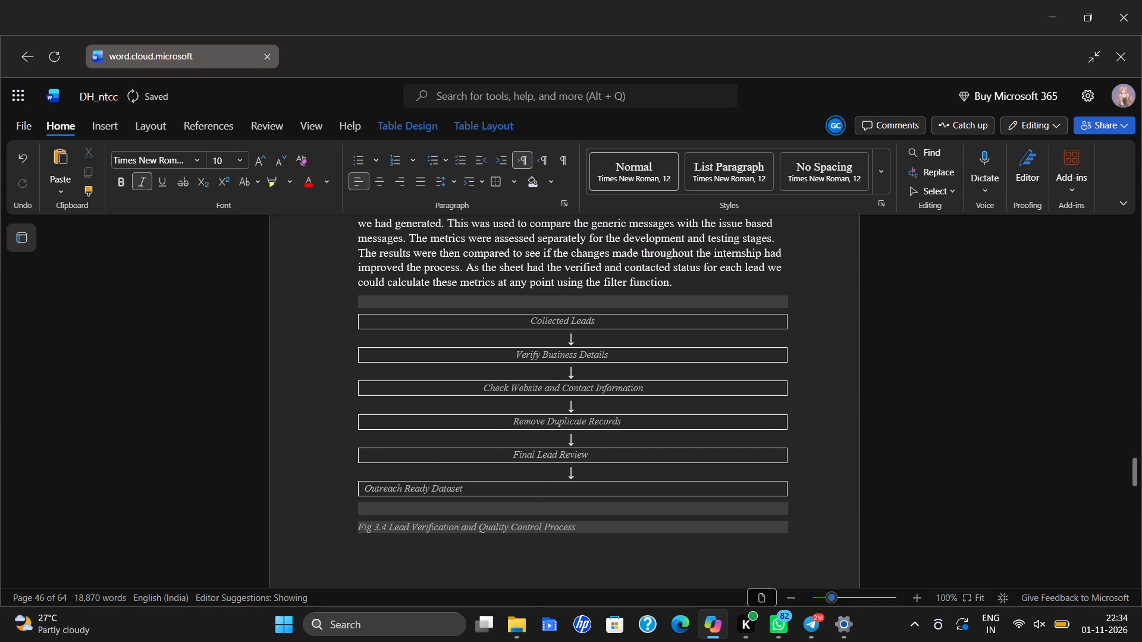
key(space)
key(space)
key(space)
key(space)
key(space)
key(space)
key(space)
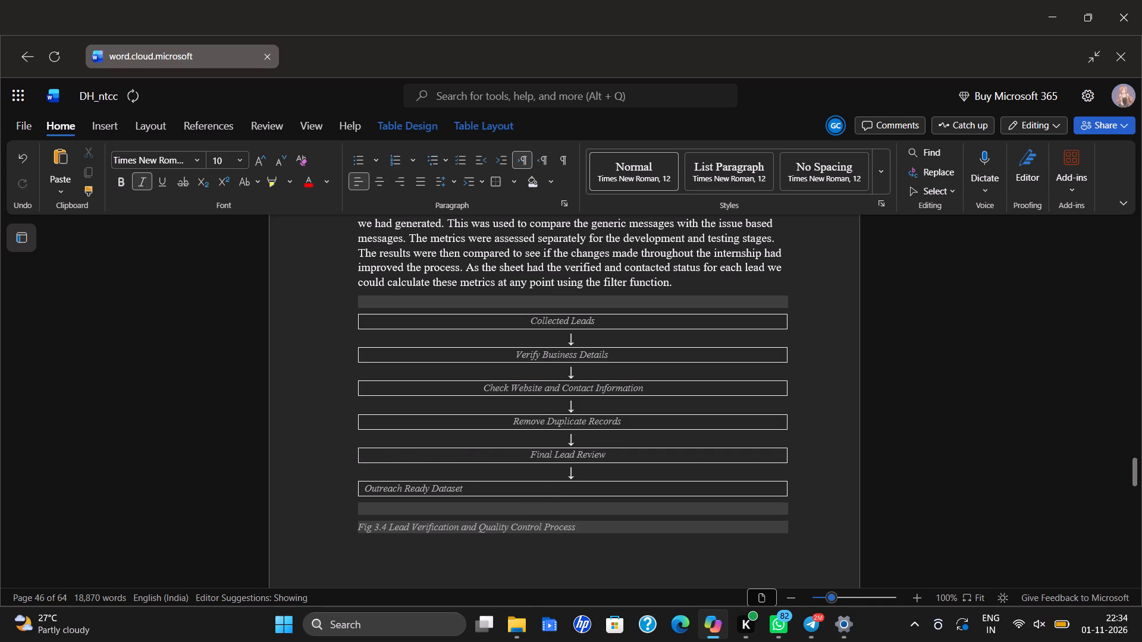
Pad "Outreach Ready Dataset" with leading spaces to centre it in the last box of the Fig 3.4 flowchart.
click(361, 486)
key(space)
key(space)
key(space)
key(space)
key(space)
key(space)
key(space)
key(space)
key(space)
key(space)
key(space)
key(space)
key(space)
key(space)
key(space)
key(space)
key(space)
key(space)
key(space)
key(space)
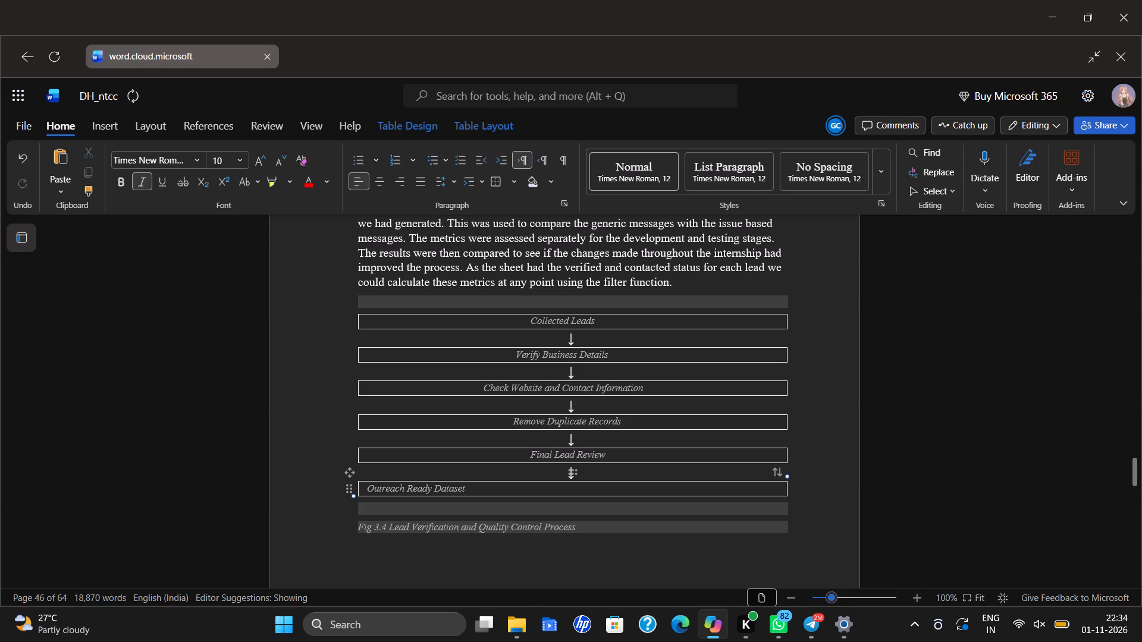
key(space)
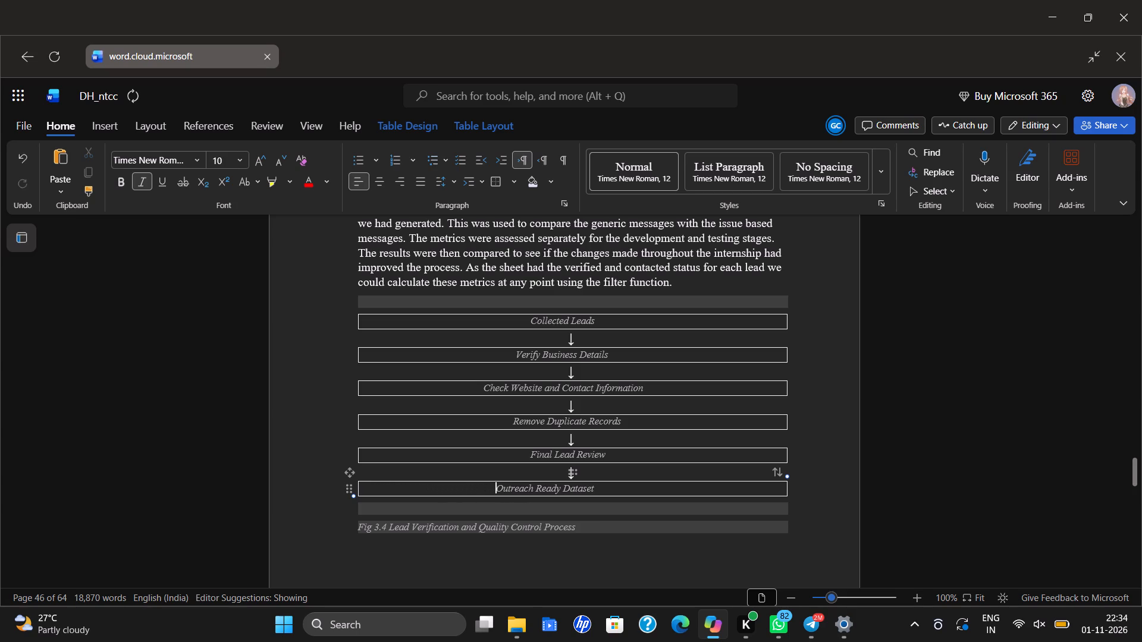
key(space)
key(space)
key(space)
key(space)
key(space)
key(space)
key(space)
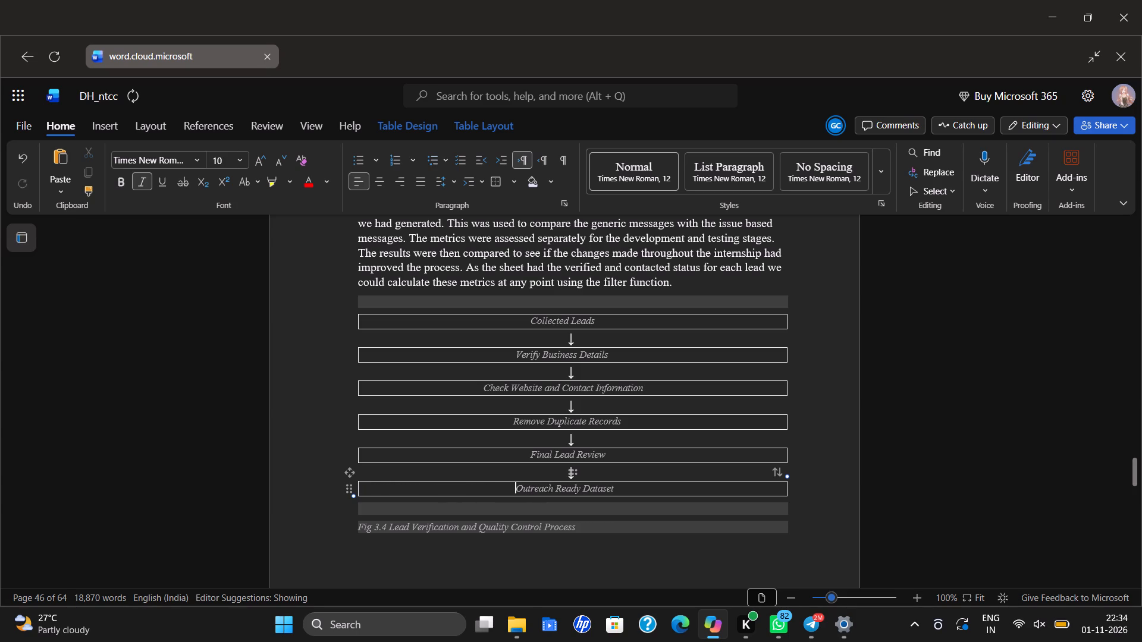
key(space)
key(space)
key(space)
key(space)
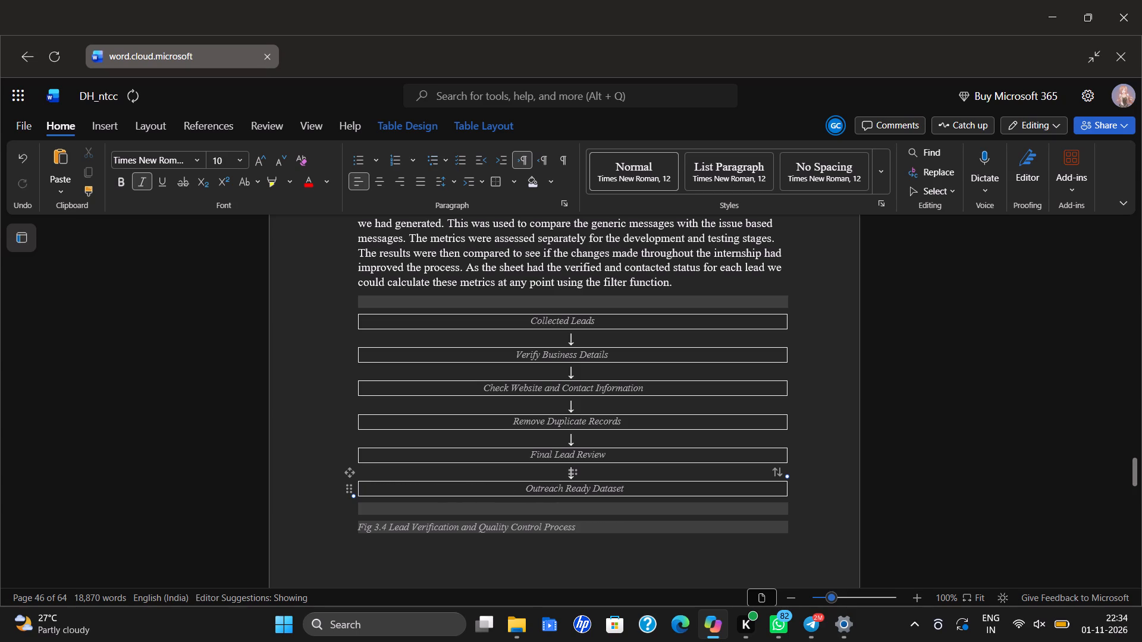
key(BackSpace)
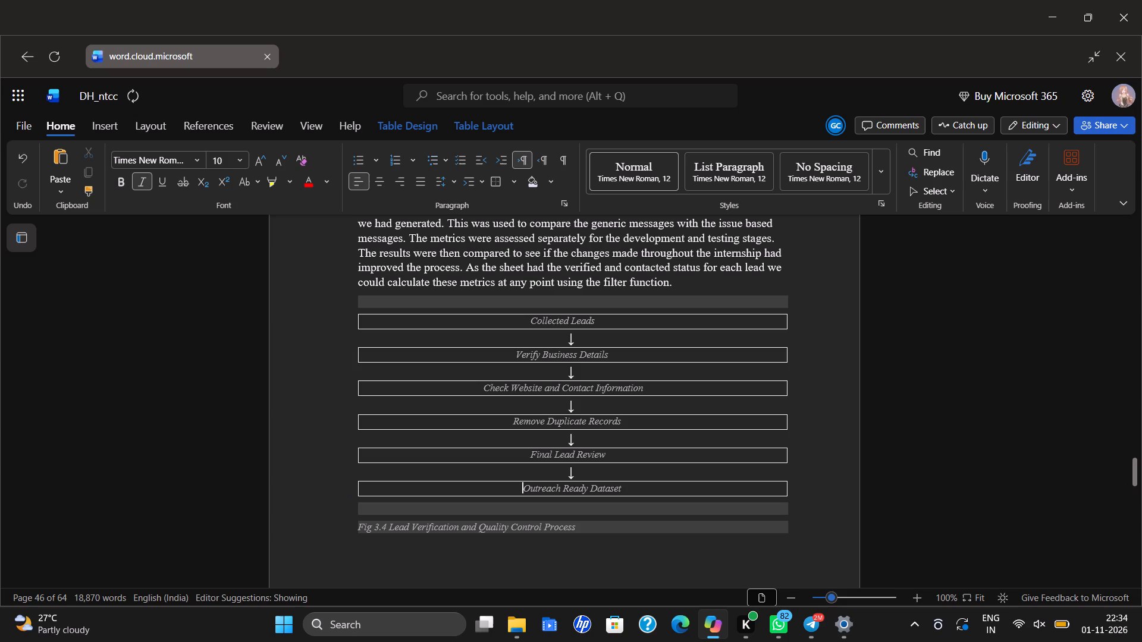
click(952, 486)
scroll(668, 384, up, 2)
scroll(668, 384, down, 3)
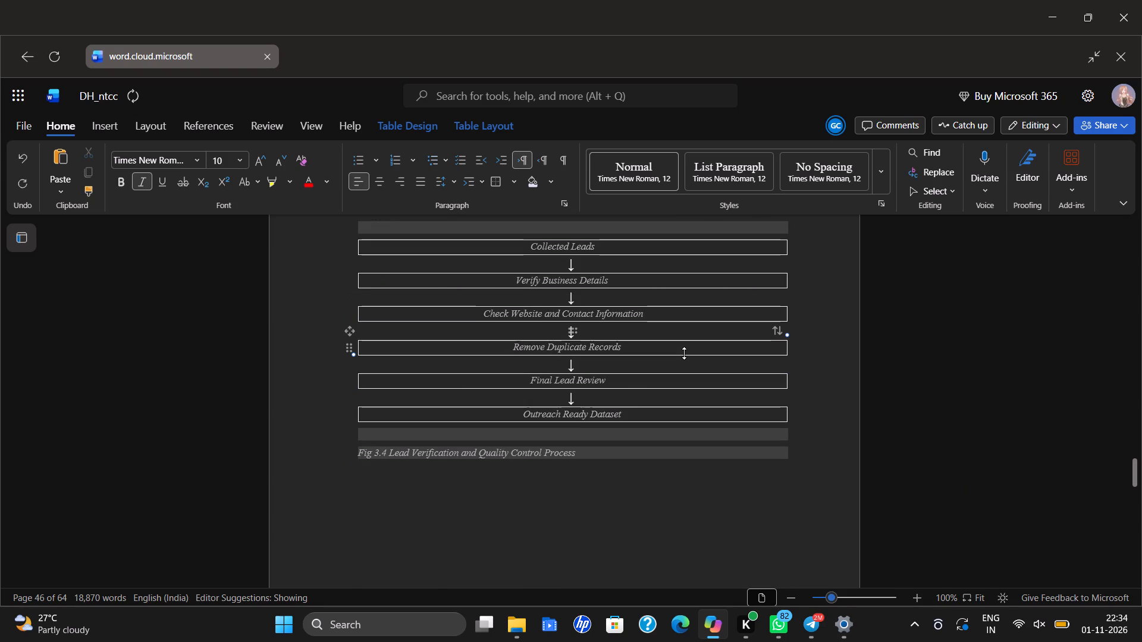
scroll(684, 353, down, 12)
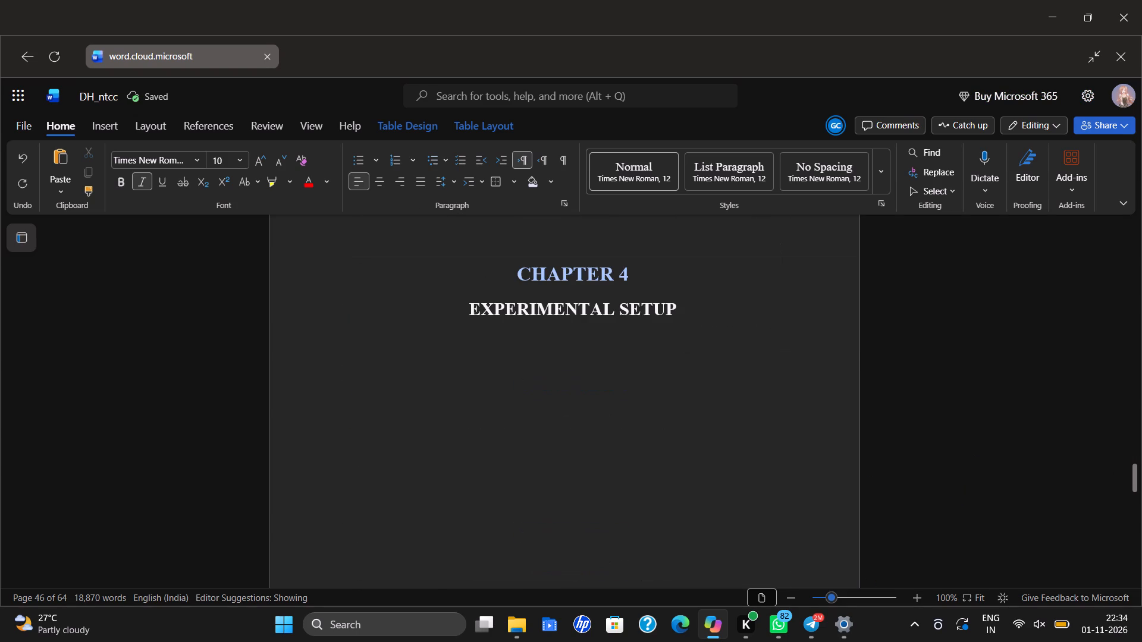